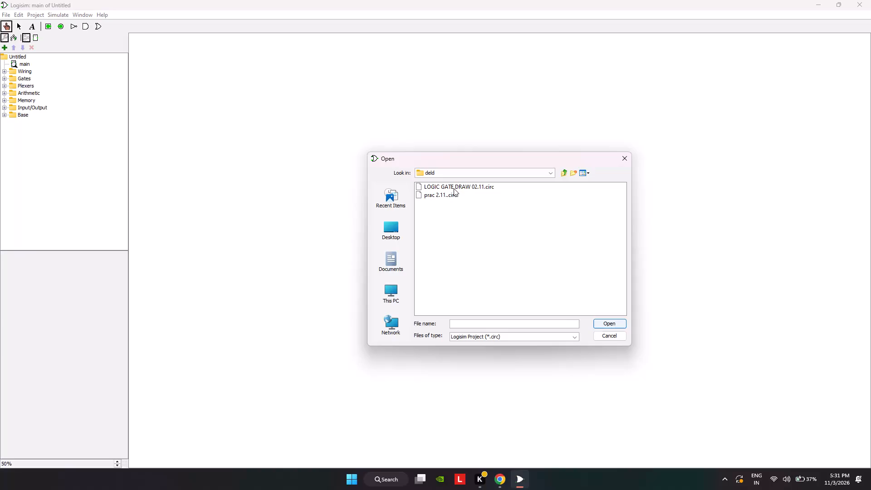
# Open the project file LOGIC GATE DRAW 02.11.circ from the deld folder.
pyautogui.doubleClick(455, 186)
# Look over the Logic Gates and Combinational Circuit sections of the main circuit, down to the half and full adder drawings.
pyautogui.scroll(-10, 504, 303)
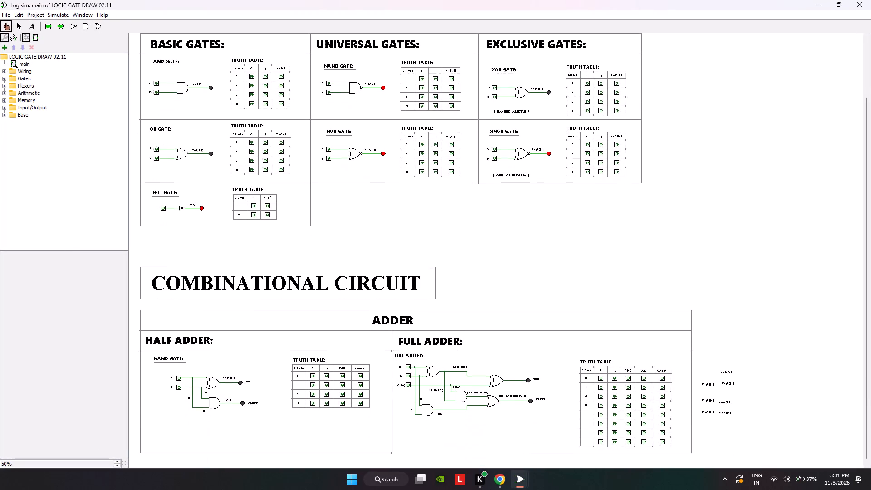
pyautogui.scroll(-12, 504, 303)
pyautogui.scroll(5, 504, 303)
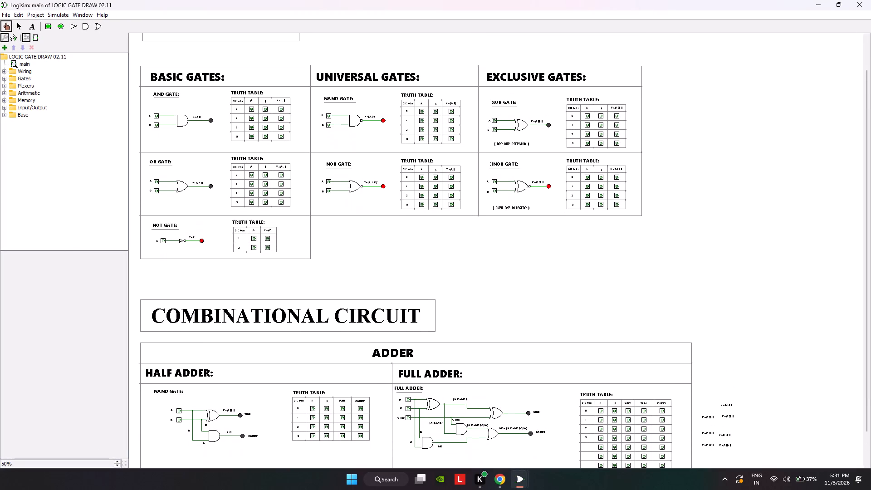
pyautogui.scroll(-11, 504, 303)
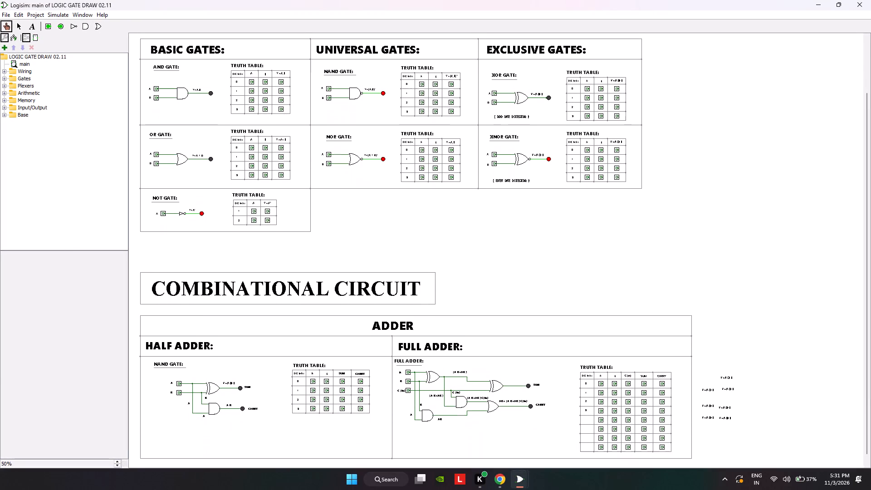
pyautogui.scroll(-5, 504, 303)
pyautogui.scroll(2, 504, 303)
pyautogui.scroll(-4, 504, 303)
pyautogui.scroll(4, 504, 303)
pyautogui.scroll(-3, 504, 303)
pyautogui.scroll(3, 504, 303)
pyautogui.scroll(-3, 504, 303)
pyautogui.scroll(2, 504, 303)
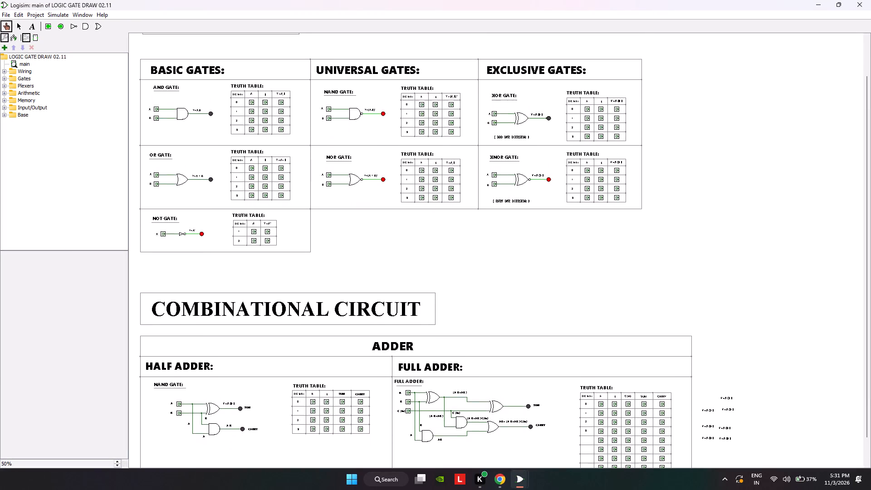
pyautogui.scroll(20, 504, 303)
pyautogui.scroll(2, 504, 303)
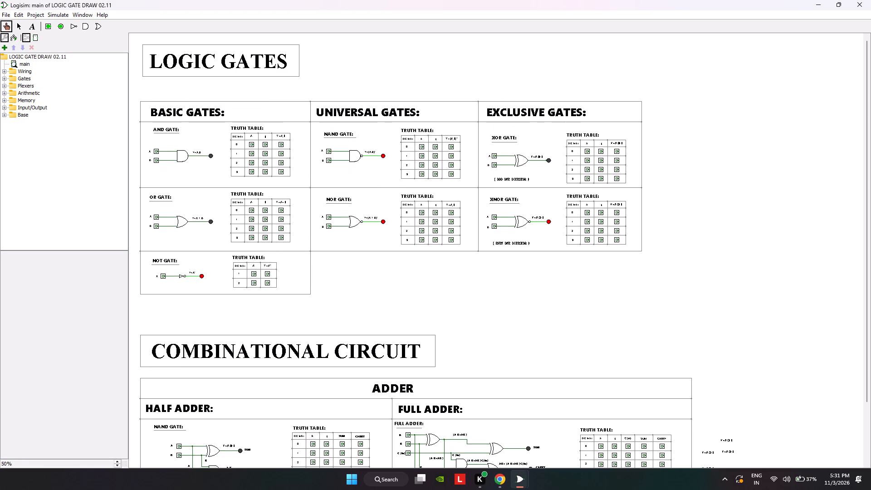
pyautogui.scroll(4, 504, 302)
pyautogui.scroll(-14, 504, 302)
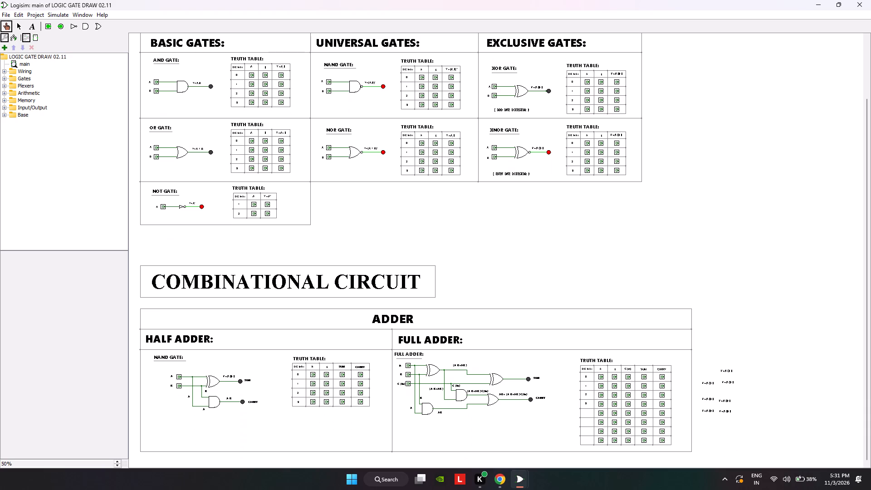
pyautogui.scroll(-5, 504, 302)
pyautogui.scroll(9, 504, 302)
pyautogui.scroll(-5, 504, 302)
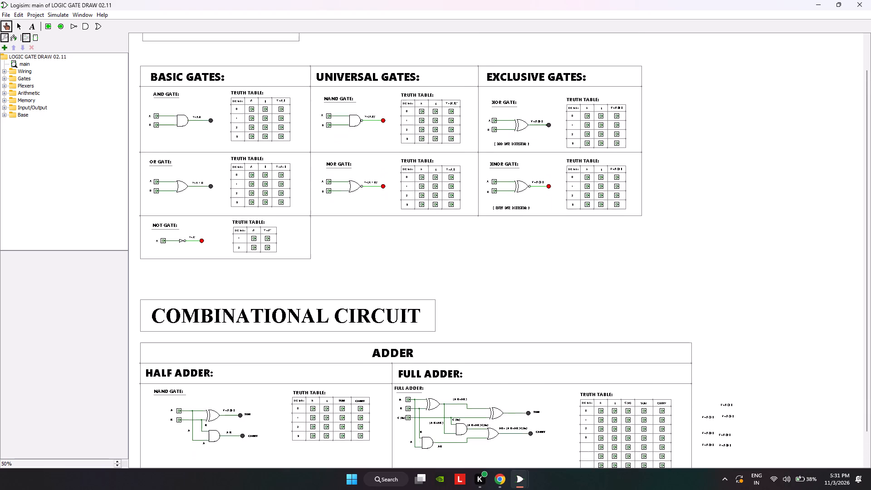
pyautogui.scroll(-11, 504, 302)
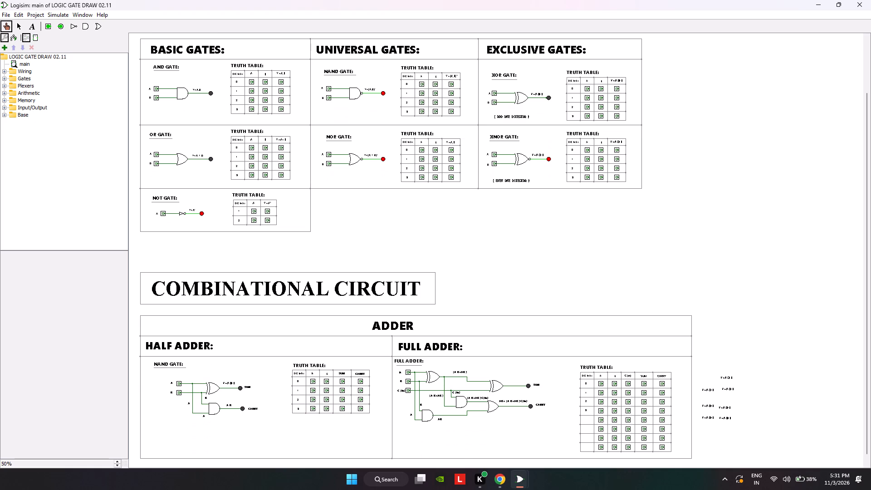
pyautogui.scroll(-1, 504, 302)
pyautogui.scroll(-5, 677, 193)
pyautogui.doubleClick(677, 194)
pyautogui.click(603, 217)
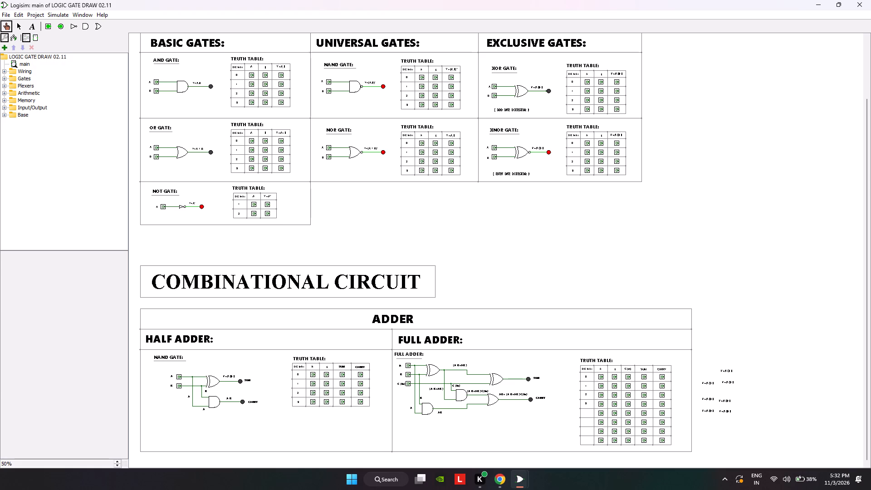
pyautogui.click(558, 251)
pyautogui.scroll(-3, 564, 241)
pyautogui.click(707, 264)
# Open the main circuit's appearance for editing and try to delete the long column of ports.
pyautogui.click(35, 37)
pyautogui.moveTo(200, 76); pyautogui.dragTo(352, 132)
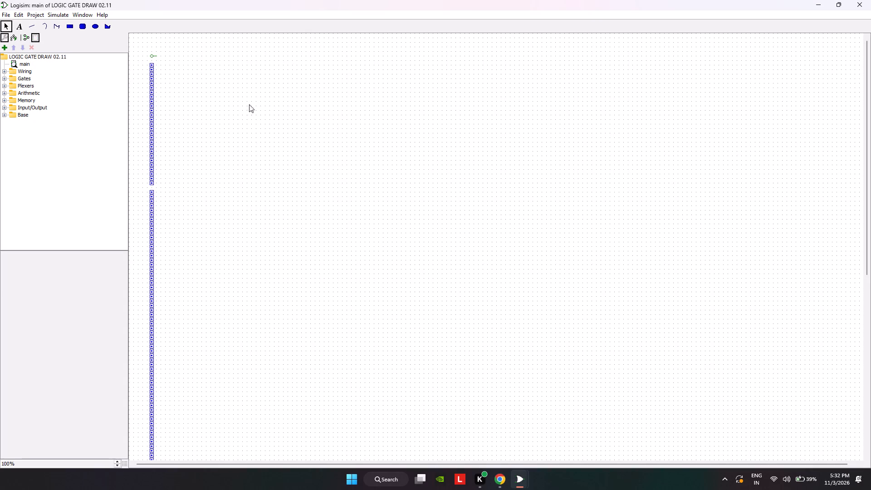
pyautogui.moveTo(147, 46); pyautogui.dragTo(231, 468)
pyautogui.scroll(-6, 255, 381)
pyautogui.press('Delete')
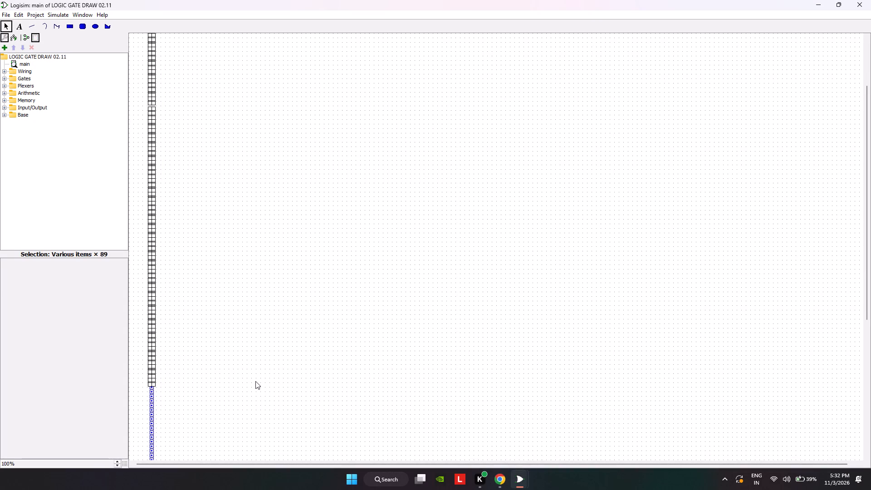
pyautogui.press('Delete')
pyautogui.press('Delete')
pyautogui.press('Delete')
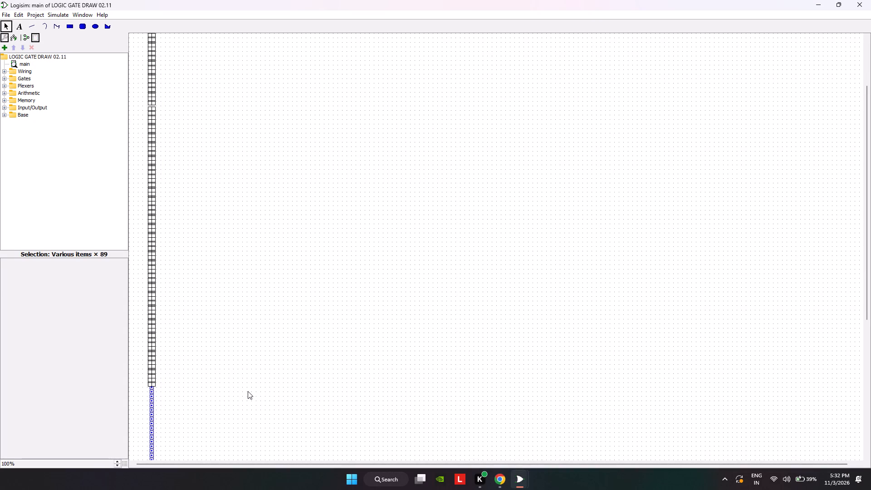
# Move a single port out of the port column into the empty area beside it in the circuit appearance.
pyautogui.click(248, 392)
pyautogui.moveTo(323, 291); pyautogui.dragTo(316, 279)
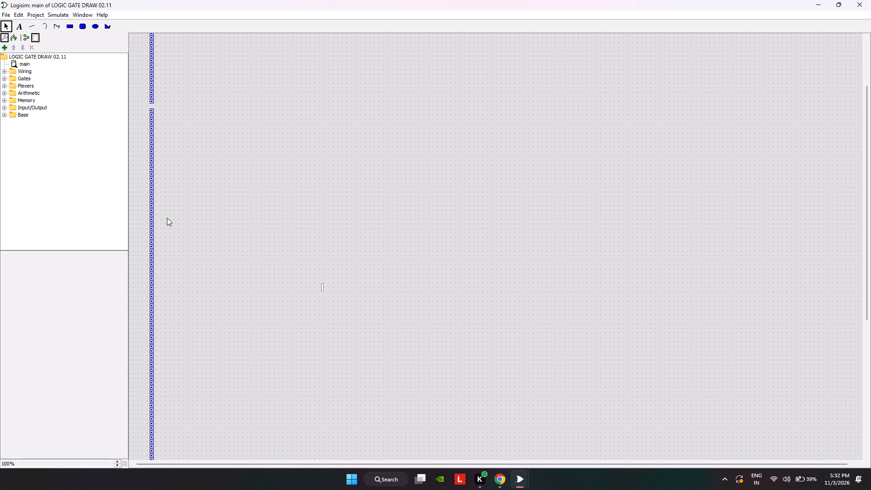
pyautogui.click(153, 211)
pyautogui.click(151, 211)
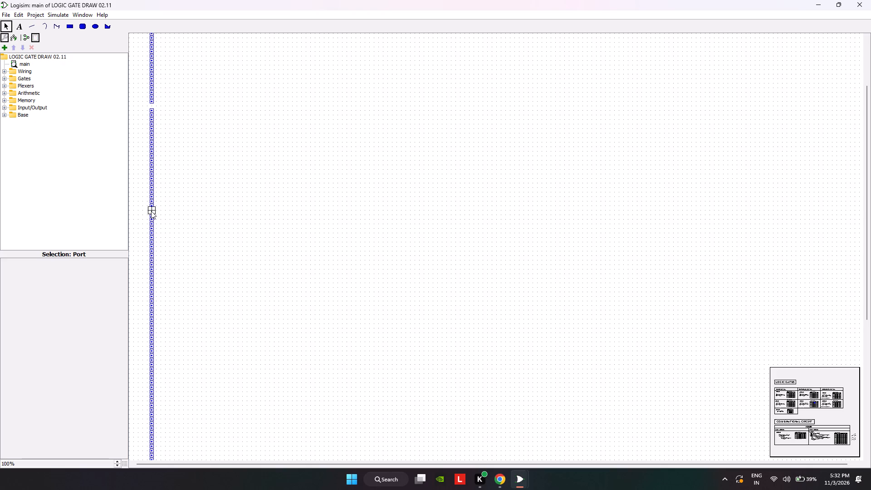
pyautogui.scroll(-4, 646, 392)
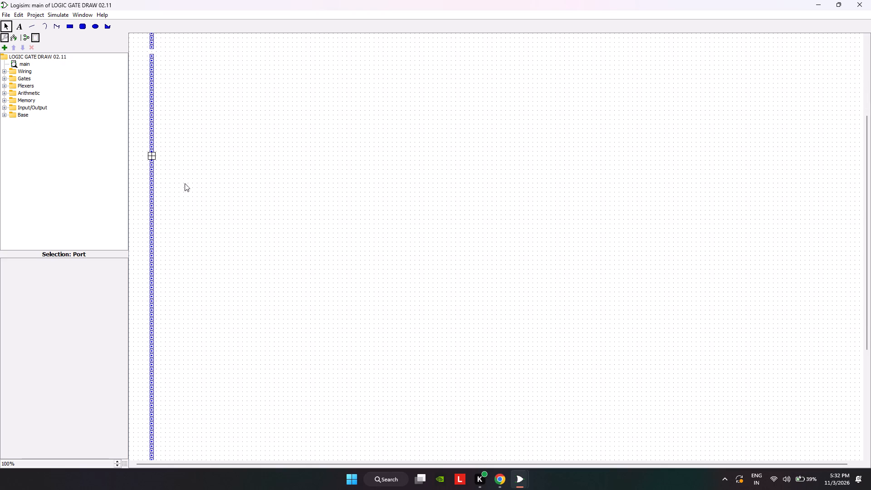
pyautogui.click(152, 158)
pyautogui.click(151, 146)
pyautogui.click(150, 136)
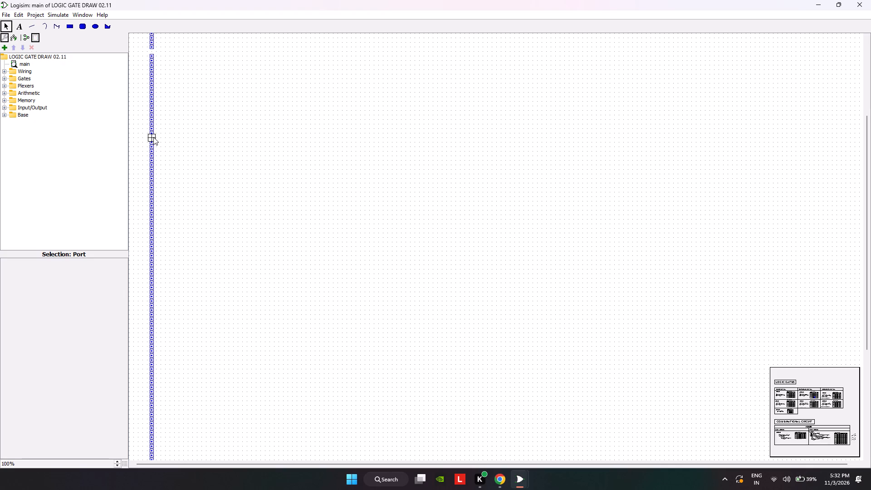
pyautogui.tripleClick(153, 137)
pyautogui.doubleClick(153, 137)
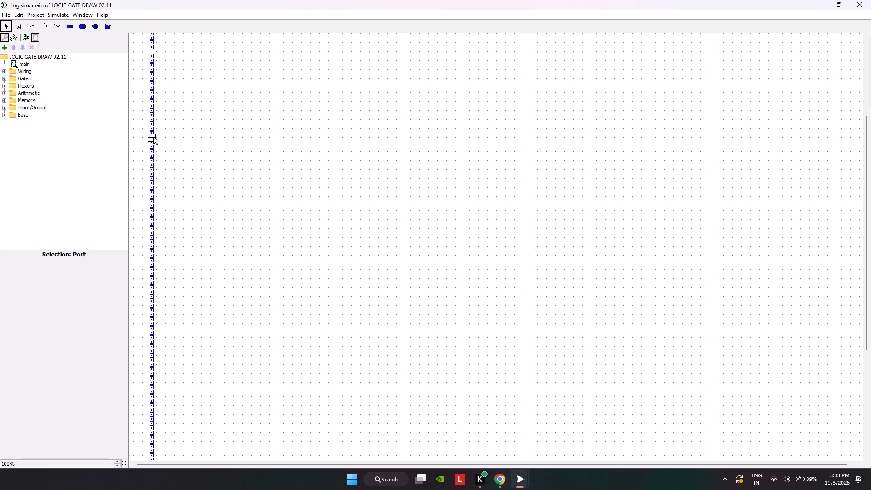
pyautogui.moveTo(153, 137); pyautogui.dragTo(247, 142)
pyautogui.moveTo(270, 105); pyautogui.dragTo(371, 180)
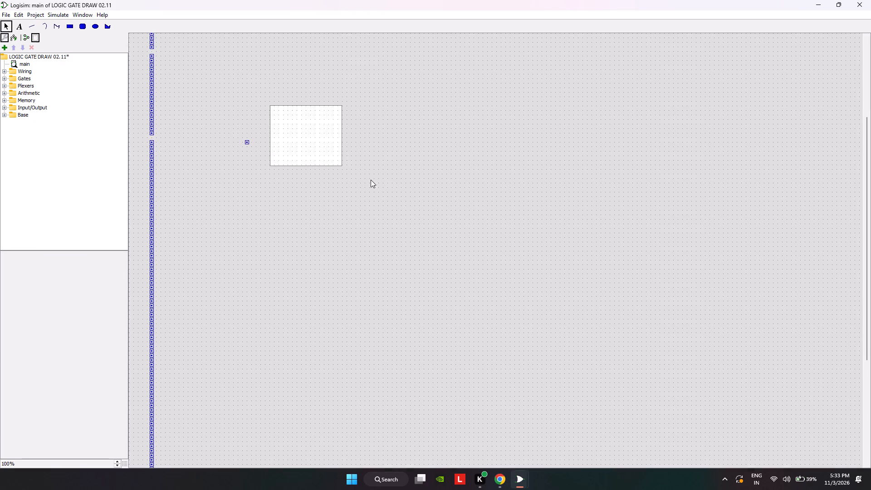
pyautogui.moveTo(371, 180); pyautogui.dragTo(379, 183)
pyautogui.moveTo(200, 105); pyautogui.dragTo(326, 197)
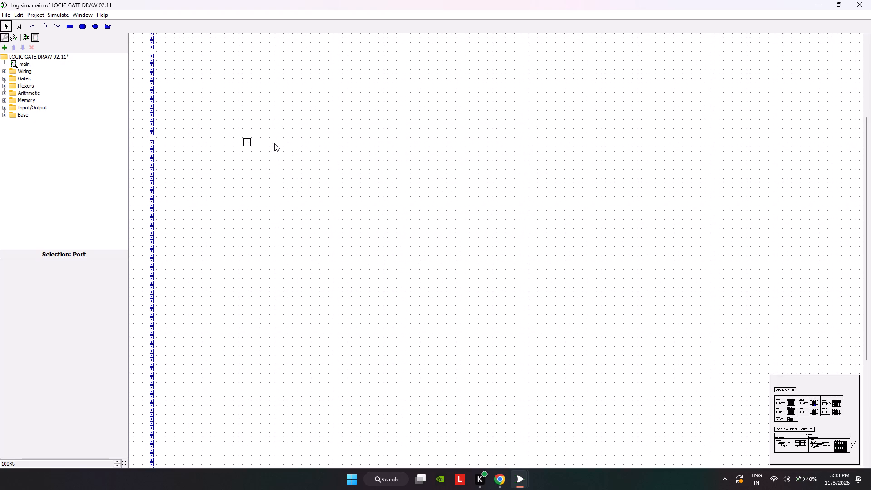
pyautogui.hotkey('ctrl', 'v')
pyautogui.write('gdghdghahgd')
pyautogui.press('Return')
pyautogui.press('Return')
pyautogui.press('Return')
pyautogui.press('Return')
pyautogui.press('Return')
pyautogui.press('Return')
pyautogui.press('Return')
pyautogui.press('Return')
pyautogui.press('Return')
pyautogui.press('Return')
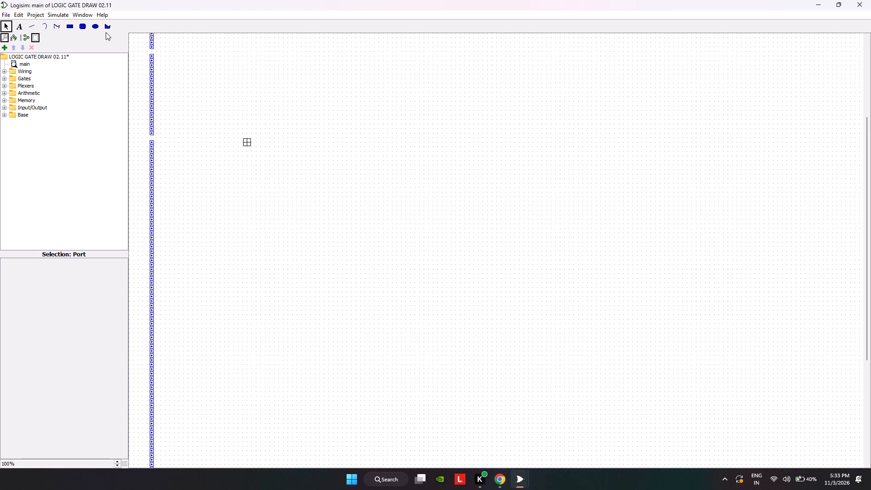
# Return from the appearance editor to the main circuit's layout, at the Combinational Circuit section.
pyautogui.click(24, 32)
pyautogui.click(24, 36)
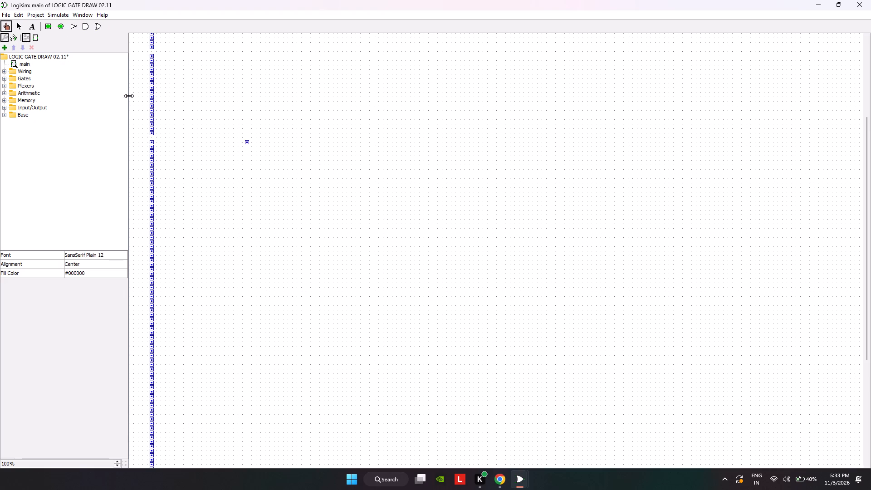
pyautogui.scroll(-15, 384, 182)
pyautogui.scroll(-9, 345, 333)
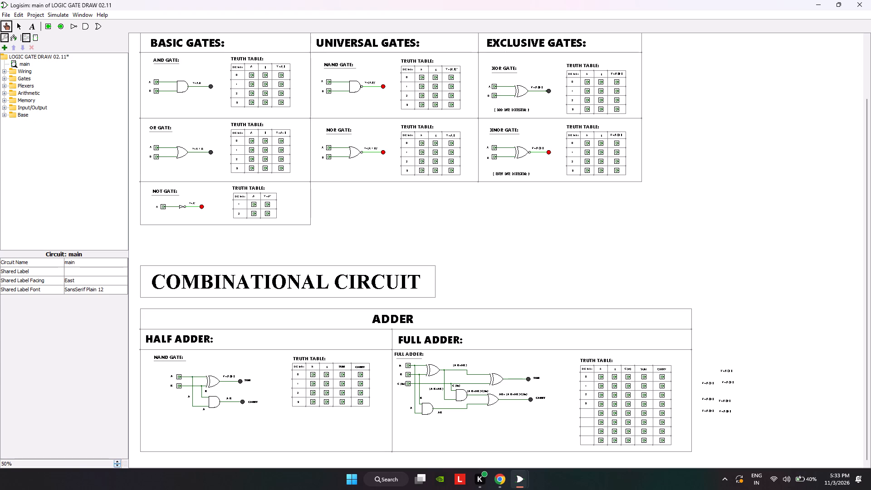
pyautogui.moveTo(130, 245); pyautogui.dragTo(145, 298)
# Copy the whole Combinational Circuit section, including its title, adder frames and the loose expression labels beside it, and paste a duplicate at 20% zoom.
pyautogui.click(13, 26)
pyautogui.moveTo(135, 250); pyautogui.dragTo(689, 483)
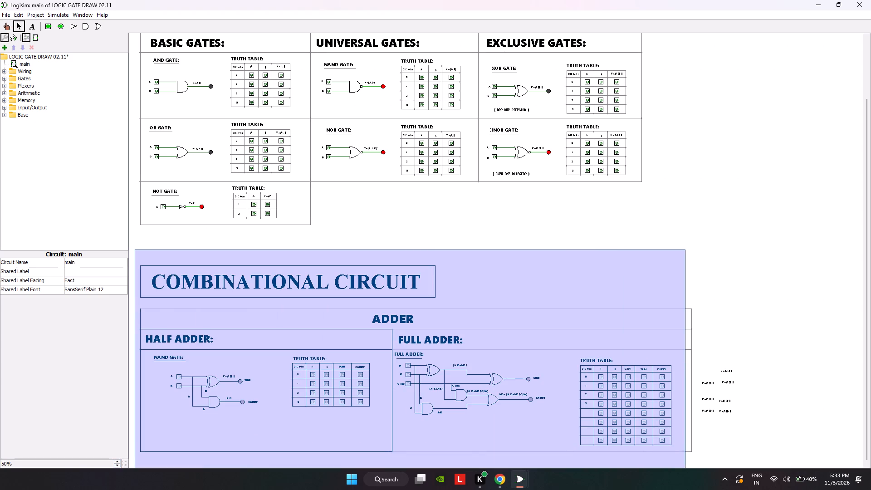
pyautogui.moveTo(689, 483); pyautogui.dragTo(784, 465)
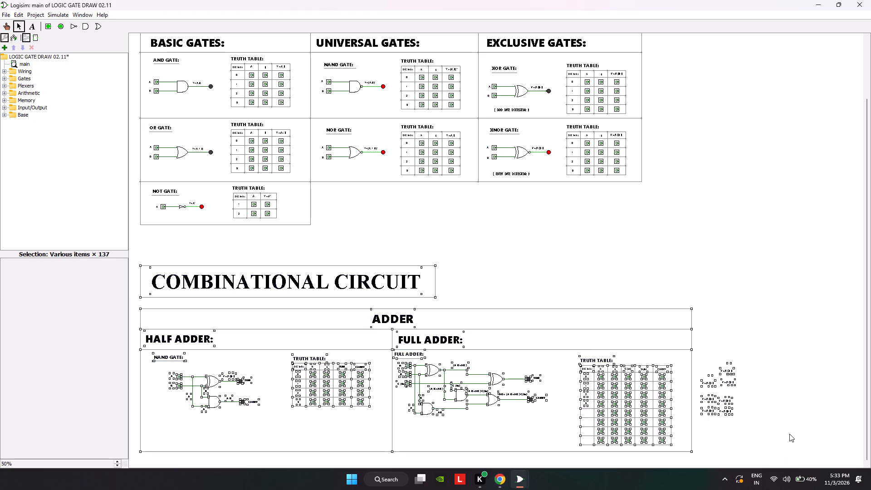
pyautogui.hotkey('ctrl', 'c')
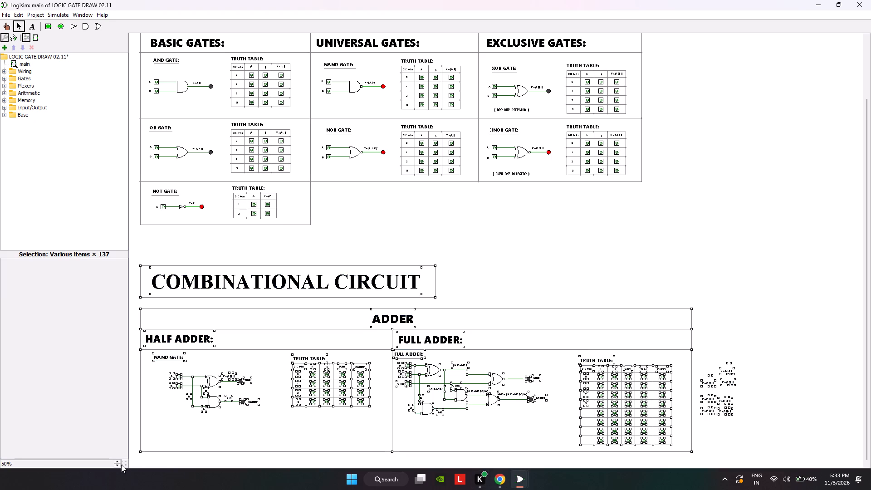
pyautogui.click(119, 465)
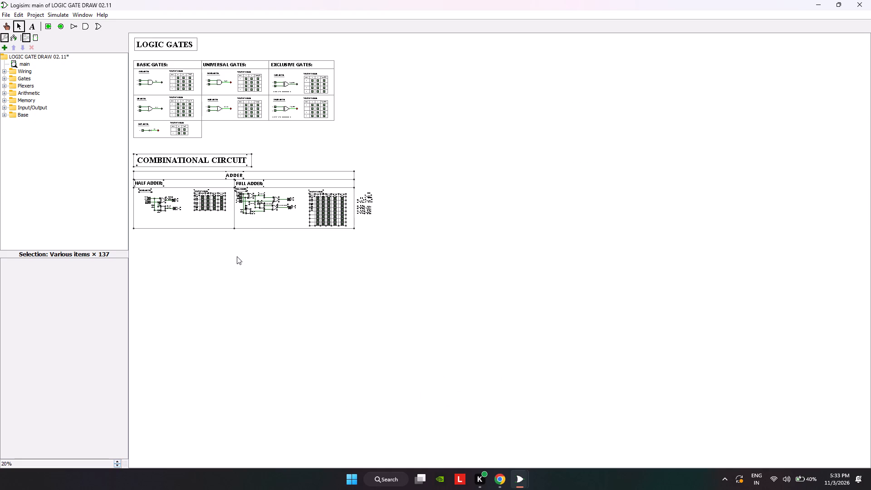
pyautogui.hotkey('ctrl', 'v')
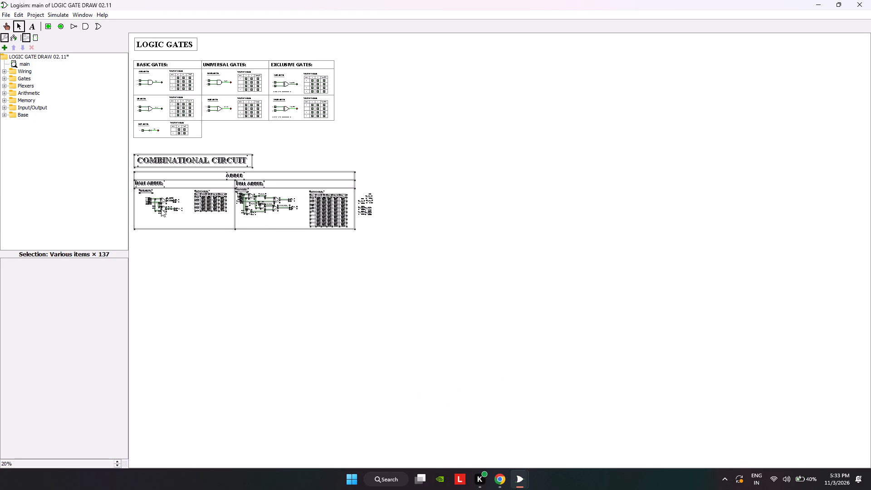
# Place the pasted Combinational Circuit section directly beneath the original, aligned with its left edge, and deselect it.
pyautogui.moveTo(162, 210); pyautogui.dragTo(165, 293)
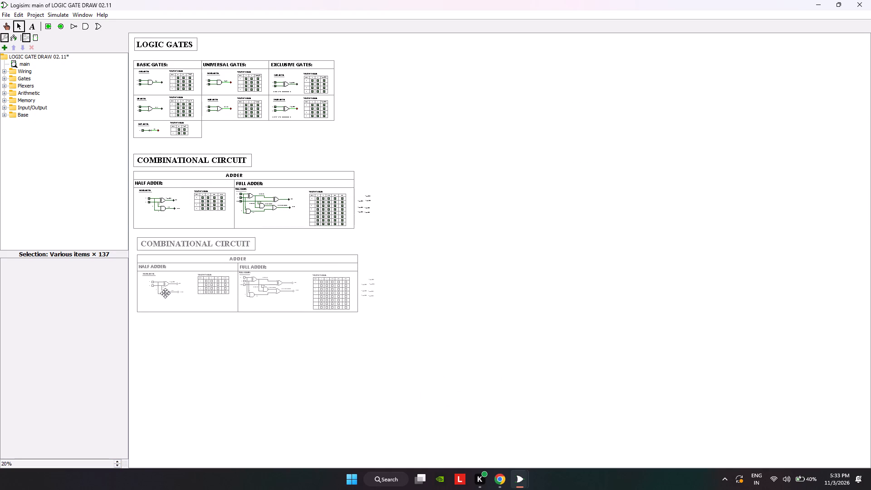
pyautogui.moveTo(165, 293); pyautogui.dragTo(161, 294)
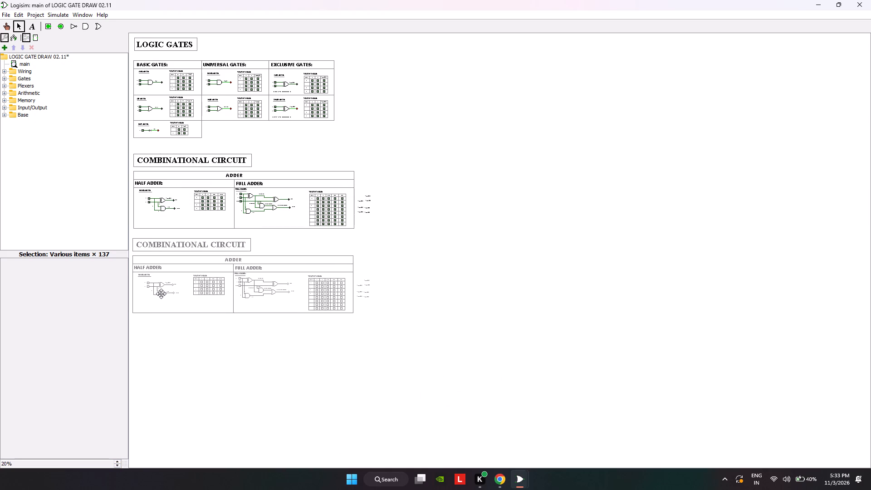
pyautogui.moveTo(161, 294); pyautogui.dragTo(161, 292)
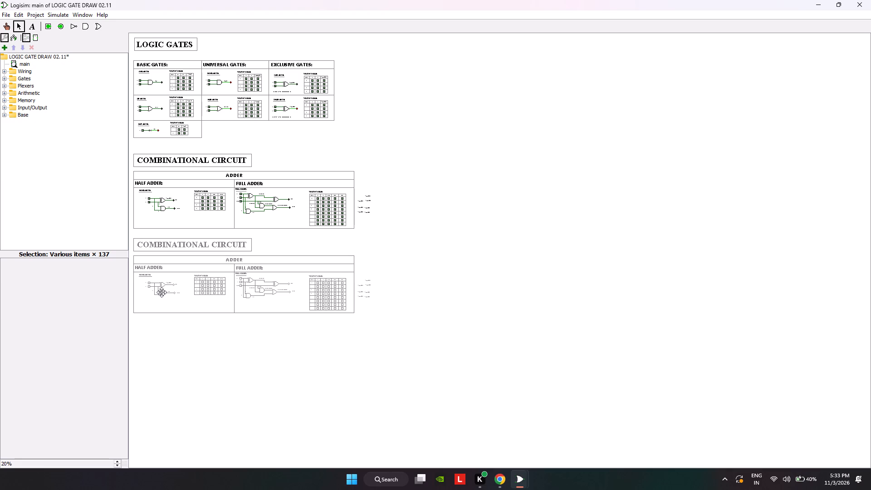
pyautogui.moveTo(161, 292); pyautogui.dragTo(161, 289)
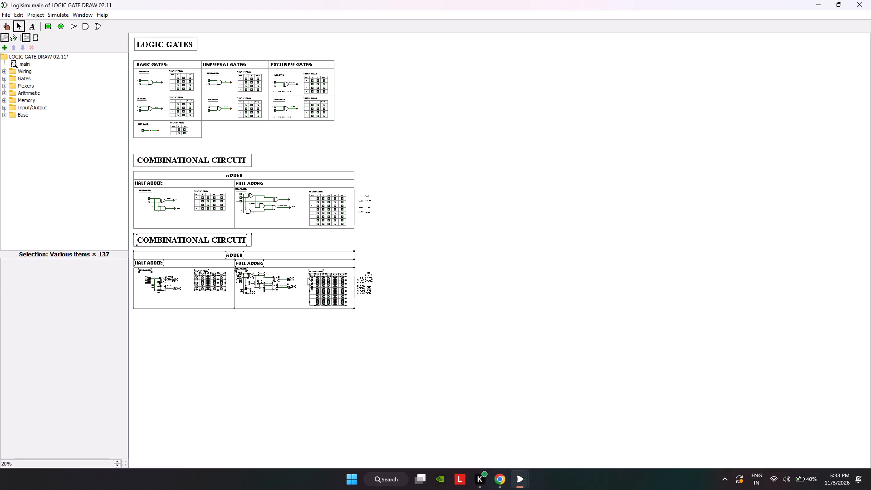
pyautogui.click(422, 269)
pyautogui.scroll(-6, 360, 260)
pyautogui.scroll(6, 360, 259)
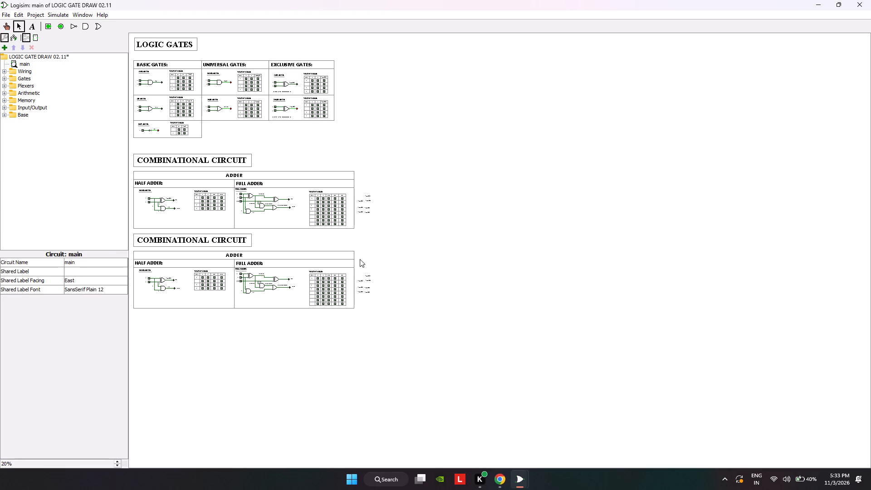
pyautogui.click(386, 331)
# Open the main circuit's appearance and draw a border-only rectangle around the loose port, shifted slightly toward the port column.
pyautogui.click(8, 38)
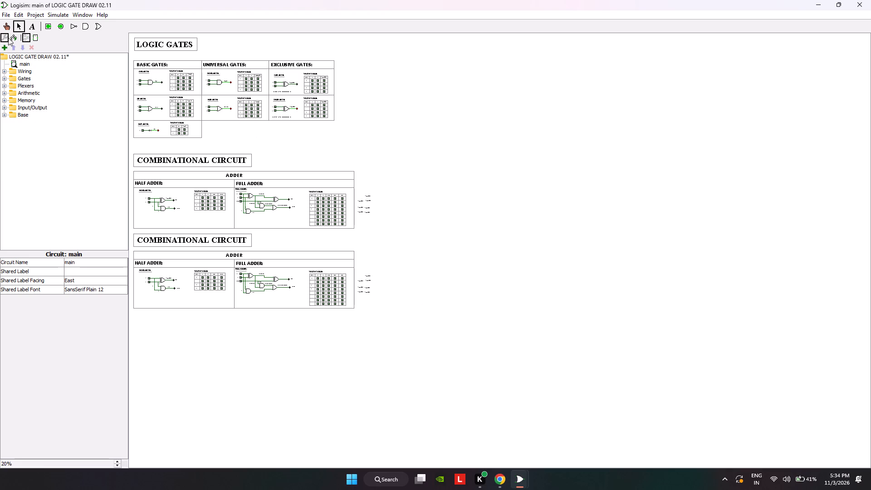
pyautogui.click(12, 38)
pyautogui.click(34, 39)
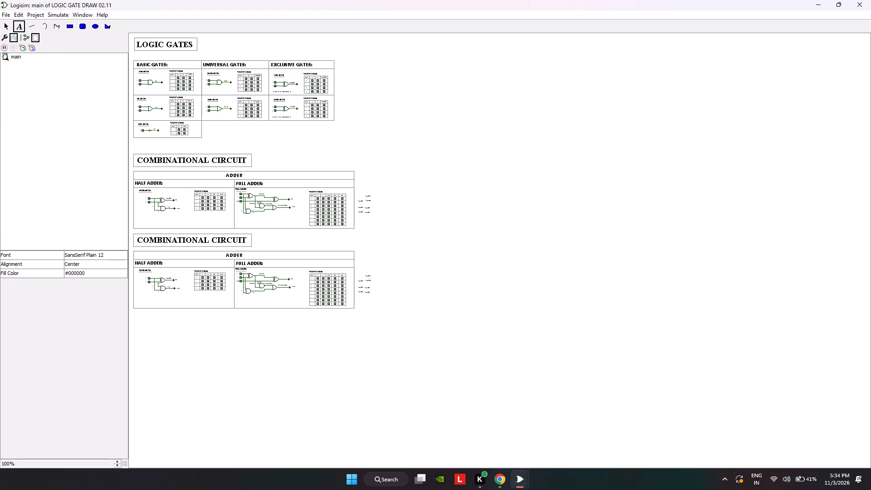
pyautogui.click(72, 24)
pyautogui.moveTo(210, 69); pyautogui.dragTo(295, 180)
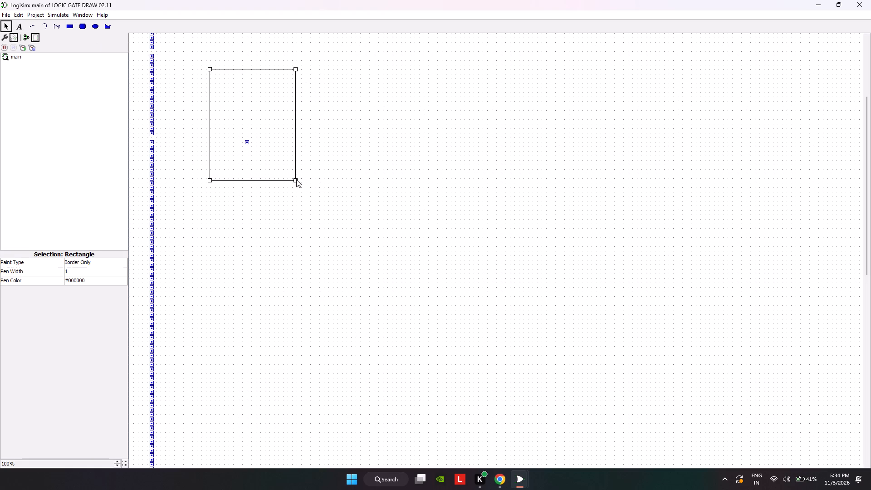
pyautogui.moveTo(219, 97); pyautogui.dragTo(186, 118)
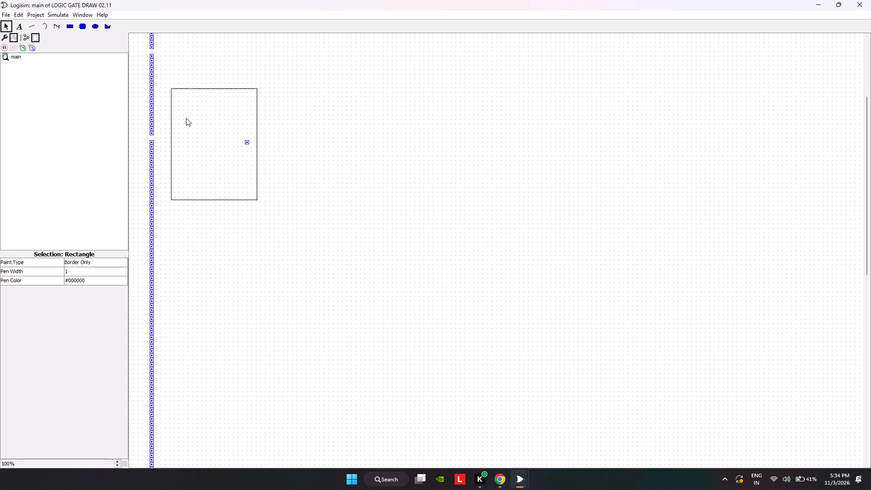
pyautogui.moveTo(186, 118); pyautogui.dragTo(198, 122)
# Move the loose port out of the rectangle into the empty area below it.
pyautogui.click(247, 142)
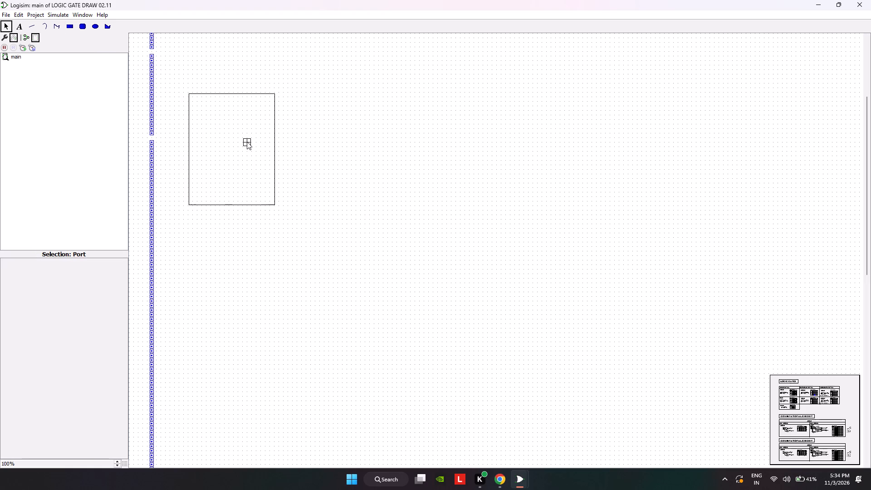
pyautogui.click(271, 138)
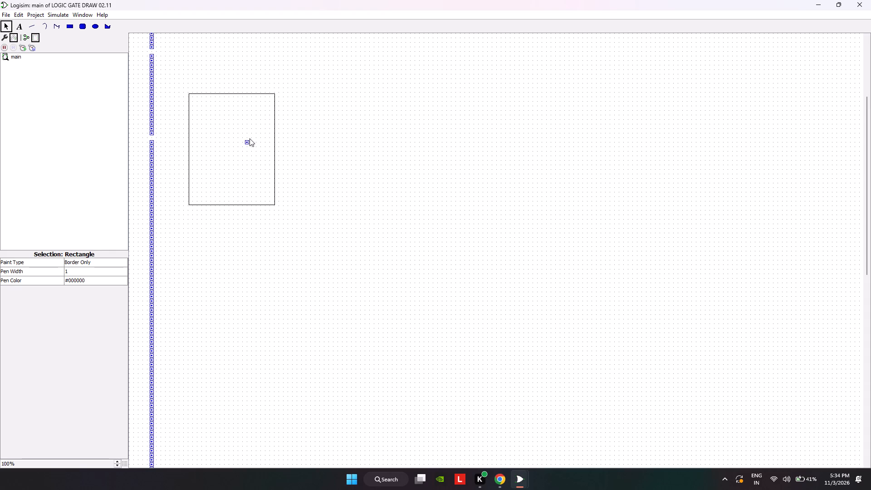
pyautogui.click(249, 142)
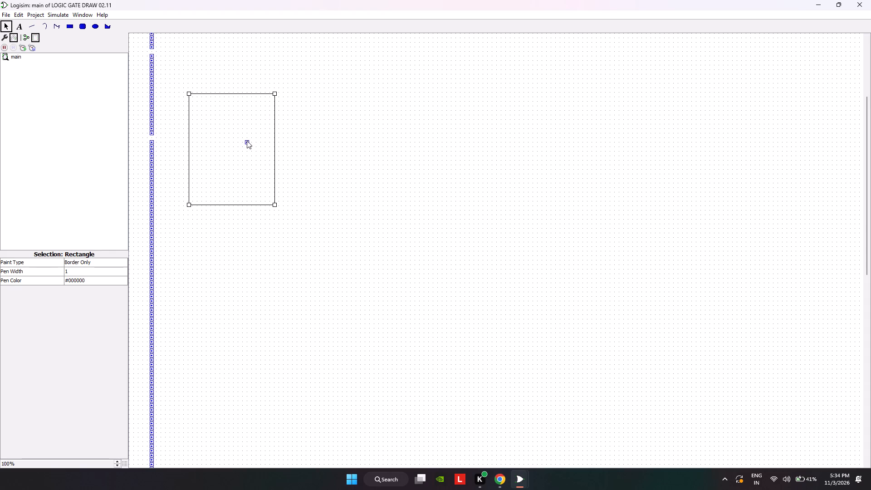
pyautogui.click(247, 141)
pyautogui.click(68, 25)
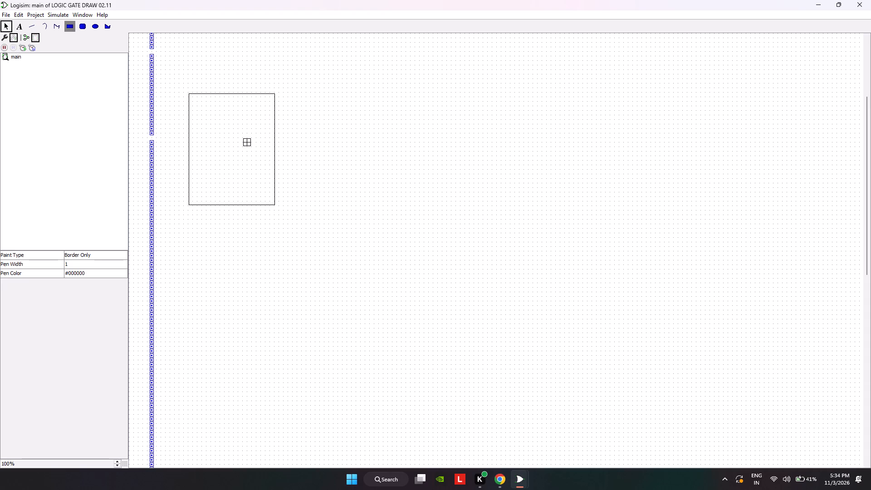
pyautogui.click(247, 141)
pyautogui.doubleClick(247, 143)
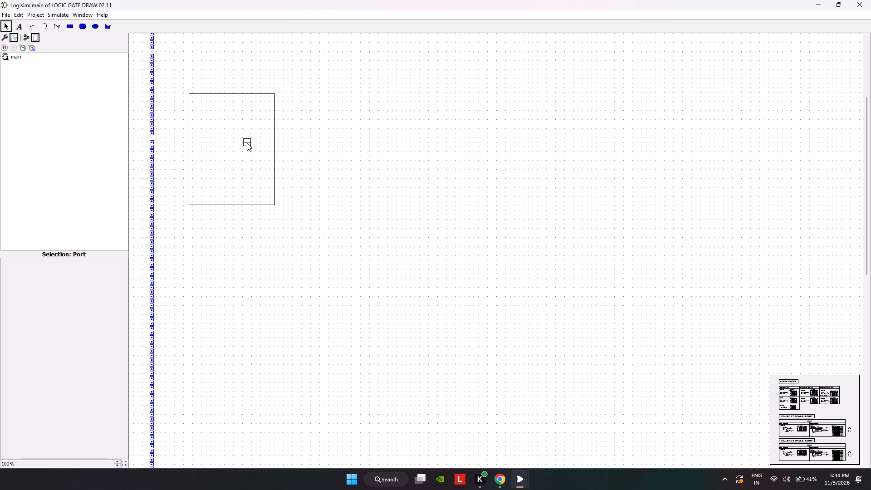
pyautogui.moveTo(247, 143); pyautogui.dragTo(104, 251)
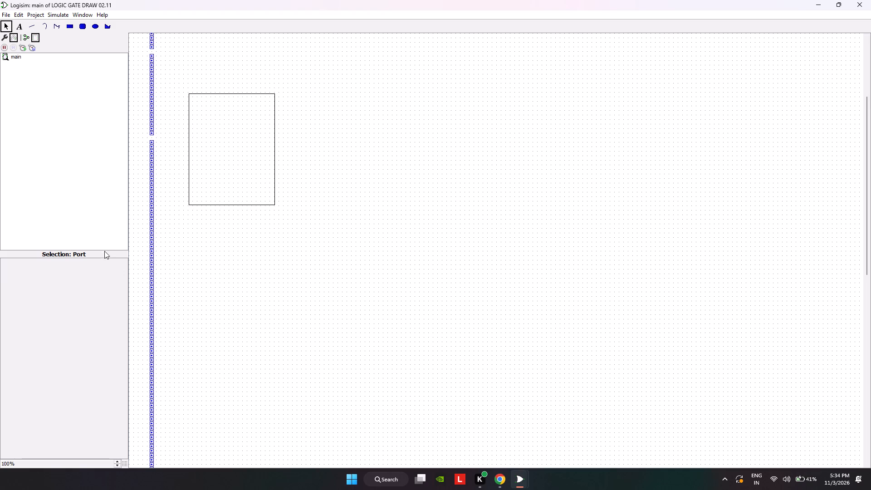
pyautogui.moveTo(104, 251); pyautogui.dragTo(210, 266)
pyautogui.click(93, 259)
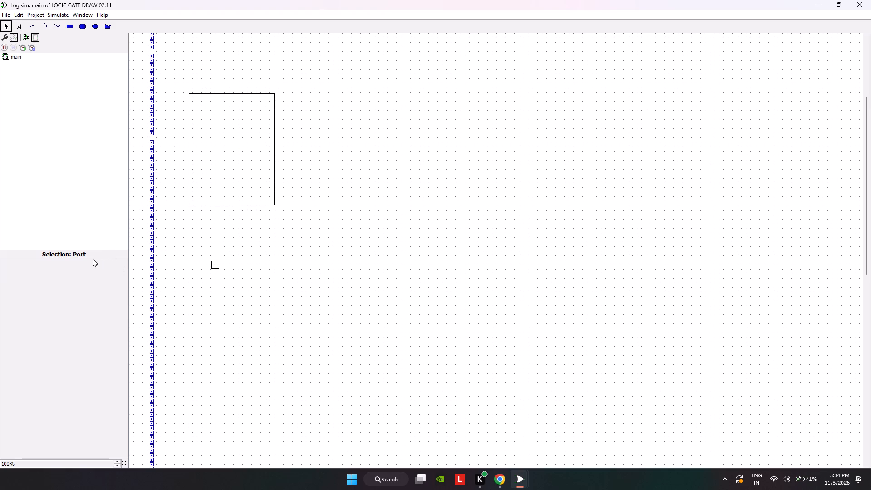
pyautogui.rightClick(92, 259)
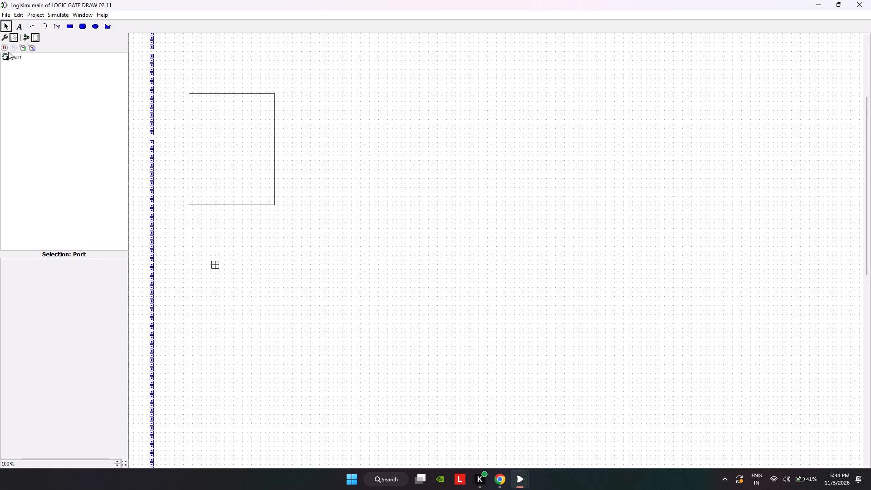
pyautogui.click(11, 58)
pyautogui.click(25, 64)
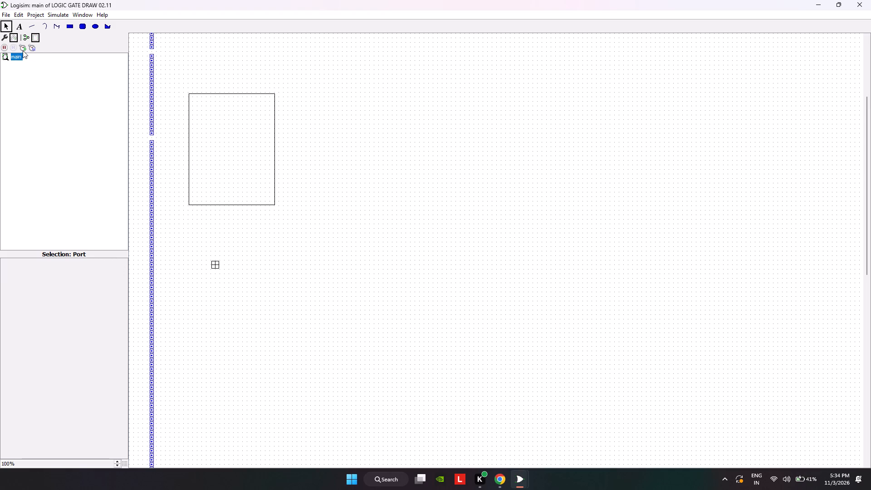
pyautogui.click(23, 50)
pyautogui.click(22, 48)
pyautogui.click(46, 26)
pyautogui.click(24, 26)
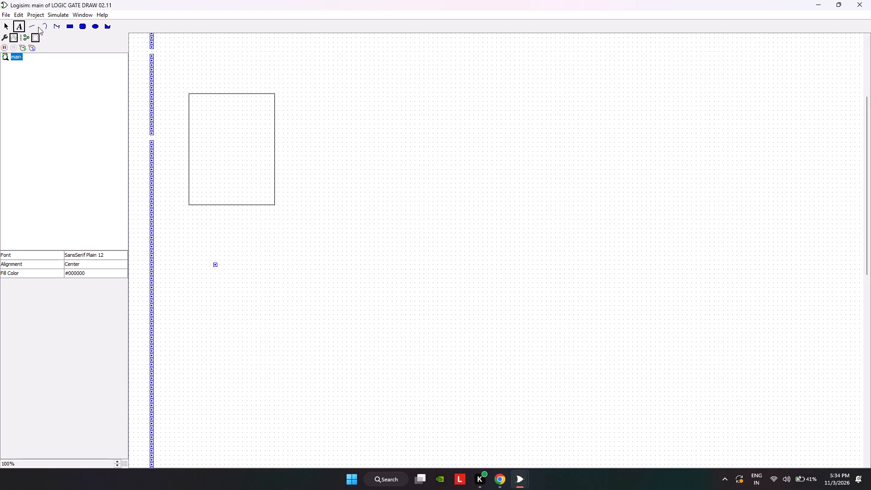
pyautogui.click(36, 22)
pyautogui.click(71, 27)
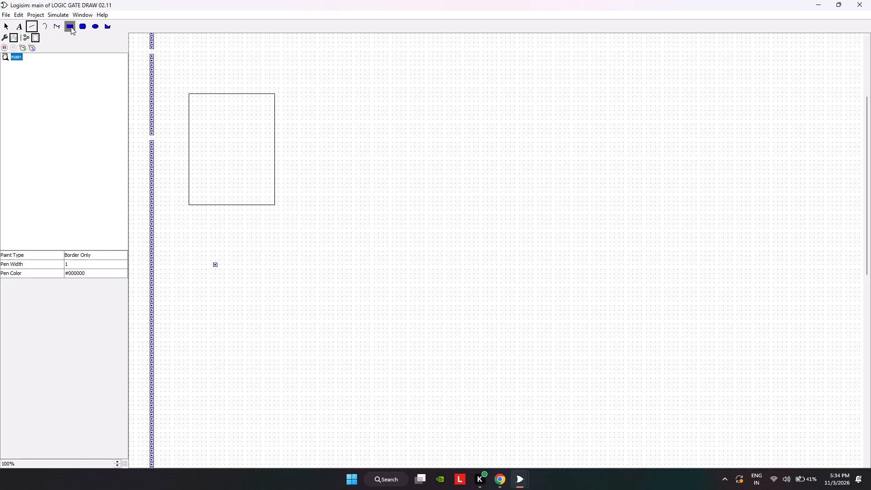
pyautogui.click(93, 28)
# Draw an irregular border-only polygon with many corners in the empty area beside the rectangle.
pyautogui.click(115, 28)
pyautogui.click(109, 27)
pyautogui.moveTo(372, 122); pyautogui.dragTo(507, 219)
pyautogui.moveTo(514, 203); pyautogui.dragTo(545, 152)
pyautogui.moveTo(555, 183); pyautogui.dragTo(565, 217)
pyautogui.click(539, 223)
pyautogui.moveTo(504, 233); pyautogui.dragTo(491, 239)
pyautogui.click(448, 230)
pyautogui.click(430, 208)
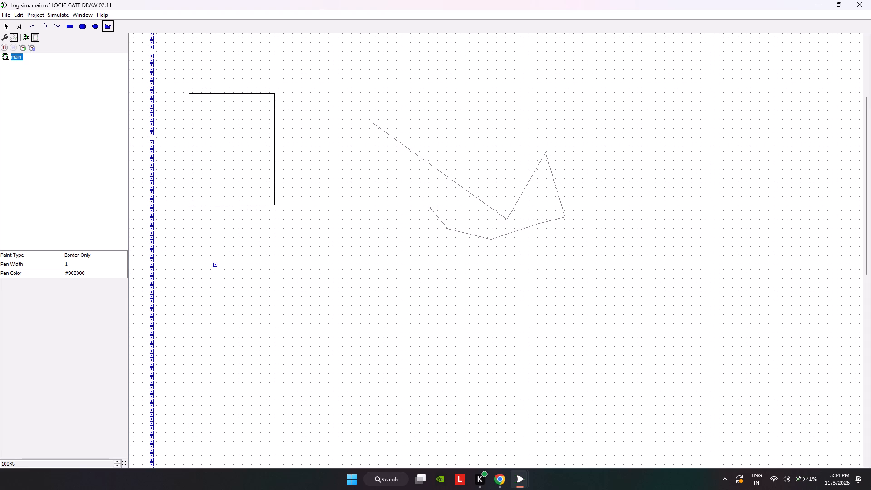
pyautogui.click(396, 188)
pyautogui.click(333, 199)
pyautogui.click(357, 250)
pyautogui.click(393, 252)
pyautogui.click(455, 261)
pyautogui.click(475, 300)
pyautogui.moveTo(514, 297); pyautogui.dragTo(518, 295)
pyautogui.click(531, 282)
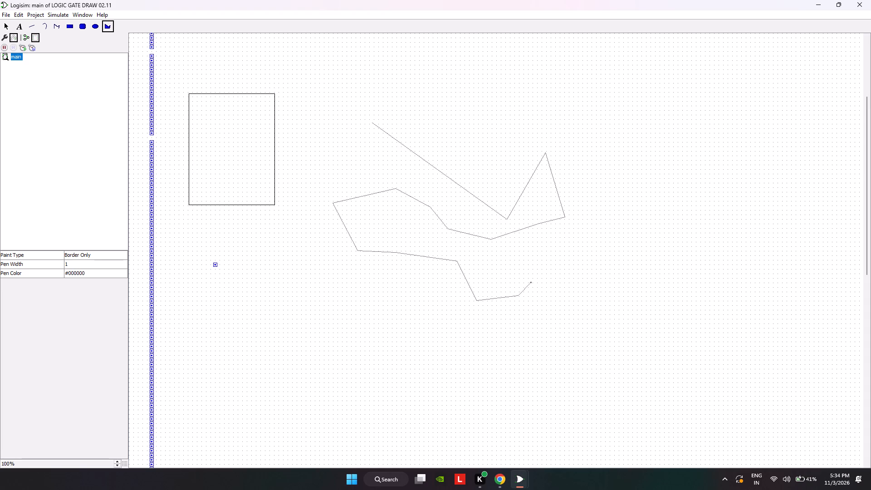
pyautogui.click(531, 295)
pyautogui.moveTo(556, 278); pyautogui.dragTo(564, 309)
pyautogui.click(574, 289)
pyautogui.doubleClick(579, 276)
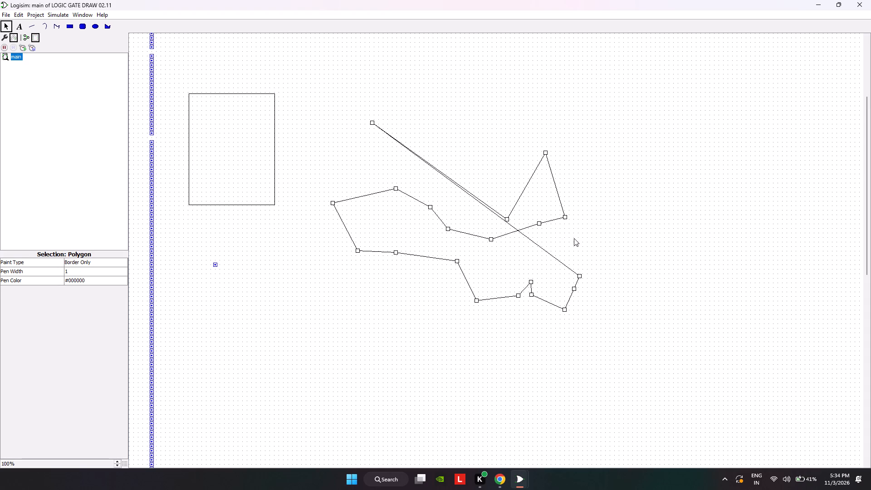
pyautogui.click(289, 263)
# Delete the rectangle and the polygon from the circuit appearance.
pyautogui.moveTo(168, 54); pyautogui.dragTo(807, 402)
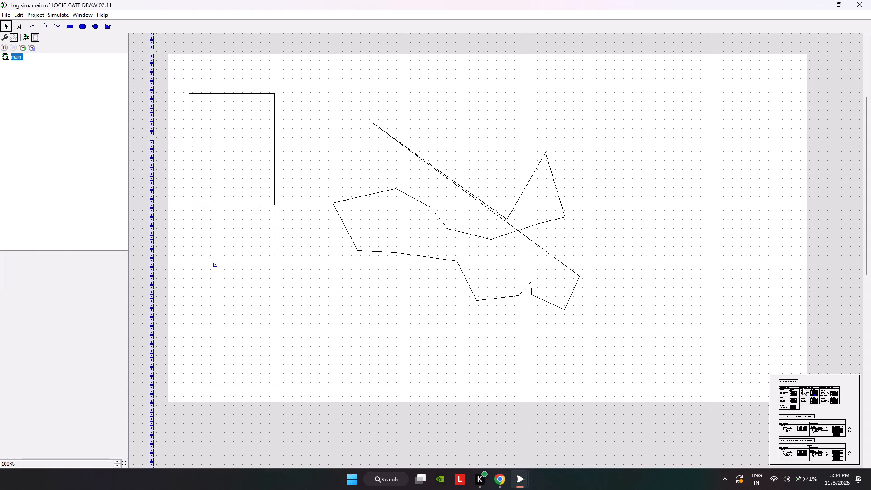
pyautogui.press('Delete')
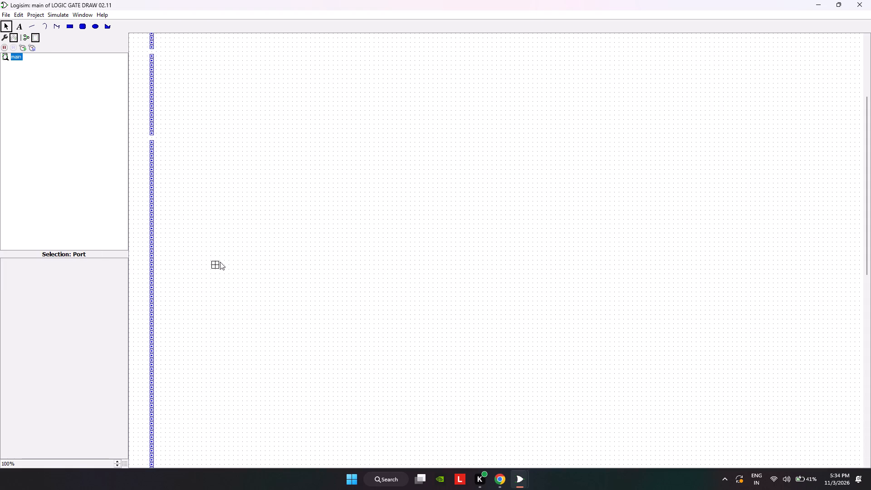
# Move the loose port back into the lower gap in the port column.
pyautogui.moveTo(215, 263); pyautogui.dragTo(149, 132)
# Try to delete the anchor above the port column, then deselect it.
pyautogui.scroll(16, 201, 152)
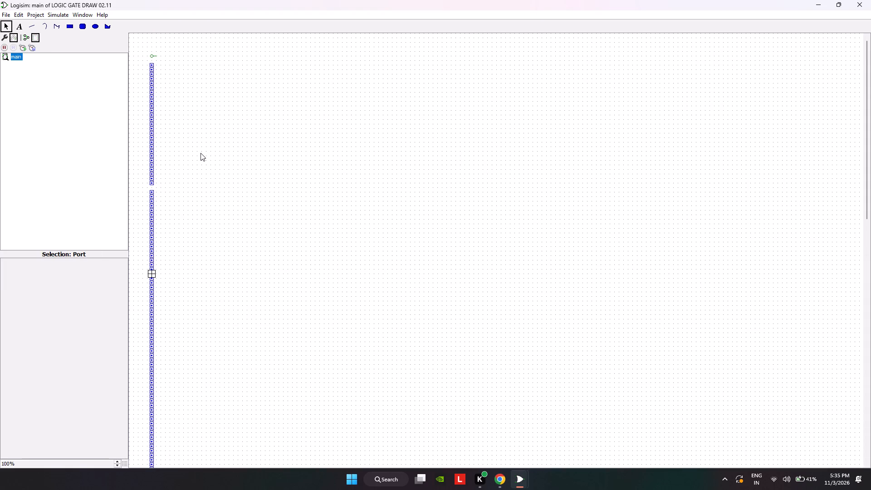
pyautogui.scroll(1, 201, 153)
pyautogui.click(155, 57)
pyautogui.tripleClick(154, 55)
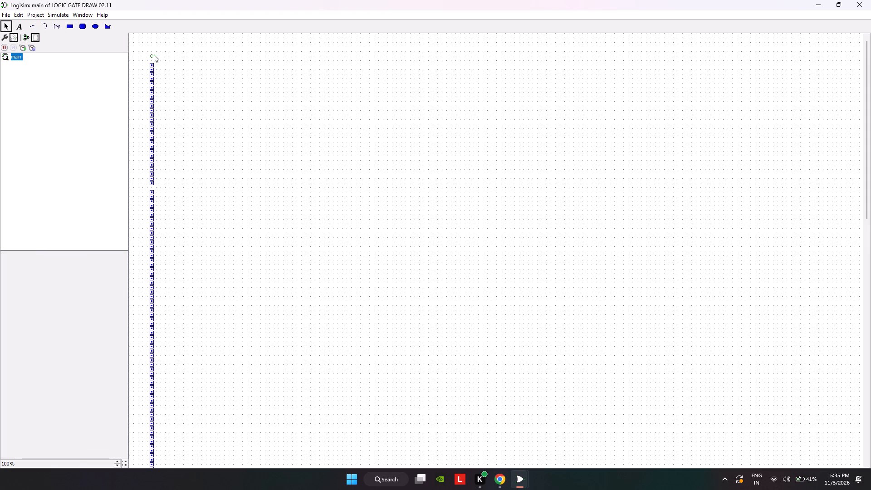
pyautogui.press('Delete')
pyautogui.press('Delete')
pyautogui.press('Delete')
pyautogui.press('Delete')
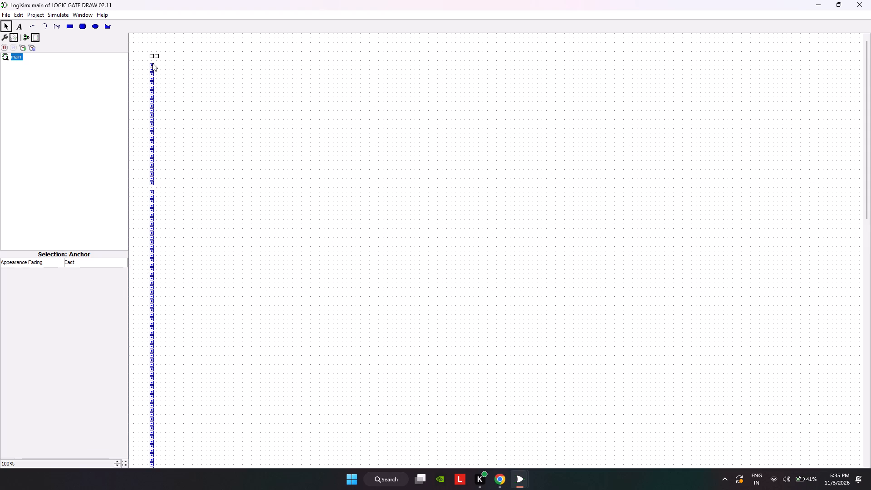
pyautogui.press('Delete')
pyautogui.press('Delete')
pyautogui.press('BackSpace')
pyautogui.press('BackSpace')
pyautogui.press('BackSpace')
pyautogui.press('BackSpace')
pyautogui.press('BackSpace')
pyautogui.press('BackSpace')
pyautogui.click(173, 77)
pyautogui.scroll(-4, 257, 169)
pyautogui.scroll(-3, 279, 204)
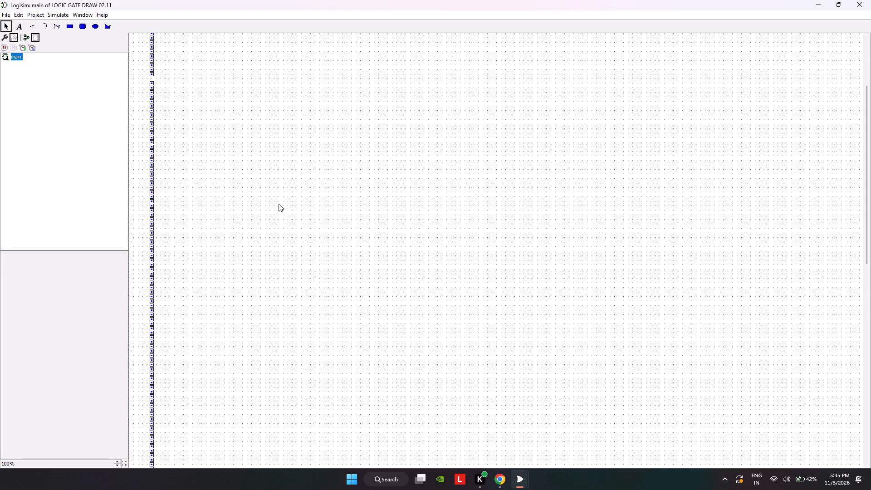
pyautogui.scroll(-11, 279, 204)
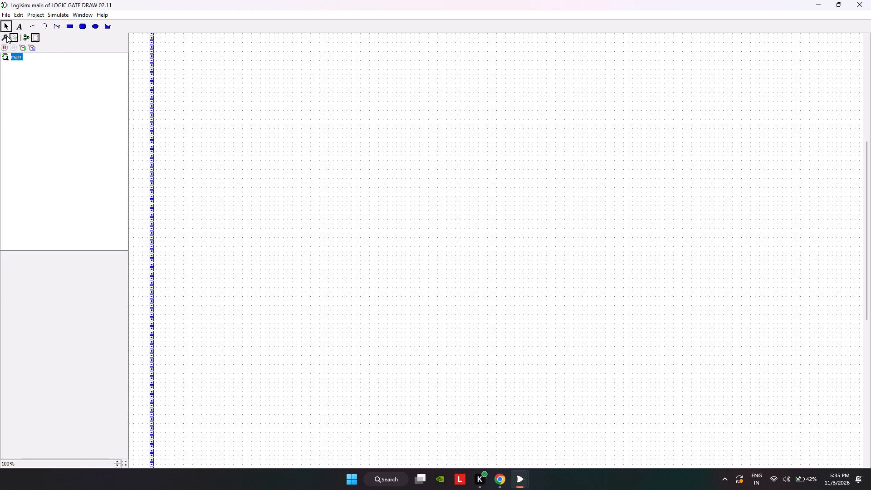
# Return to editing the main circuit's layout and expand the Wiring library.
pyautogui.click(6, 35)
pyautogui.click(25, 35)
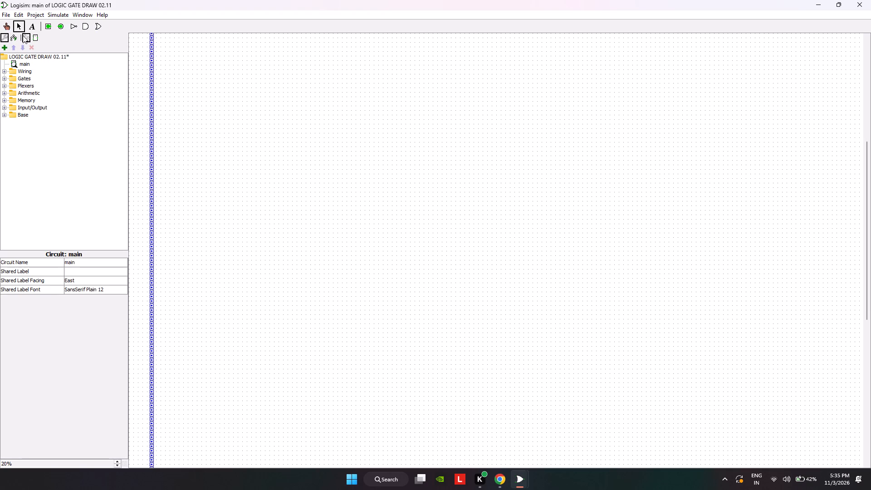
pyautogui.click(26, 69)
pyautogui.click(27, 72)
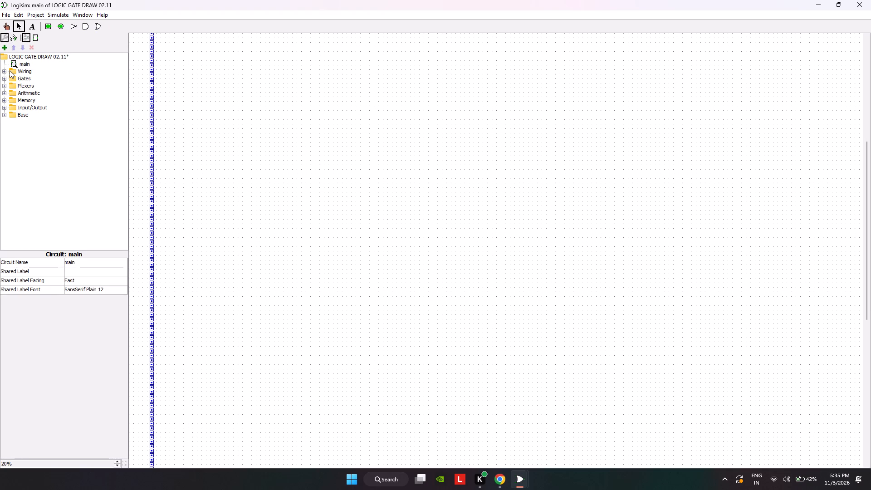
pyautogui.click(10, 70)
pyautogui.click(6, 71)
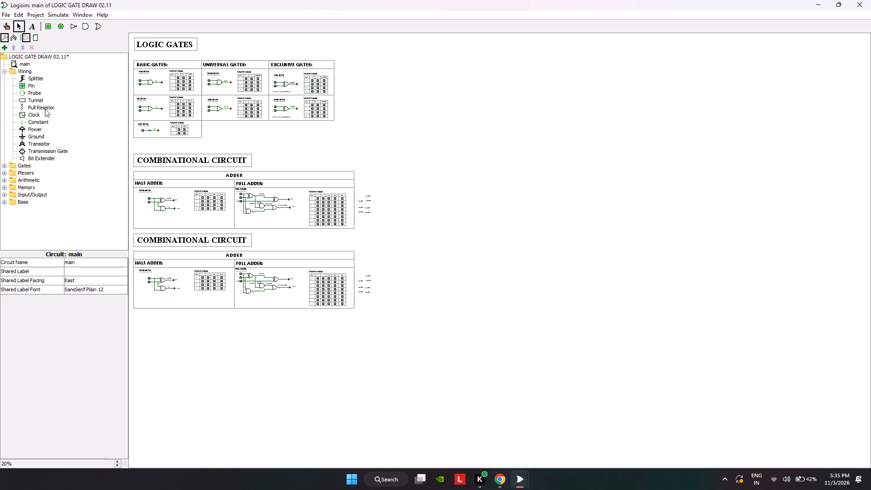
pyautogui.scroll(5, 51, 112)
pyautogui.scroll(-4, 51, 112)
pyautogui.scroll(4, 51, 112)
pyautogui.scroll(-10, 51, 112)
# Delete the COMBINATIONAL CIRCUIT title text from the duplicated section, keeping its frame.
pyautogui.click(113, 461)
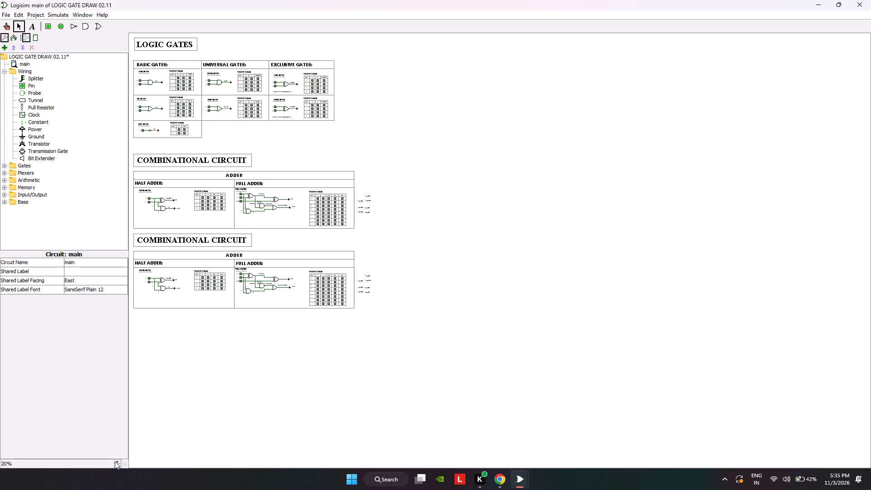
pyautogui.click(117, 462)
pyautogui.scroll(-14, 222, 392)
pyautogui.scroll(1, 224, 387)
pyautogui.scroll(-12, 224, 387)
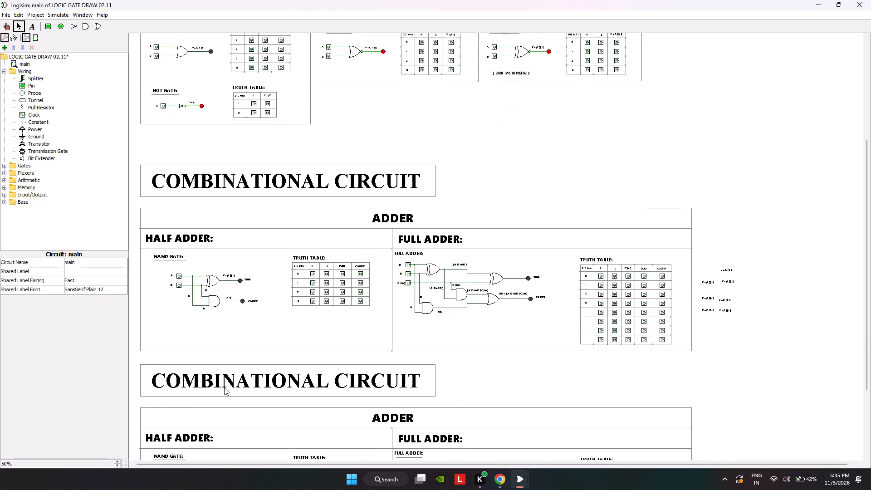
pyautogui.scroll(-7, 224, 387)
pyautogui.click(247, 337)
pyautogui.press('Delete')
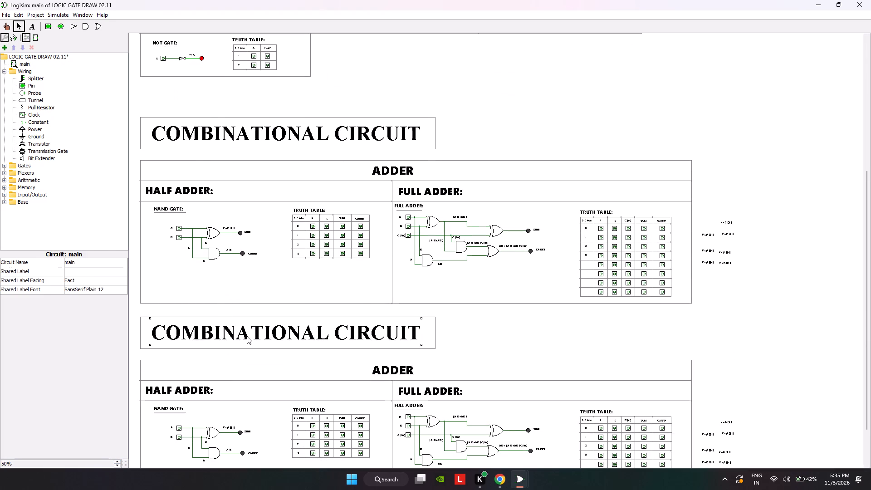
pyautogui.click(247, 336)
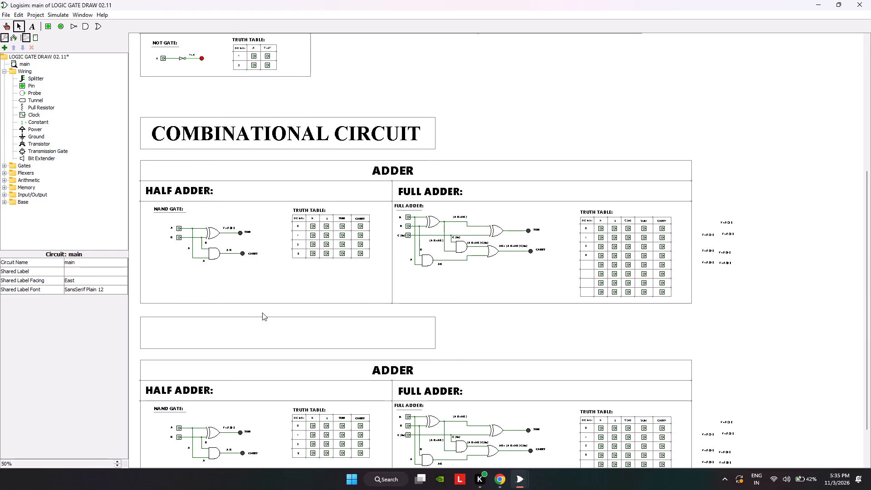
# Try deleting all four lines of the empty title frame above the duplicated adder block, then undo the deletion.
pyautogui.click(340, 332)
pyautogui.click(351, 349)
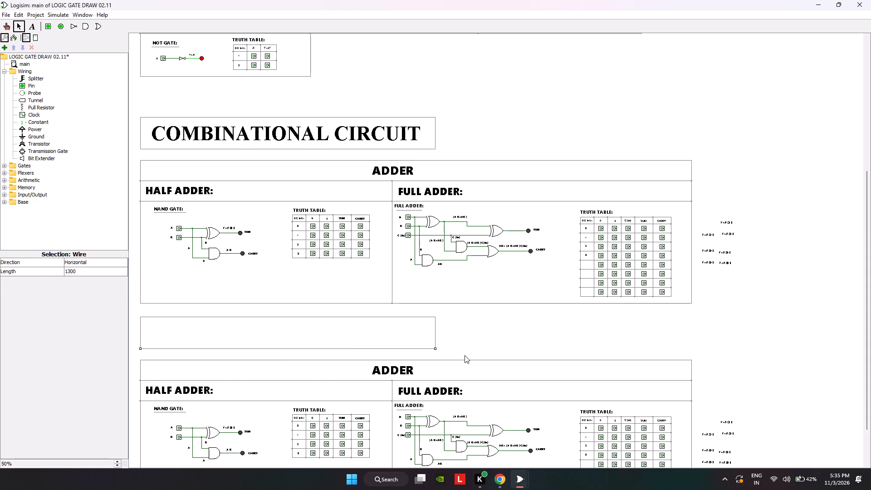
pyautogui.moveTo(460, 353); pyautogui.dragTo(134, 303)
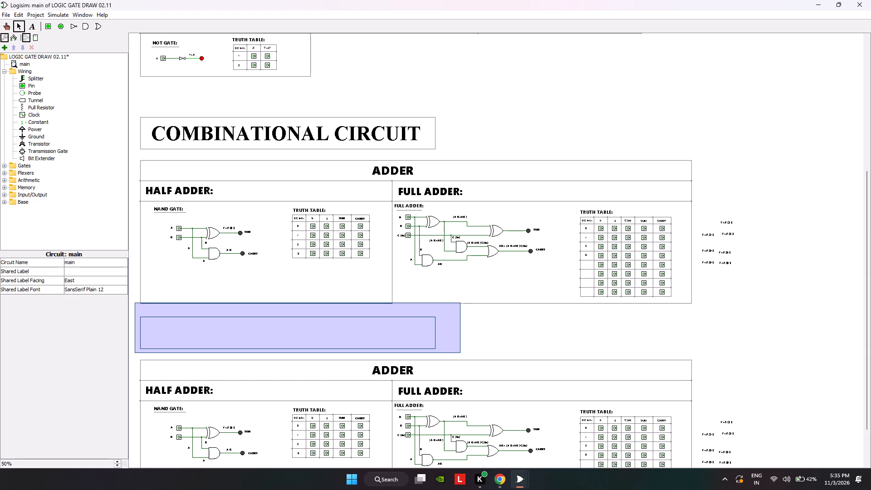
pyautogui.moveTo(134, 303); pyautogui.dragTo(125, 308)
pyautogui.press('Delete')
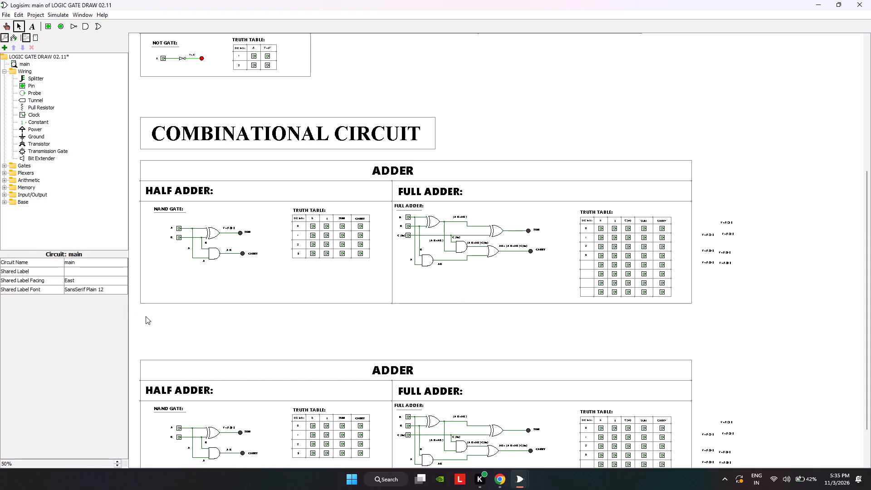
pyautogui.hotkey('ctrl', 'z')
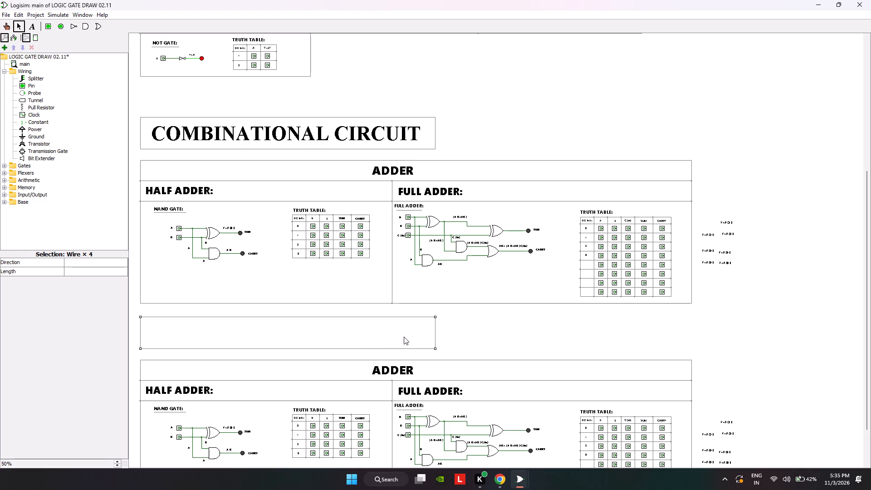
# Delete the two vertical sides of the empty title frame, leaving its two horizontal lines.
pyautogui.click(435, 329)
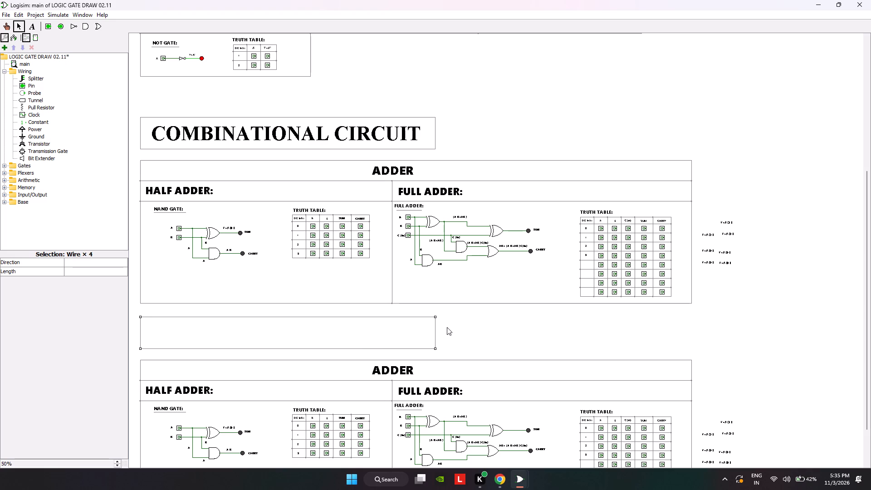
pyautogui.click(447, 327)
pyautogui.click(435, 329)
pyautogui.press('Delete')
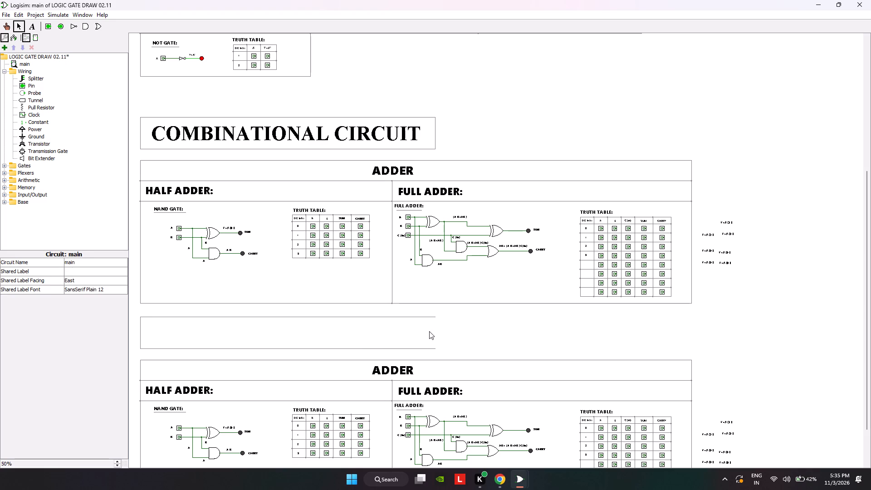
pyautogui.click(139, 331)
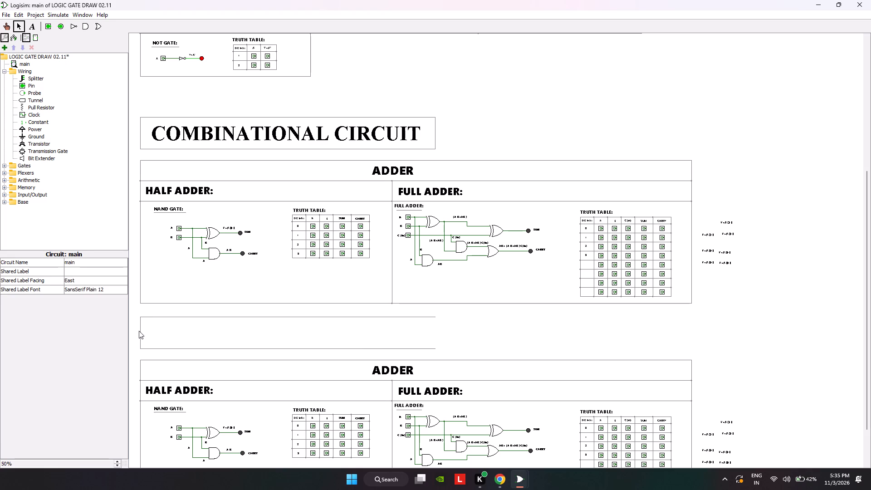
pyautogui.click(141, 329)
pyautogui.press('Delete')
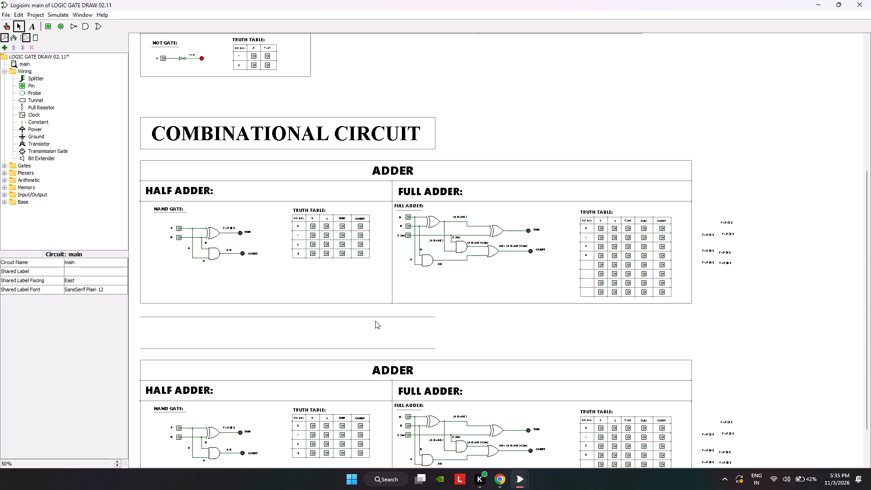
# Extend both remaining horizontal lines past the adder block's right edge, to a length of 2470 each.
pyautogui.click(376, 315)
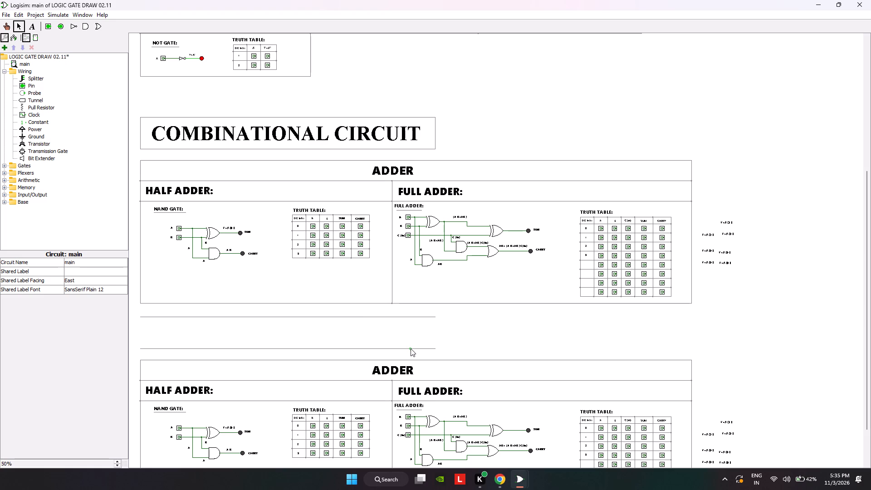
pyautogui.click(411, 348)
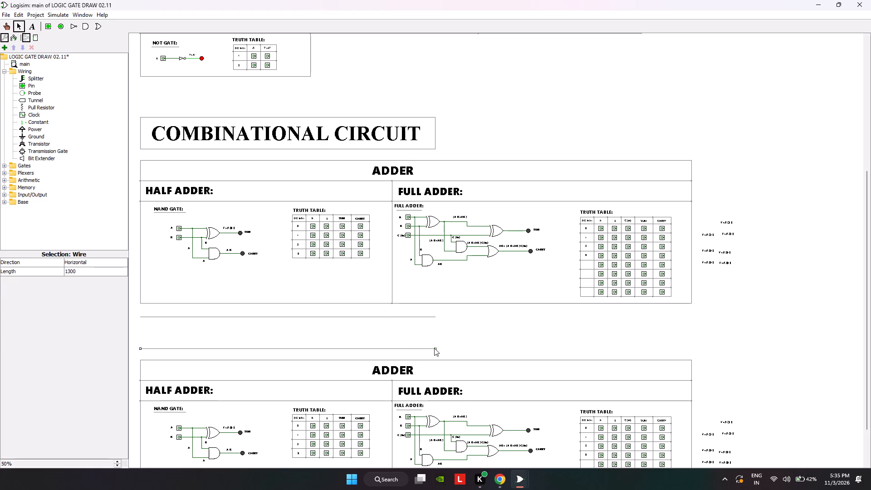
pyautogui.moveTo(434, 348); pyautogui.dragTo(689, 361)
pyautogui.moveTo(689, 361); pyautogui.dragTo(700, 346)
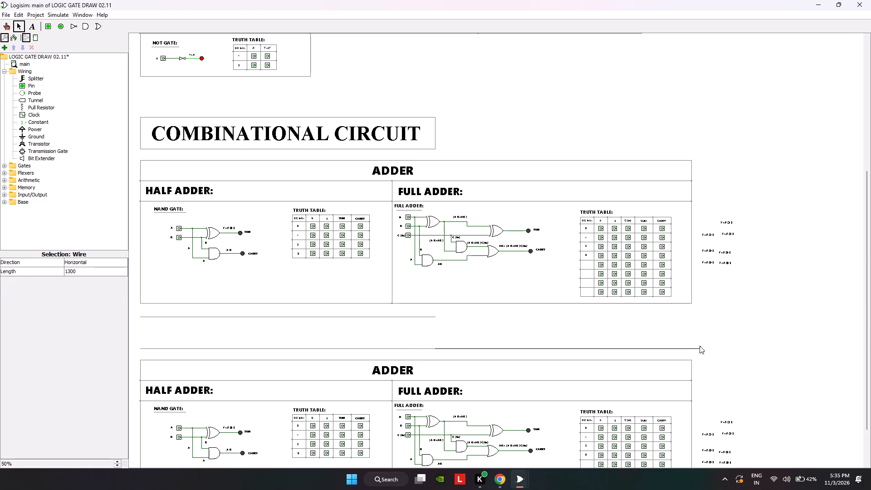
pyautogui.moveTo(700, 346); pyautogui.dragTo(700, 348)
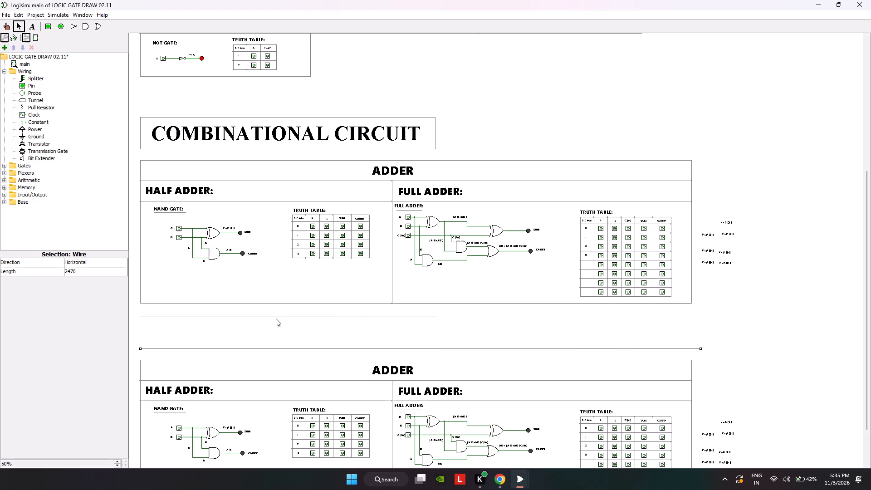
pyautogui.click(277, 317)
pyautogui.moveTo(435, 316); pyautogui.dragTo(682, 340)
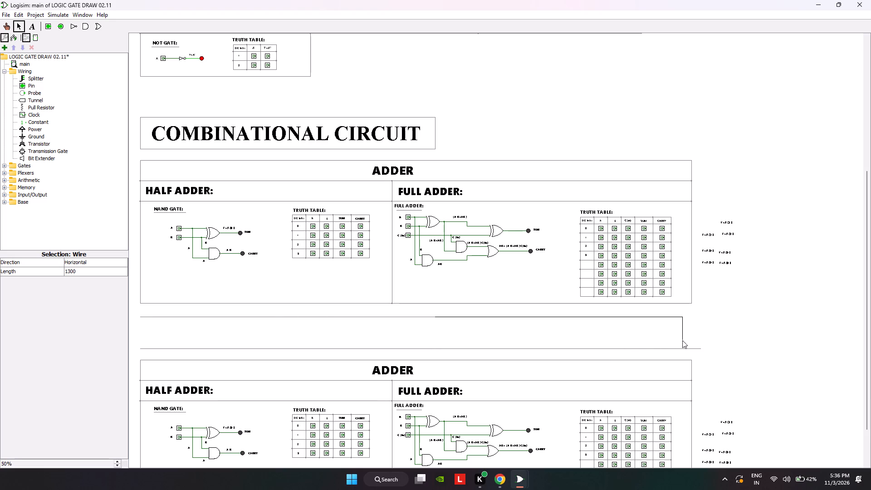
pyautogui.moveTo(682, 340); pyautogui.dragTo(701, 316)
# Move the duplicated adder block, its loose labels and the lower horizontal line up to form a narrow double divider.
pyautogui.scroll(-11, 703, 325)
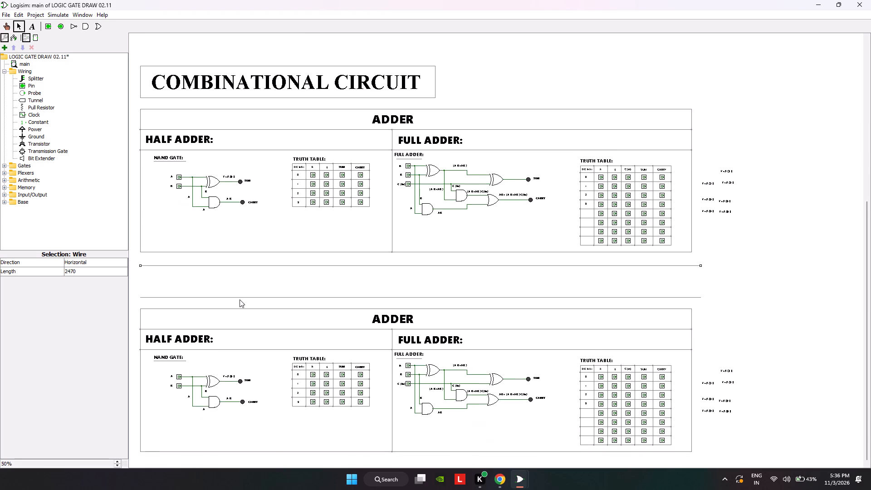
pyautogui.moveTo(134, 282); pyautogui.dragTo(734, 471)
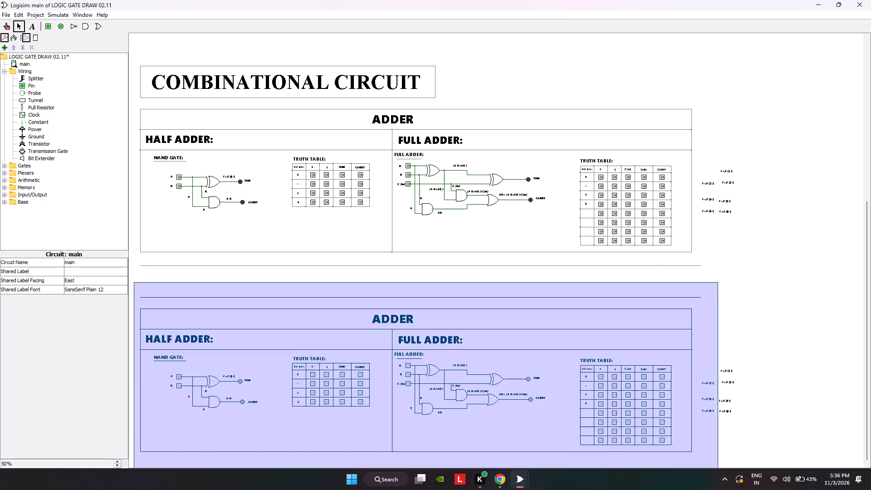
pyautogui.moveTo(734, 471); pyautogui.dragTo(773, 464)
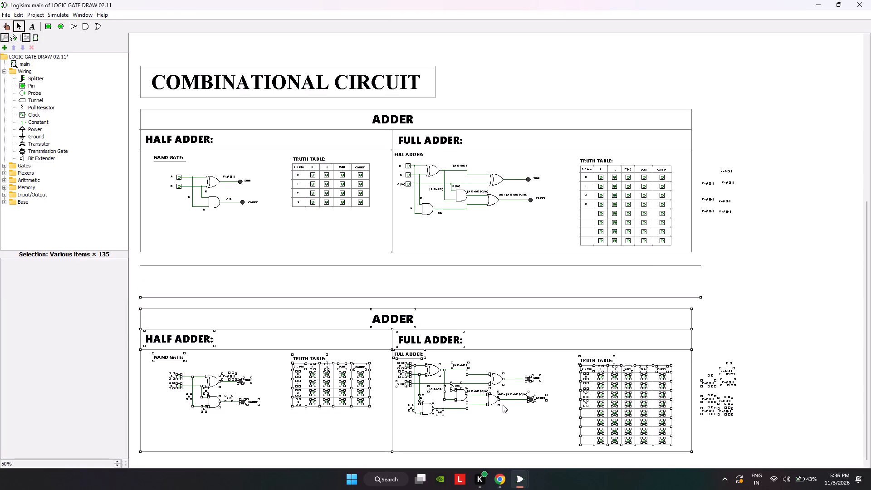
pyautogui.moveTo(462, 395); pyautogui.dragTo(462, 379)
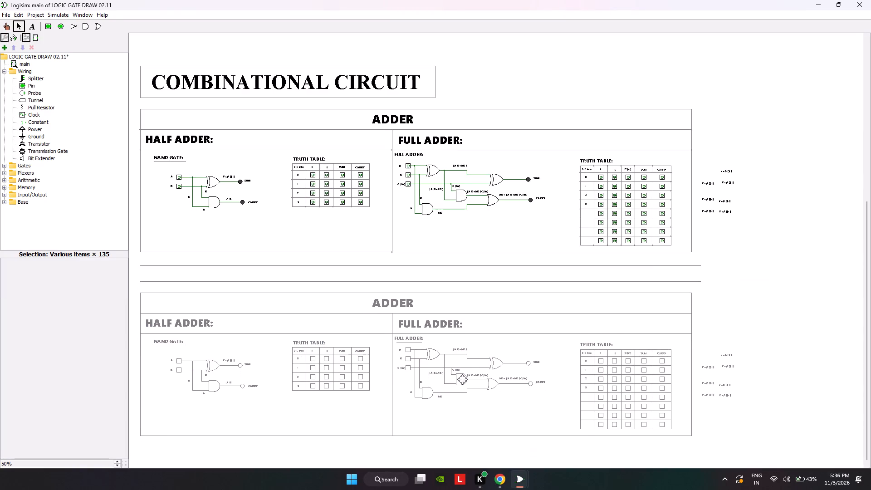
pyautogui.moveTo(462, 379); pyautogui.dragTo(462, 375)
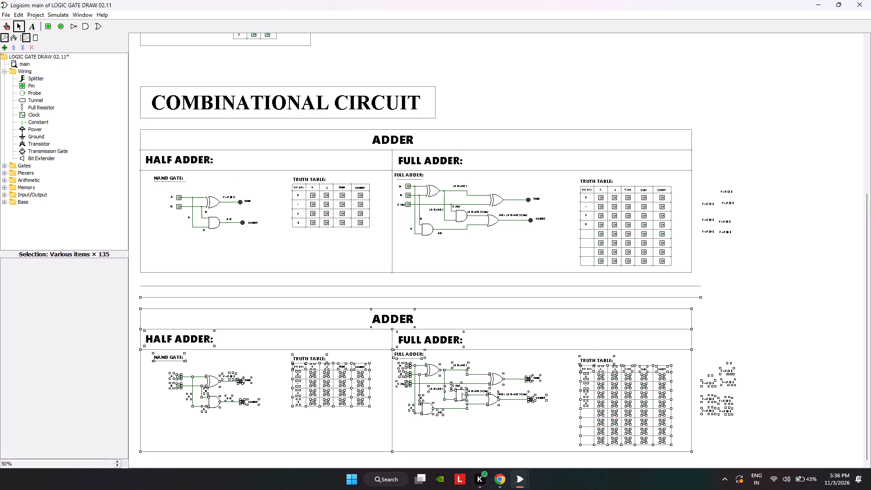
pyautogui.moveTo(462, 393); pyautogui.dragTo(463, 386)
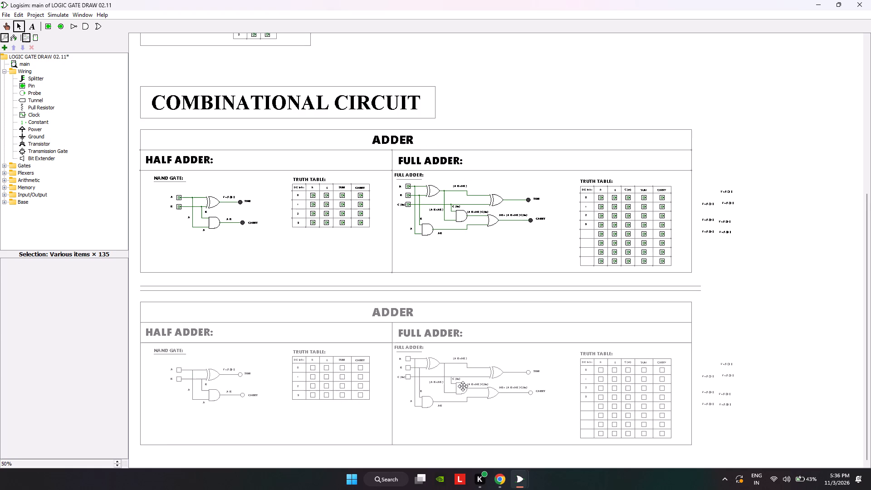
pyautogui.moveTo(463, 386); pyautogui.dragTo(462, 384)
pyautogui.click(791, 295)
# Change the title of the lower duplicated block from ADDER to SUB-TRACTOR.
pyautogui.scroll(-4, 727, 289)
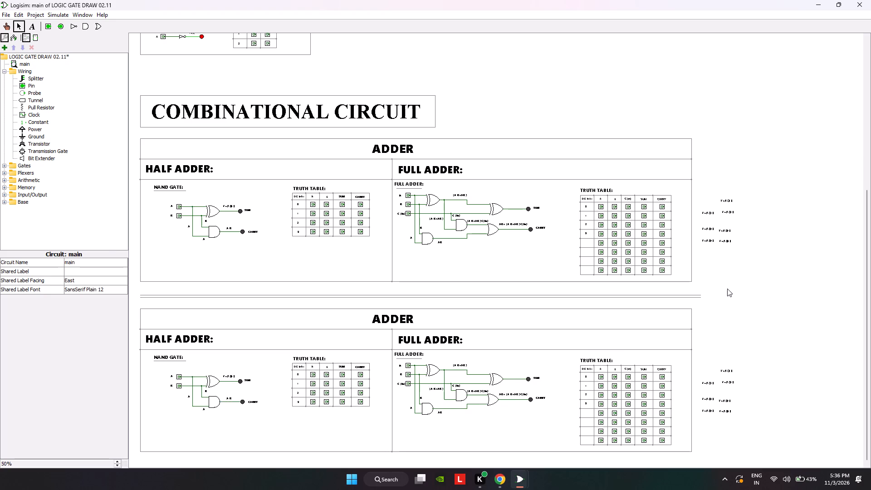
pyautogui.scroll(-4, 727, 289)
pyautogui.click(391, 321)
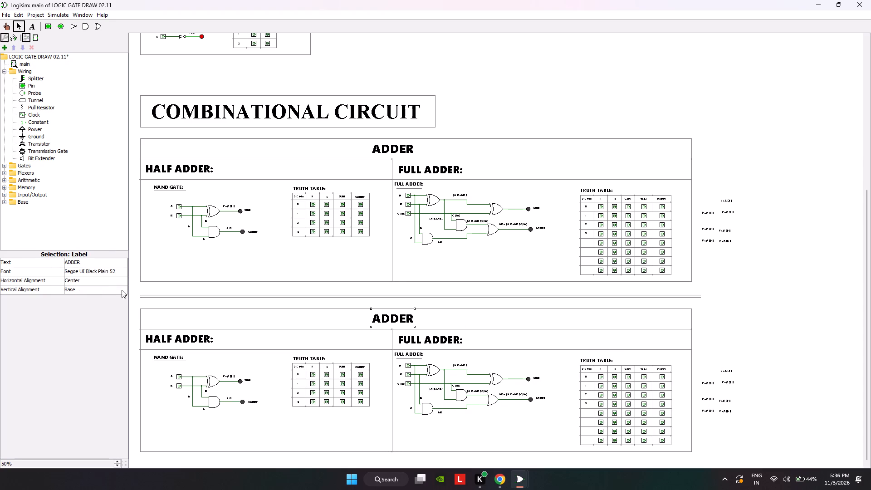
pyautogui.doubleClick(109, 261)
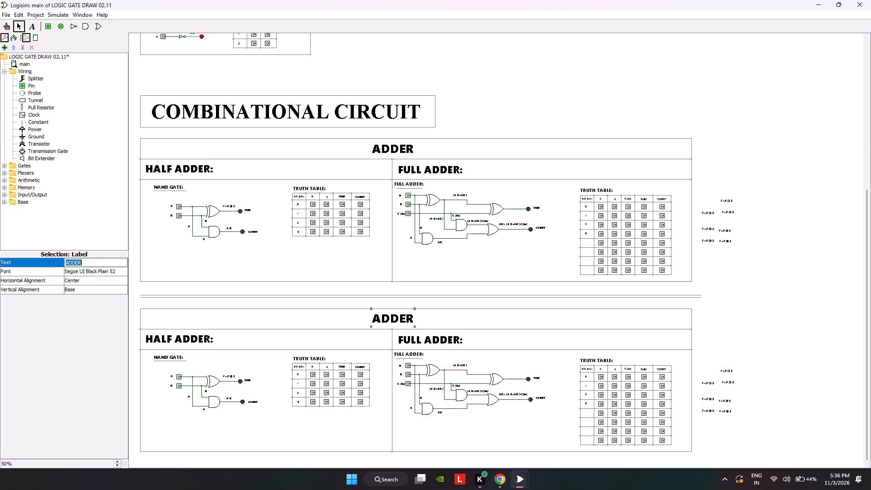
pyautogui.write('SUBTRACTOR')
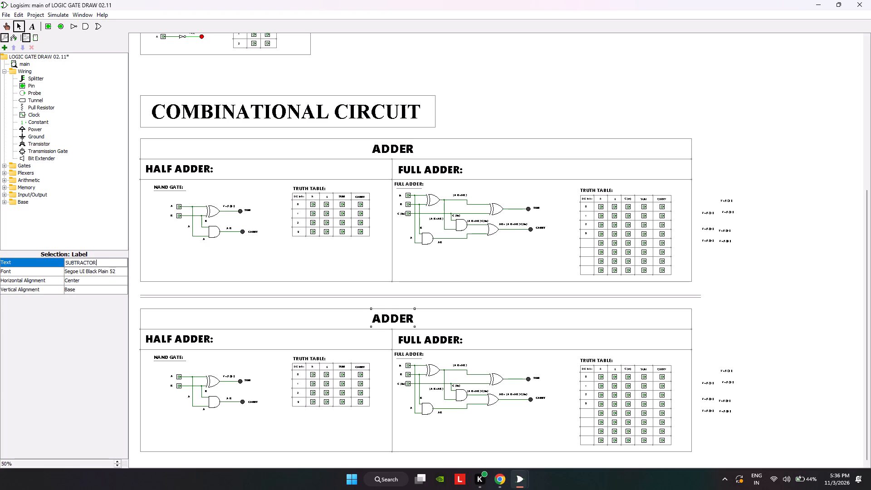
pyautogui.hotkey('ctrl', 'Left')
pyautogui.press('Right')
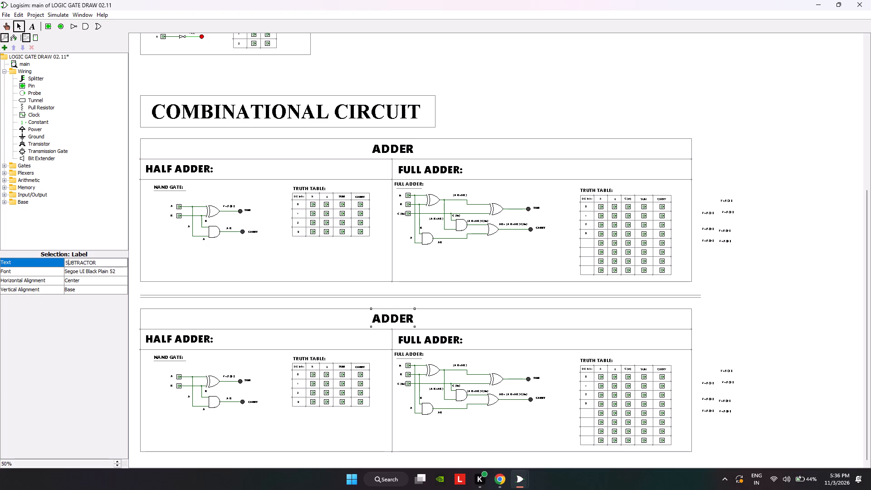
pyautogui.press('Right')
pyautogui.press('Right')
pyautogui.press('space')
pyautogui.press('BackSpace')
pyautogui.press('-')
pyautogui.press('Return')
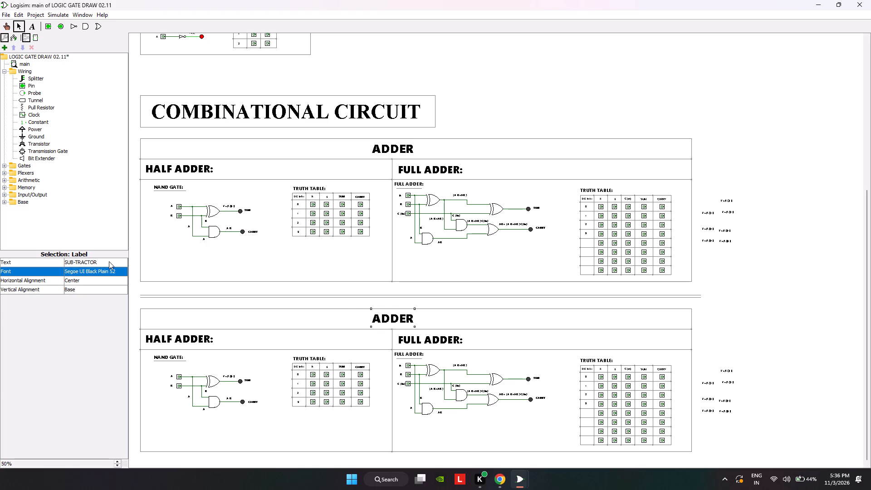
pyautogui.click(413, 319)
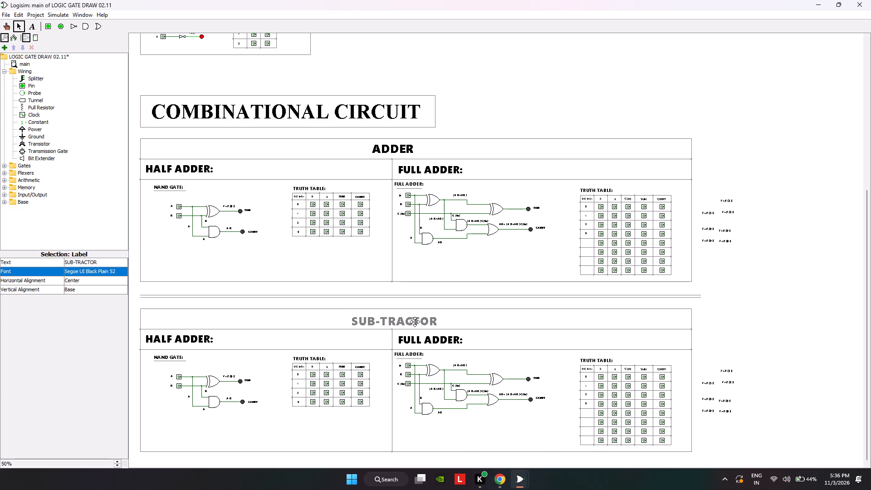
pyautogui.click(767, 297)
# Rename the lower block's HALF ADDER: heading as HALF SUB-TRACTOR: and shift it right so it fits inside its cell.
pyautogui.scroll(-5, 628, 279)
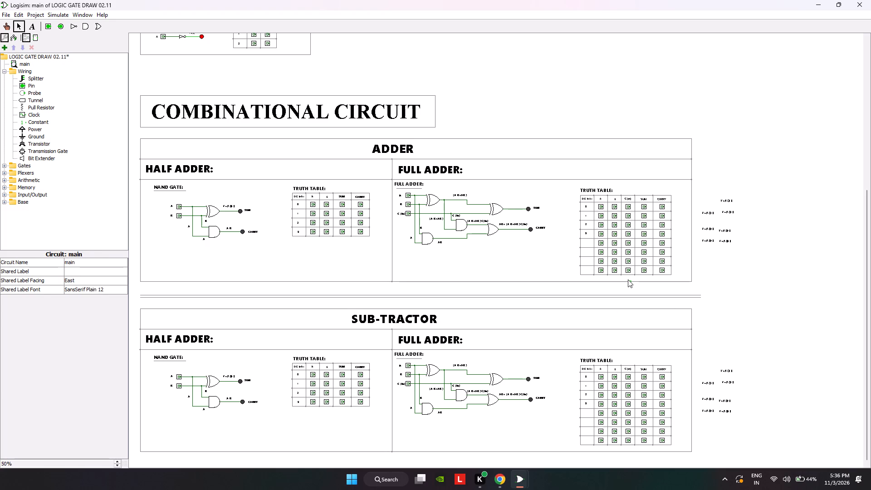
pyautogui.scroll(-6, 744, 378)
pyautogui.scroll(1, 744, 377)
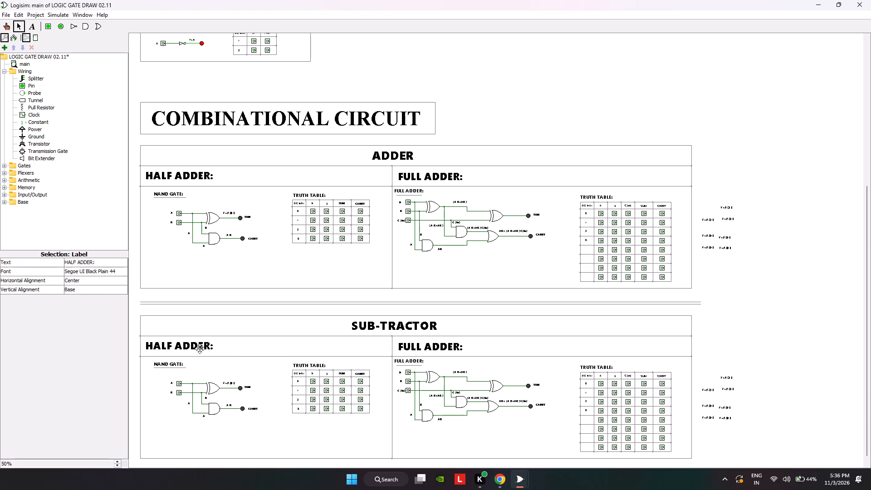
pyautogui.click(200, 349)
pyautogui.click(87, 261)
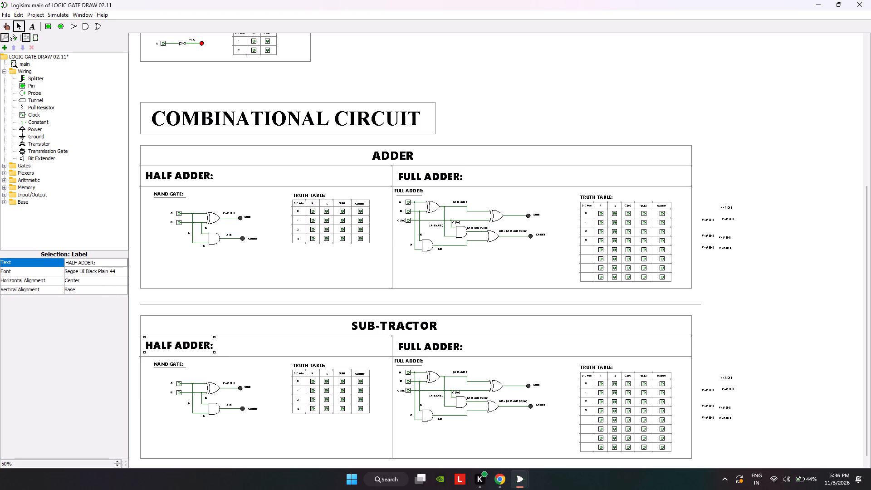
pyautogui.click(421, 326)
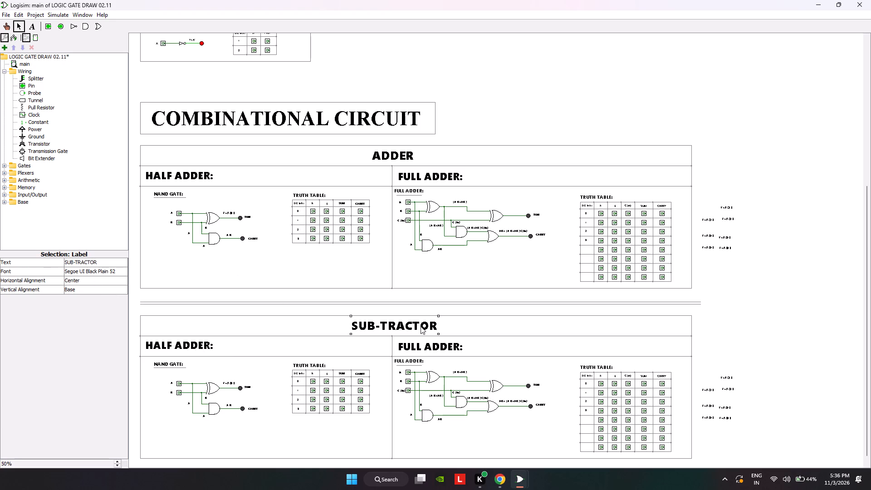
pyautogui.click(111, 261)
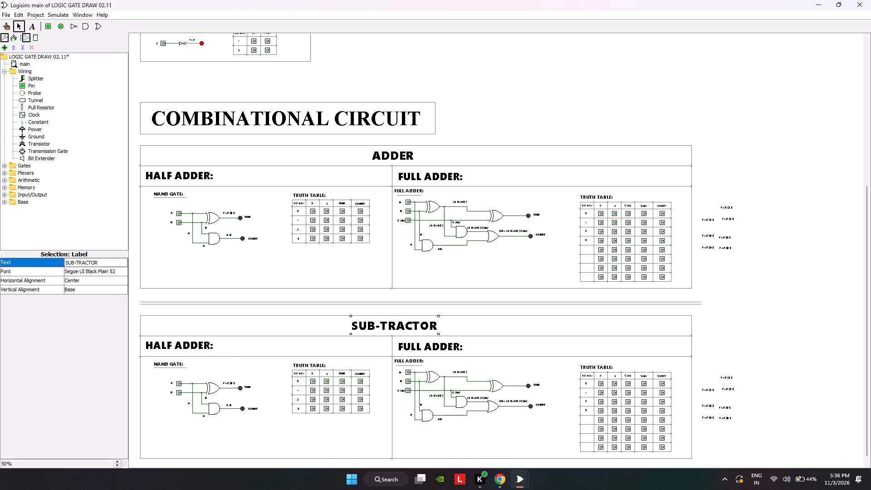
pyautogui.hotkey('ctrl', 'shift', 'Left')
pyautogui.hotkey('ctrl', 'c')
pyautogui.scroll(1, 111, 260)
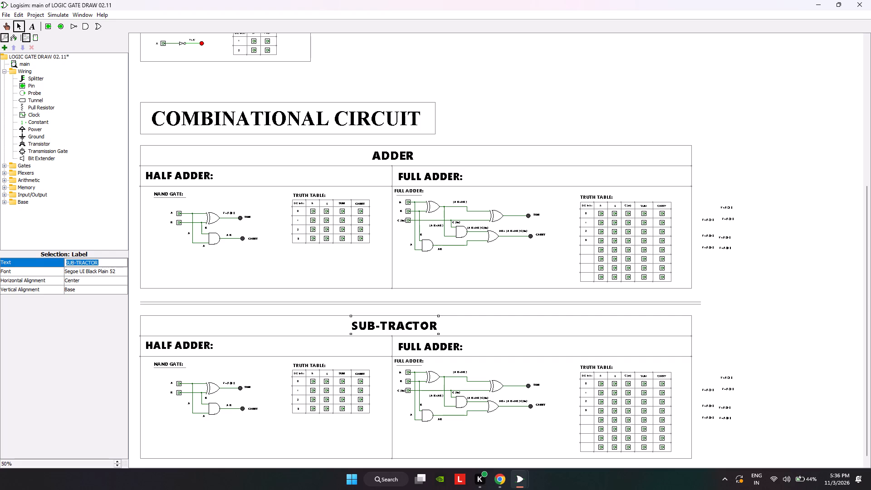
pyautogui.click(161, 343)
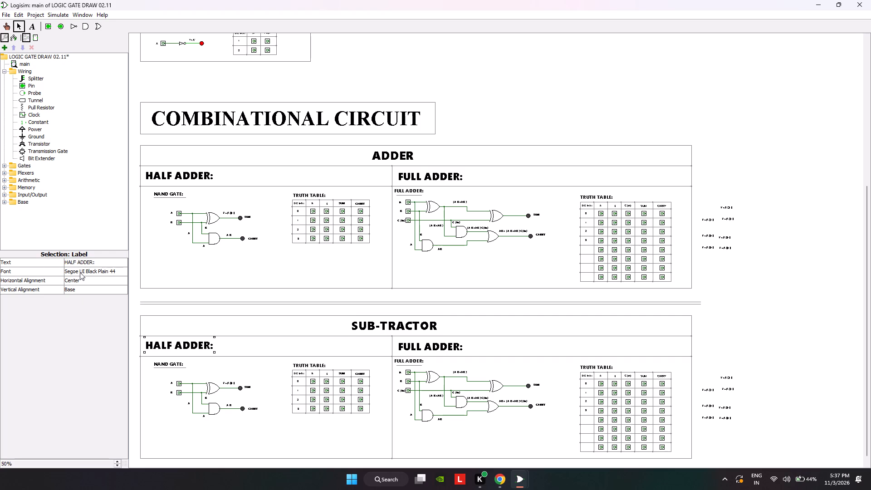
pyautogui.doubleClick(85, 263)
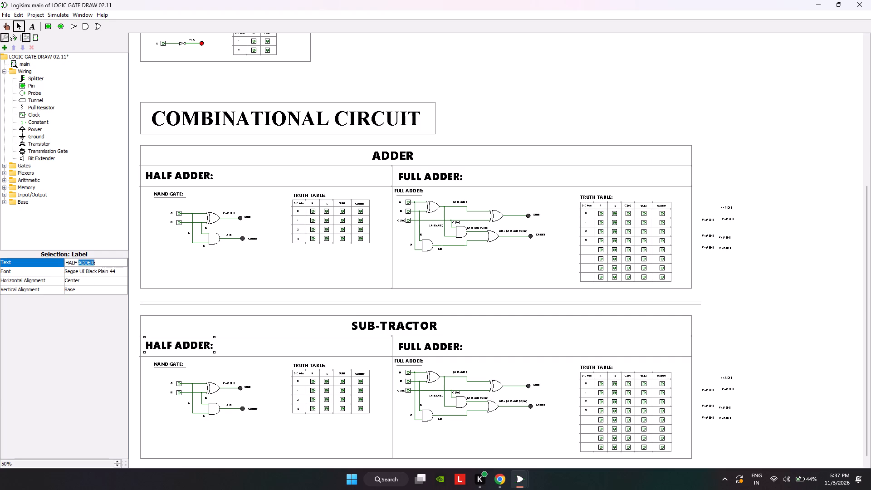
pyautogui.hotkey('ctrl', 'v')
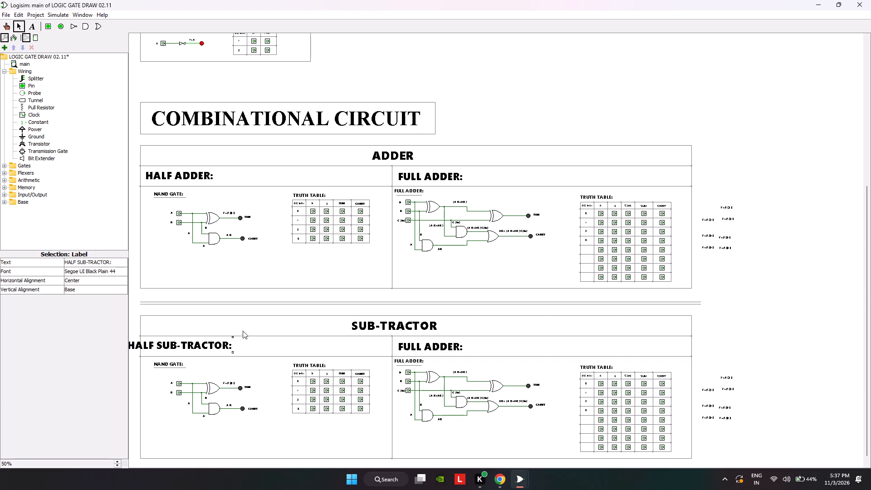
pyautogui.press('Return')
pyautogui.moveTo(185, 342); pyautogui.dragTo(204, 343)
# Rename the lower block's FULL ADDER: heading as FULL SUB-TRACTOR: and shift it right so it clears the central divider.
pyautogui.click(438, 343)
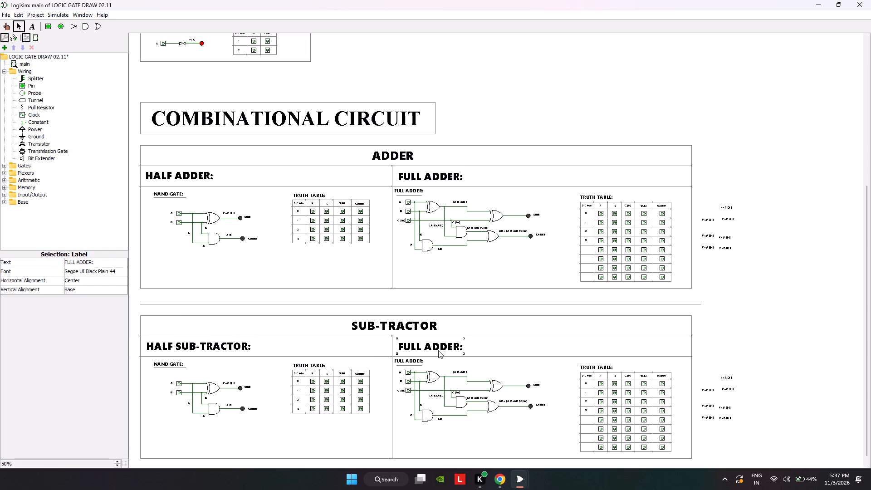
pyautogui.doubleClick(85, 260)
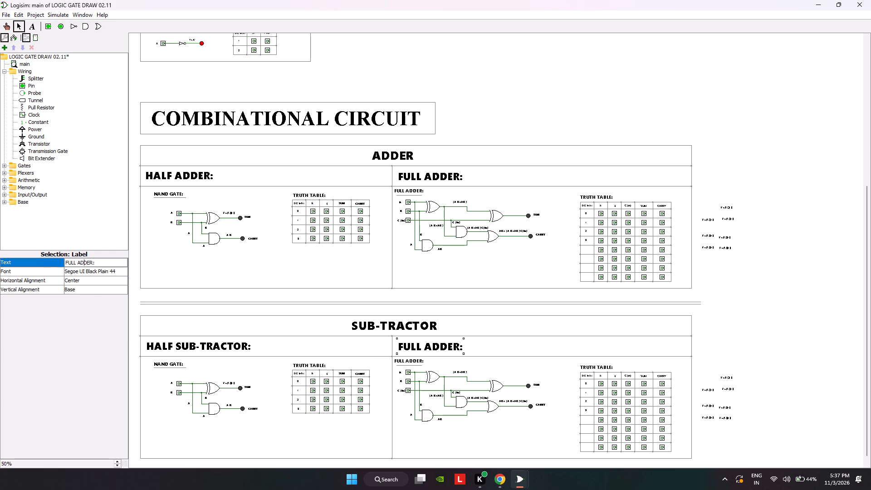
pyautogui.hotkey('ctrl', 'v')
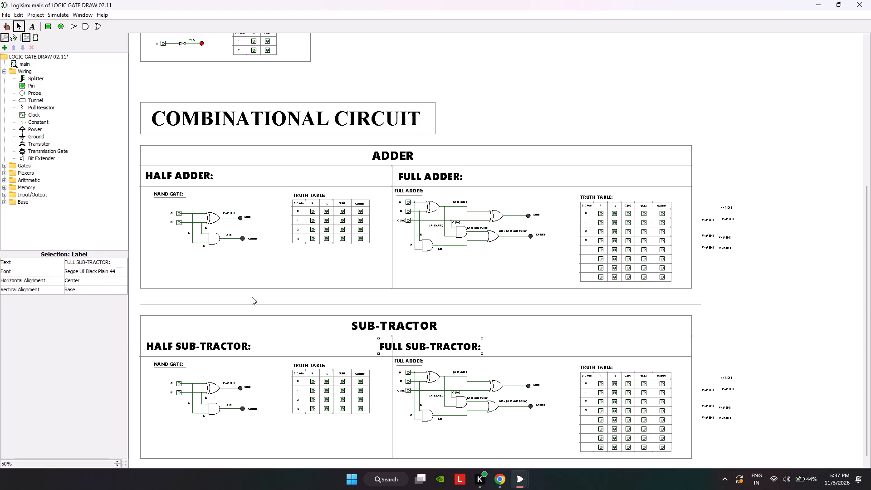
pyautogui.press('Return')
pyautogui.moveTo(413, 347); pyautogui.dragTo(423, 348)
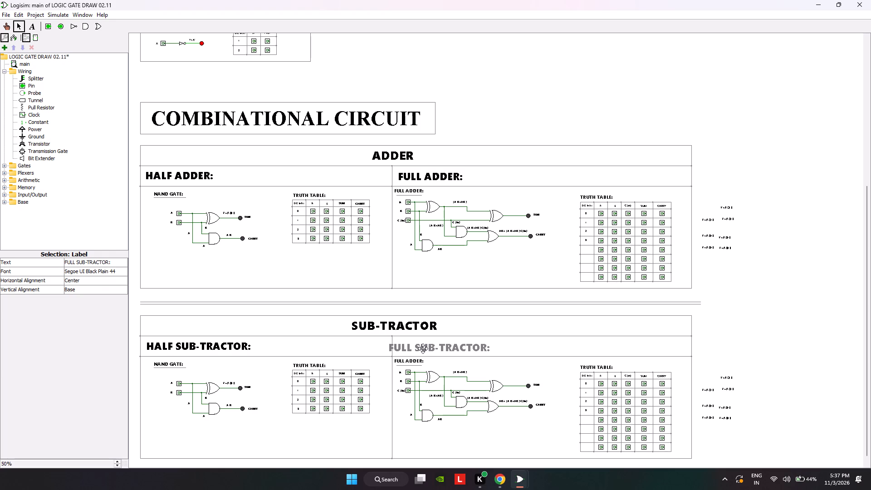
pyautogui.moveTo(423, 348); pyautogui.dragTo(431, 348)
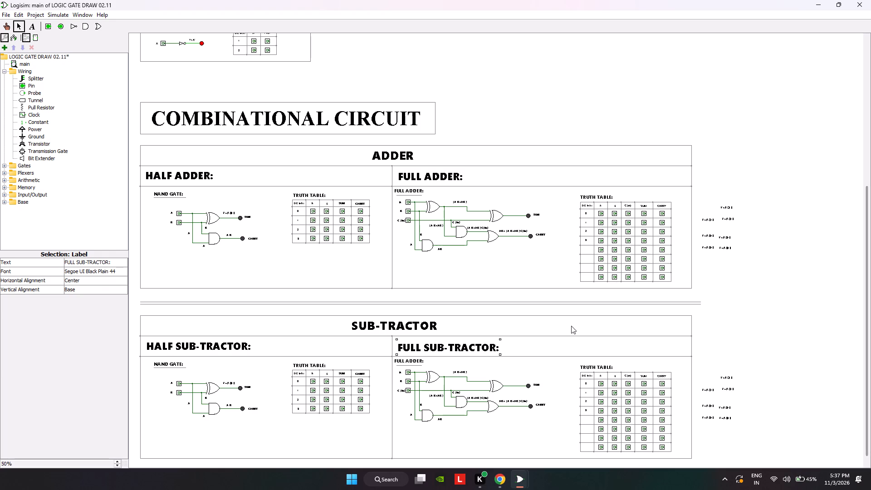
pyautogui.click(467, 345)
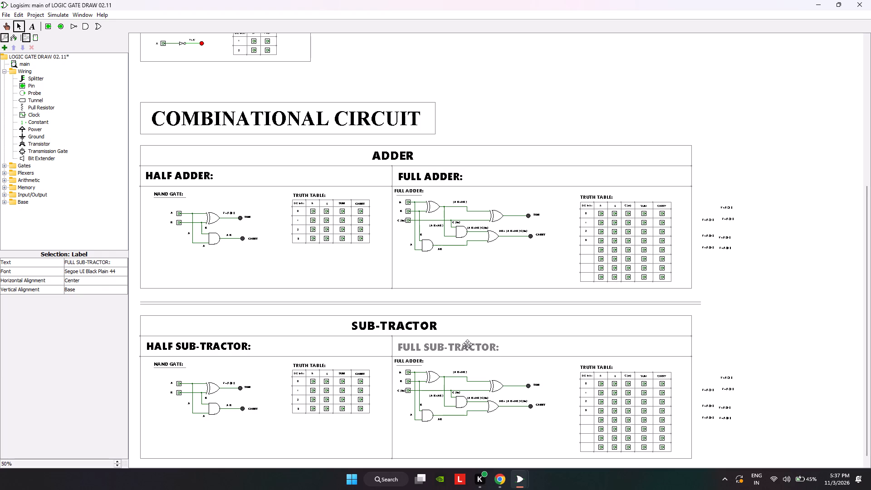
pyautogui.click(735, 326)
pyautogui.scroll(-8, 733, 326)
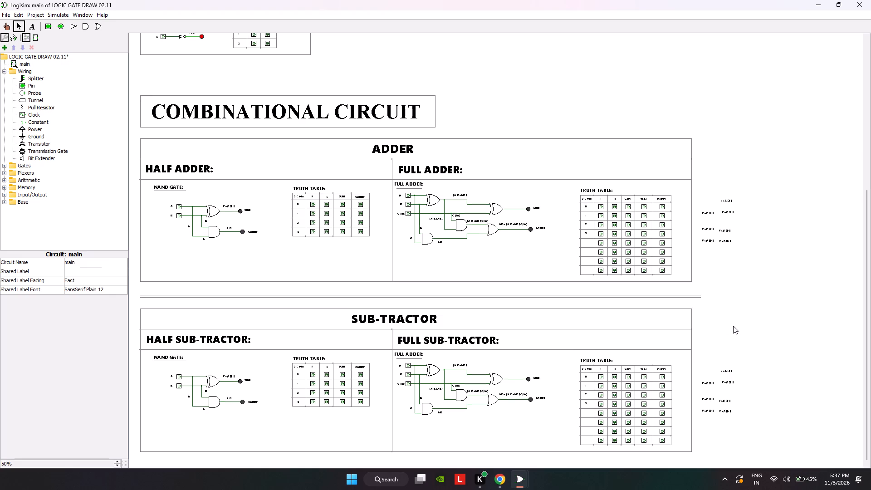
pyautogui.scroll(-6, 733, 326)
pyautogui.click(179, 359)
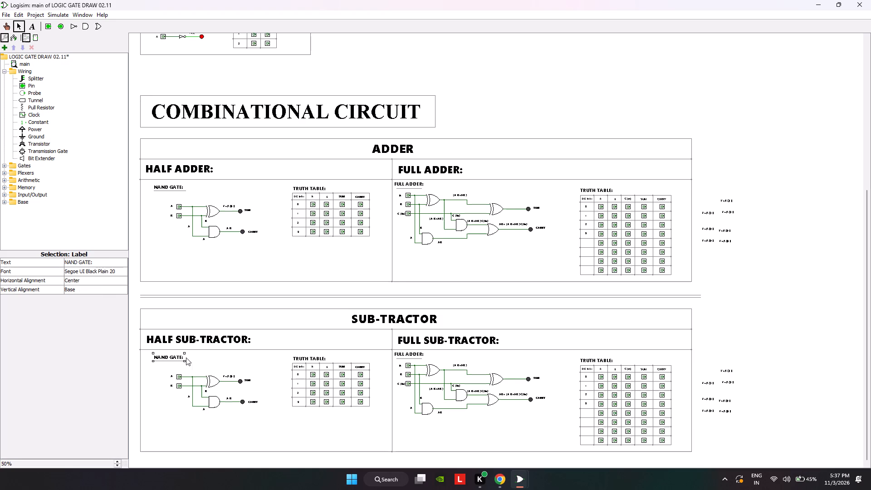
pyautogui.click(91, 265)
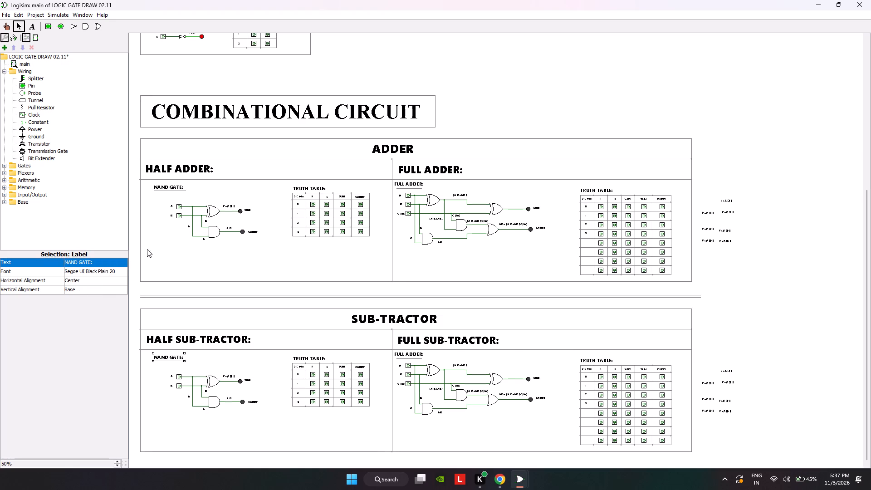
# Change the NAND GATE: caption above the half adder circuit in the ADDER block to HALF ADDER:.
pyautogui.click(177, 189)
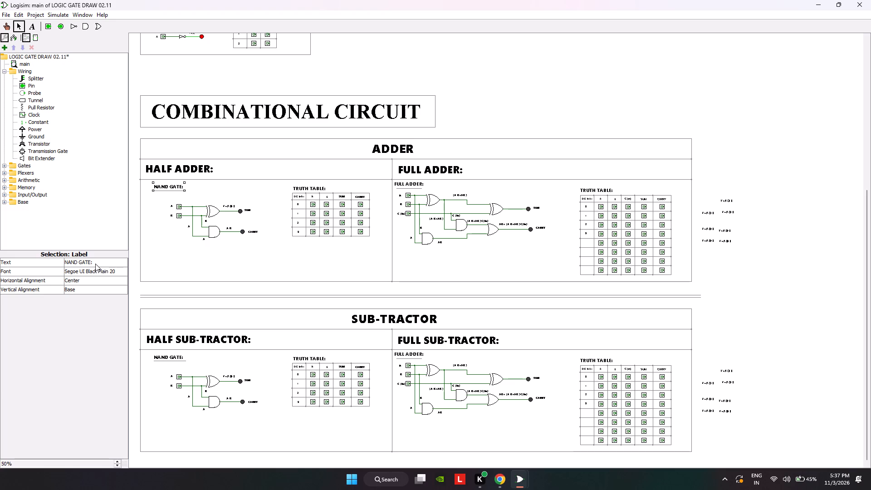
pyautogui.click(91, 263)
pyautogui.press('Left')
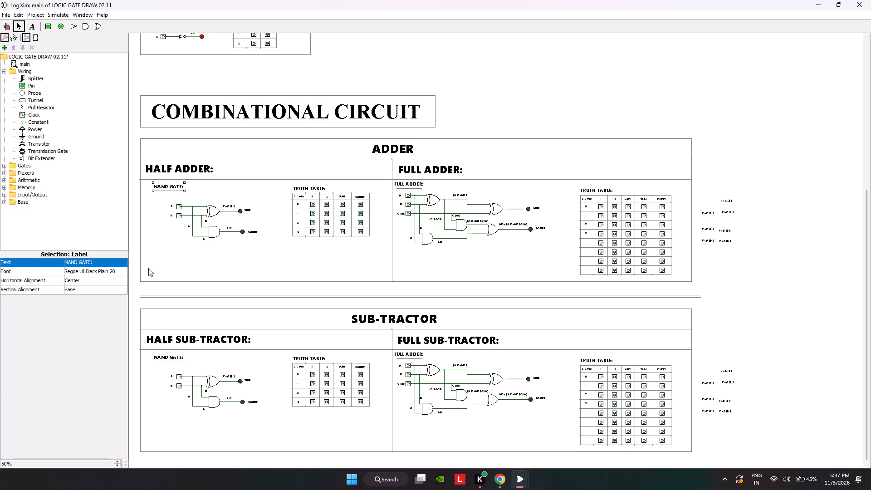
pyautogui.click(89, 261)
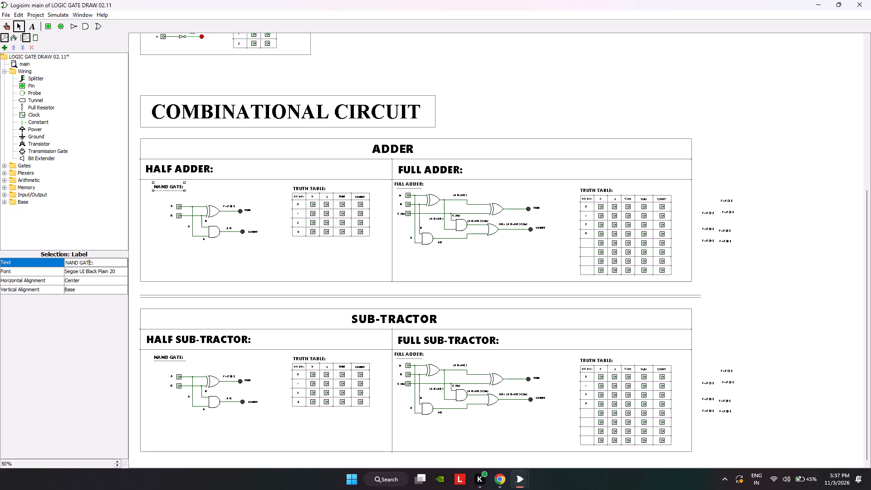
pyautogui.click(89, 260)
pyautogui.press('Right')
pyautogui.hotkey('ctrl', 'BackSpace')
pyautogui.hotkey('ctrl', 'BackSpace')
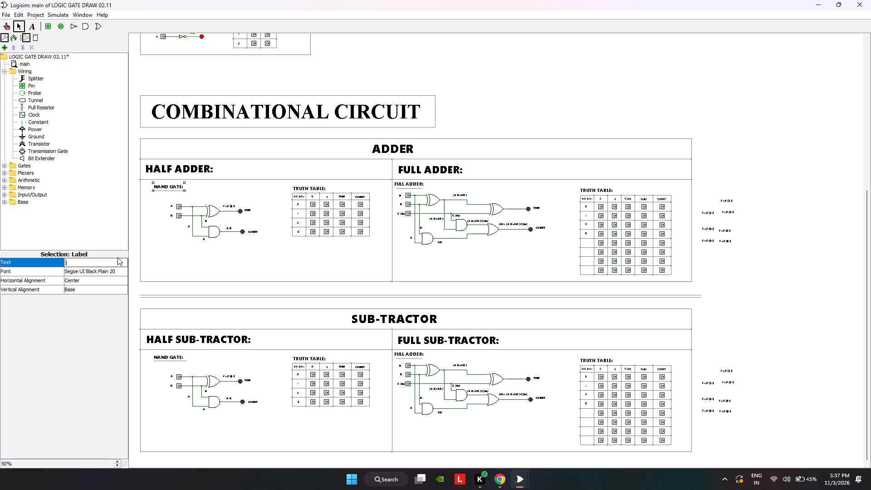
pyautogui.write('half')
pyautogui.press('space')
pyautogui.press('BackSpace')
pyautogui.press('BackSpace')
pyautogui.press('BackSpace')
pyautogui.press('BackSpace')
pyautogui.press('BackSpace')
pyautogui.write('HALF ADDER')
pyautogui.press('Return')
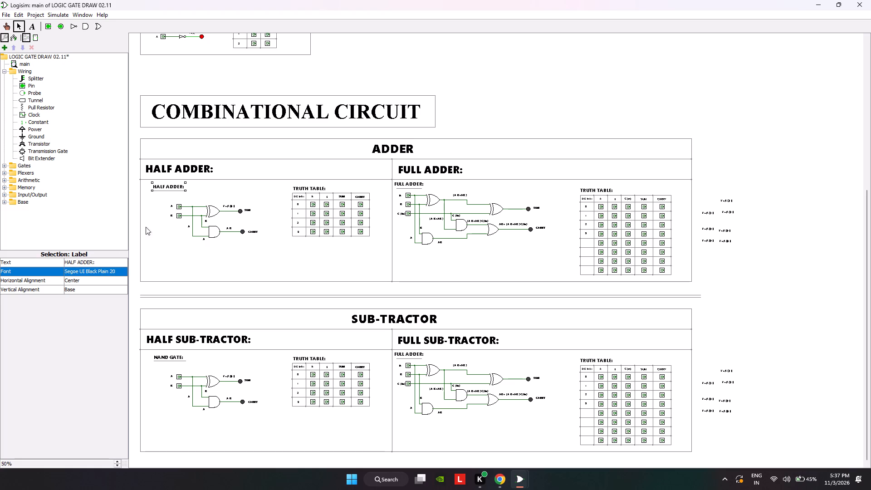
pyautogui.click(524, 116)
# Examine the ADDER and SUB-TRACTOR blocks, checking their circuits, captions and truth tables.
pyautogui.scroll(9, 372, 188)
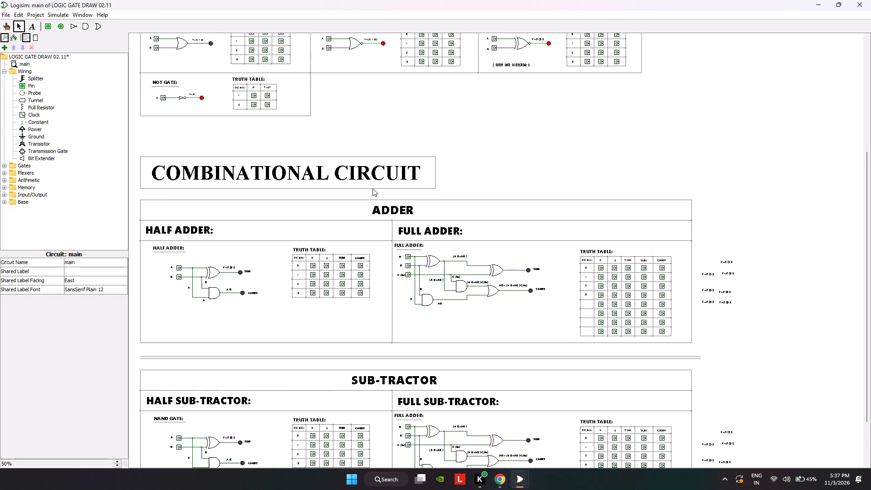
pyautogui.scroll(-4, 394, 231)
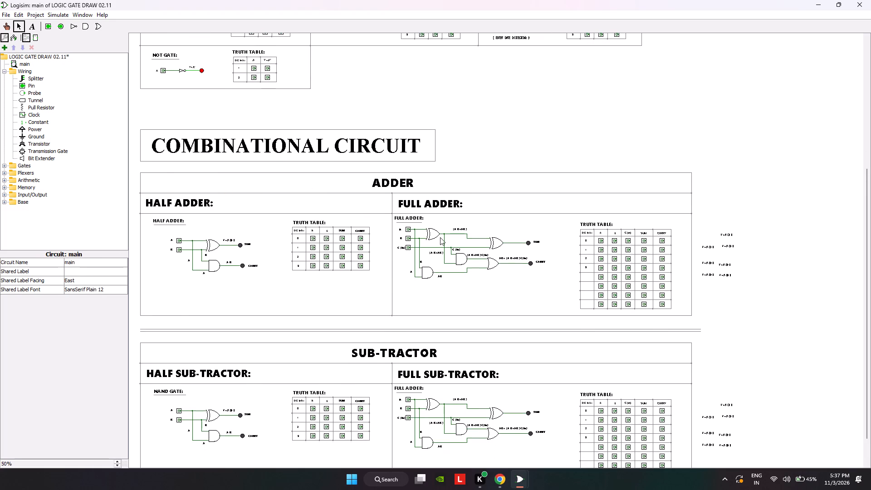
pyautogui.scroll(-17, 285, 258)
pyautogui.scroll(-5, 381, 349)
pyautogui.scroll(-7, 292, 408)
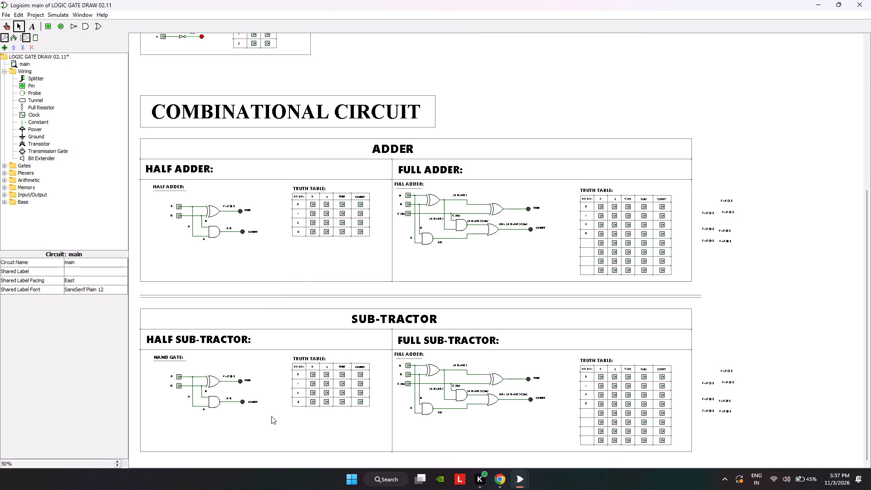
pyautogui.scroll(6, 345, 300)
pyautogui.scroll(-6, 345, 300)
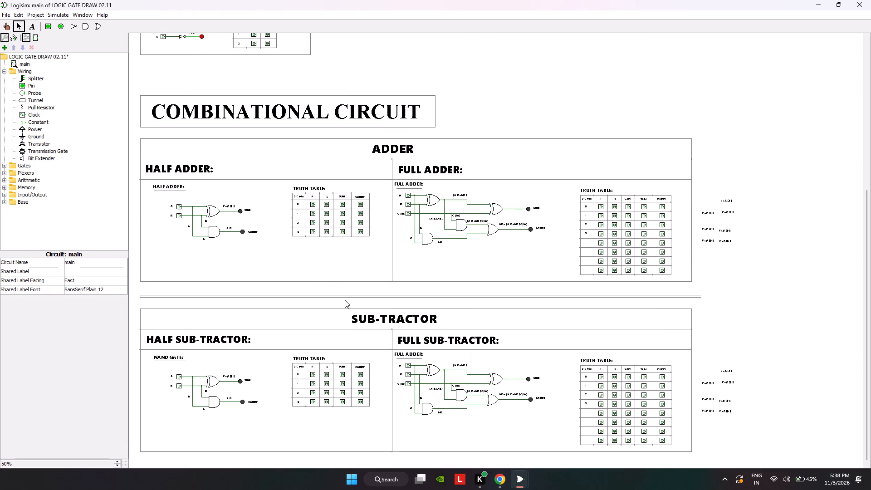
pyautogui.scroll(-11, 345, 299)
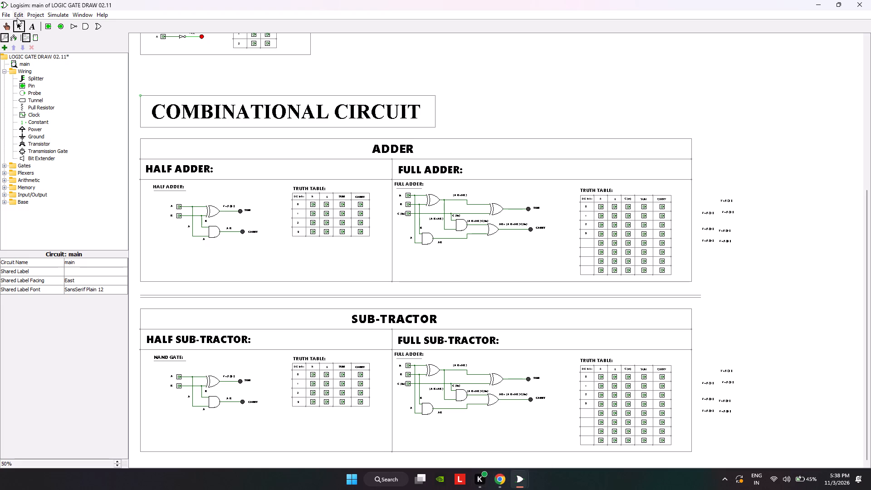
# Open the project file prac 2.11..circ from the deld folder.
pyautogui.hotkey('ctrl', 'o')
pyautogui.click(422, 73)
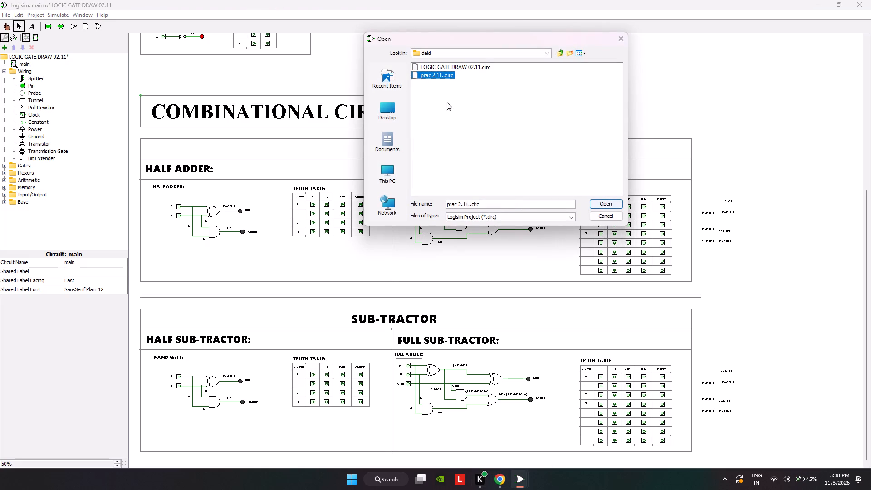
pyautogui.click(599, 207)
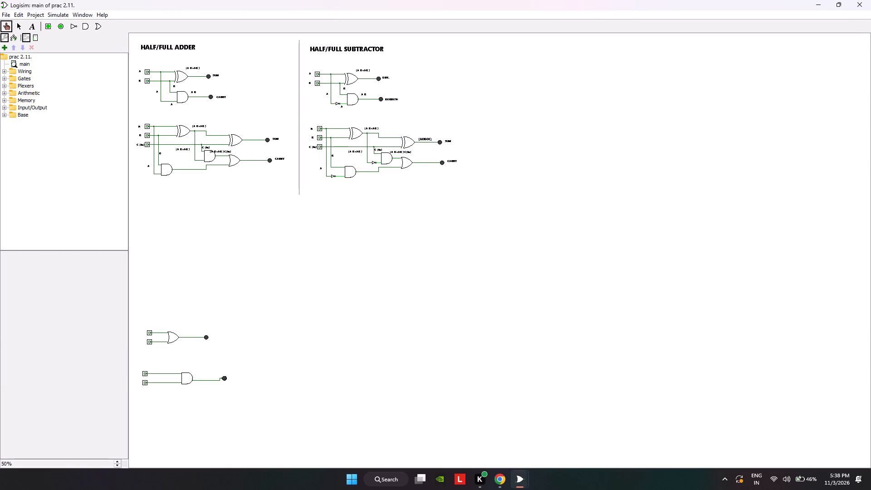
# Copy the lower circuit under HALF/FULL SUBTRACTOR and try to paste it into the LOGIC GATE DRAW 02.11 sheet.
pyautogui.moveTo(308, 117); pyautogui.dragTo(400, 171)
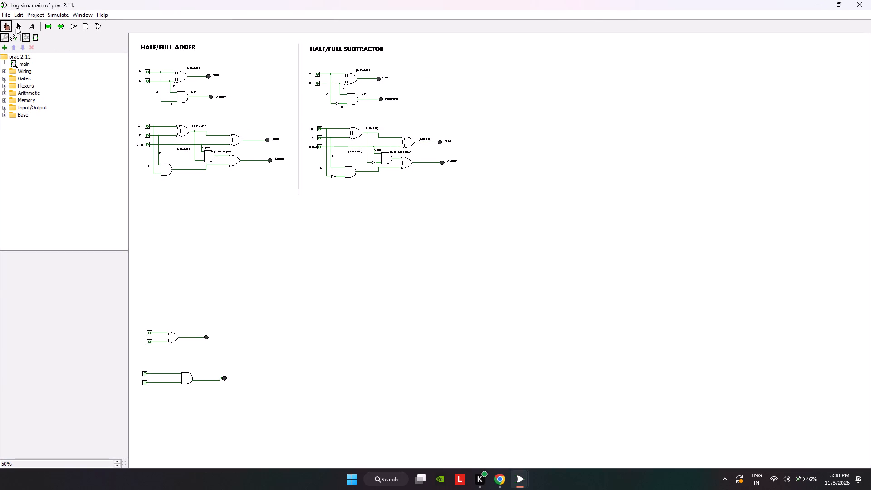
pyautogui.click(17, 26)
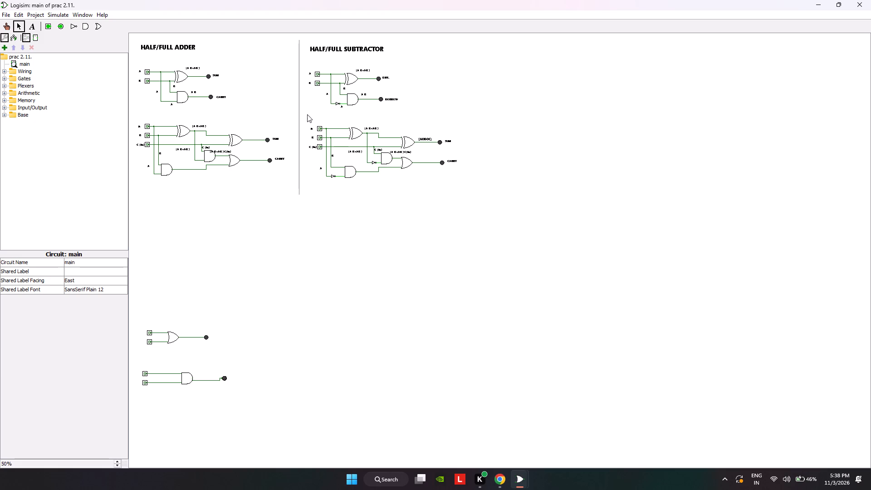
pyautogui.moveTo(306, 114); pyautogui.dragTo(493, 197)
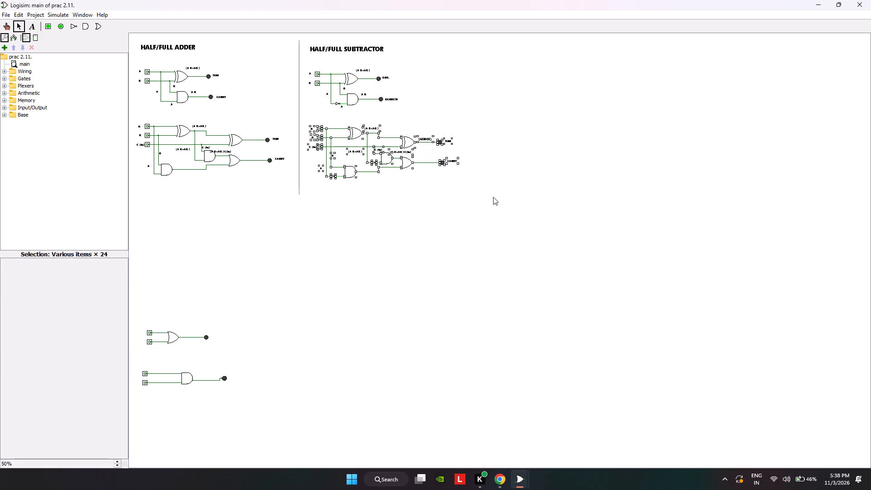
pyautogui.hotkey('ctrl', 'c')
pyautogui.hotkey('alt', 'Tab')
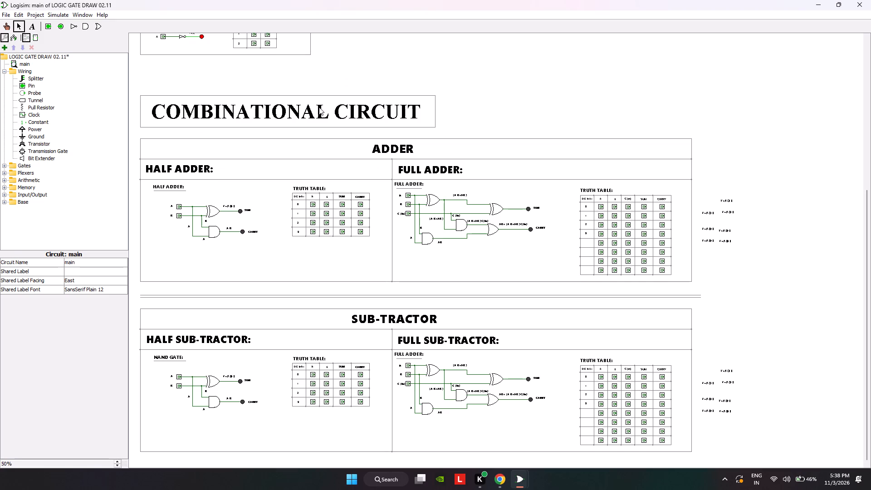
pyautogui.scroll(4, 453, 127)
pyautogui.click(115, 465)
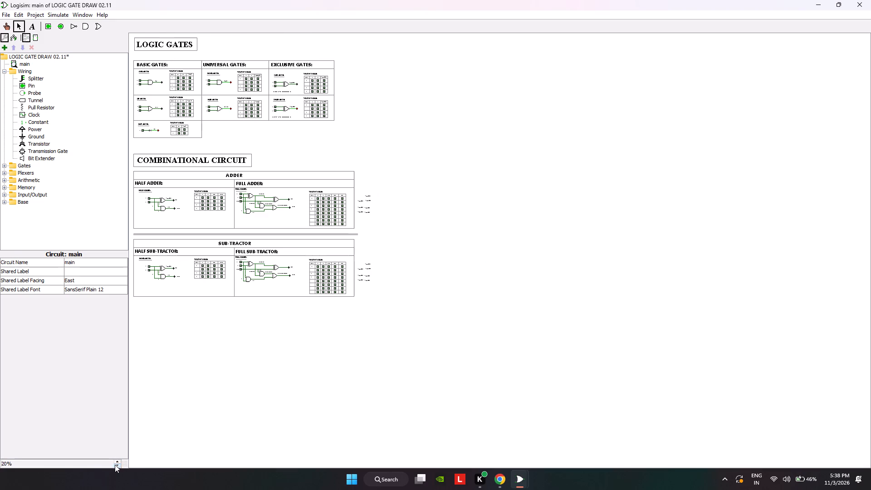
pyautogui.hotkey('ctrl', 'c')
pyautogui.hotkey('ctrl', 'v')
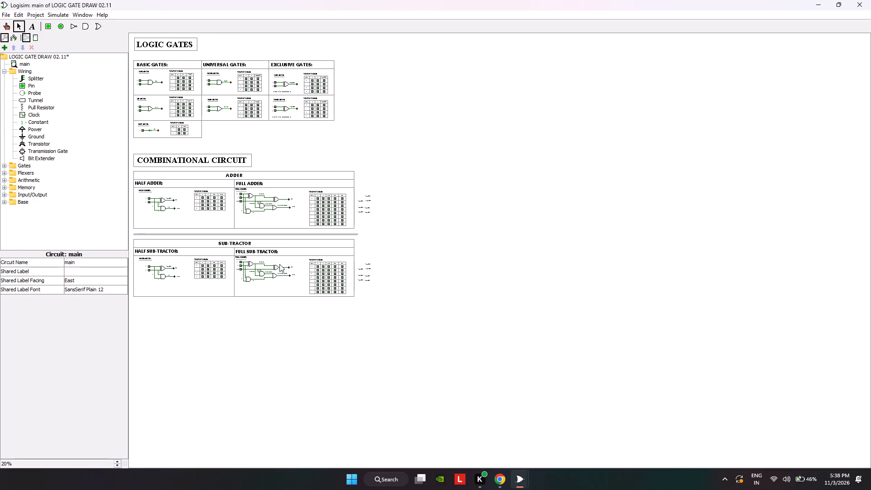
# Copy the whole lower circuit under HALF/FULL SUBTRACTOR in prac 2.11. and return to the LOGIC GATE DRAW 02.11 sheet.
pyautogui.hotkey('alt', 'Tab')
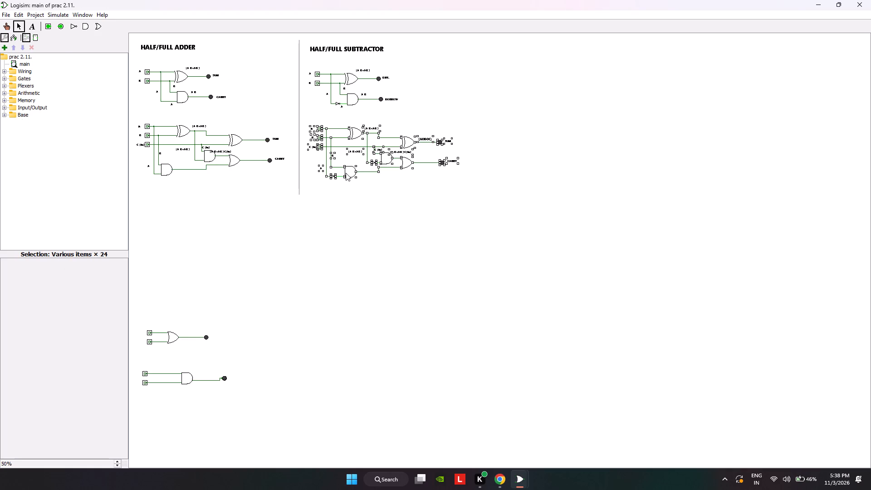
pyautogui.moveTo(305, 113); pyautogui.dragTo(380, 185)
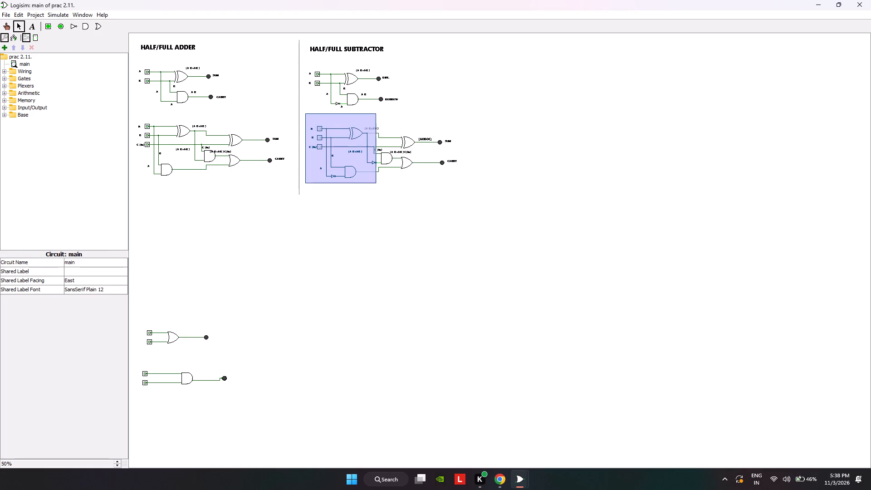
pyautogui.moveTo(380, 185); pyautogui.dragTo(469, 202)
pyautogui.hotkey('ctrl', 'c')
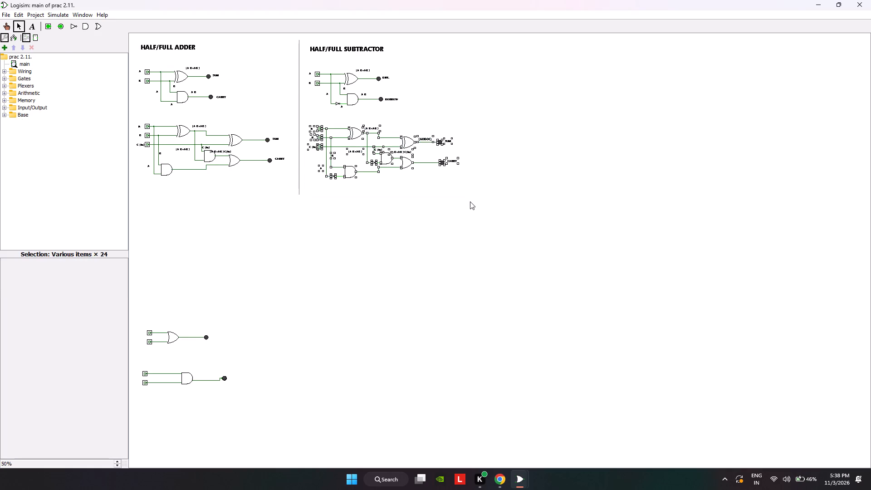
pyautogui.hotkey('alt', 'Tab')
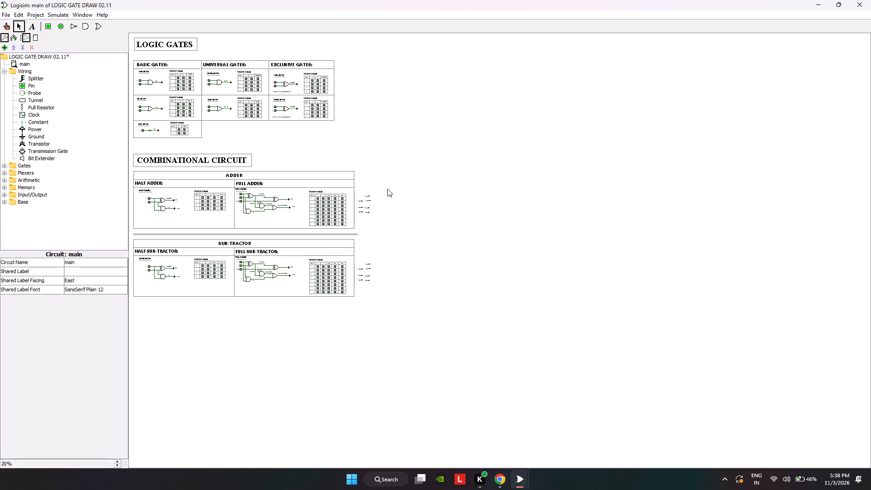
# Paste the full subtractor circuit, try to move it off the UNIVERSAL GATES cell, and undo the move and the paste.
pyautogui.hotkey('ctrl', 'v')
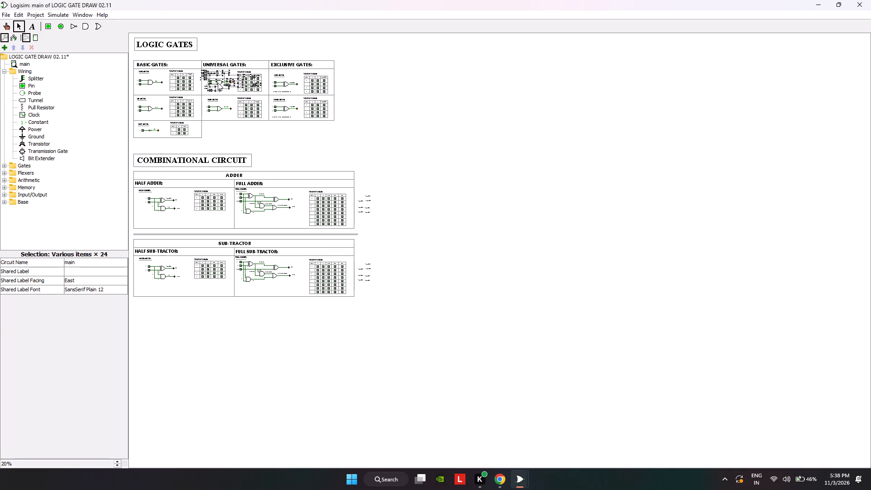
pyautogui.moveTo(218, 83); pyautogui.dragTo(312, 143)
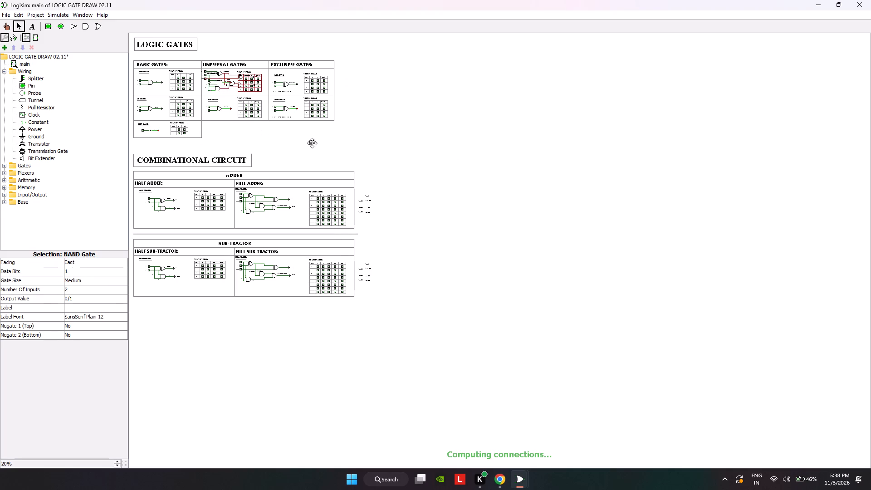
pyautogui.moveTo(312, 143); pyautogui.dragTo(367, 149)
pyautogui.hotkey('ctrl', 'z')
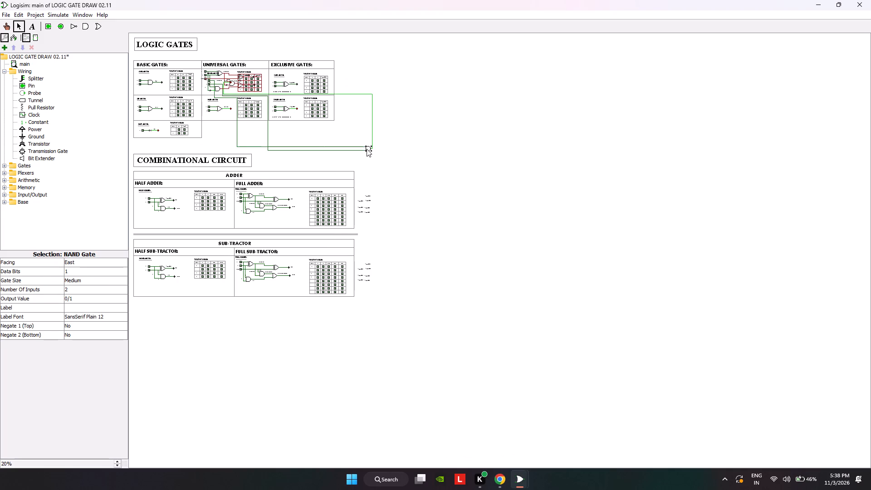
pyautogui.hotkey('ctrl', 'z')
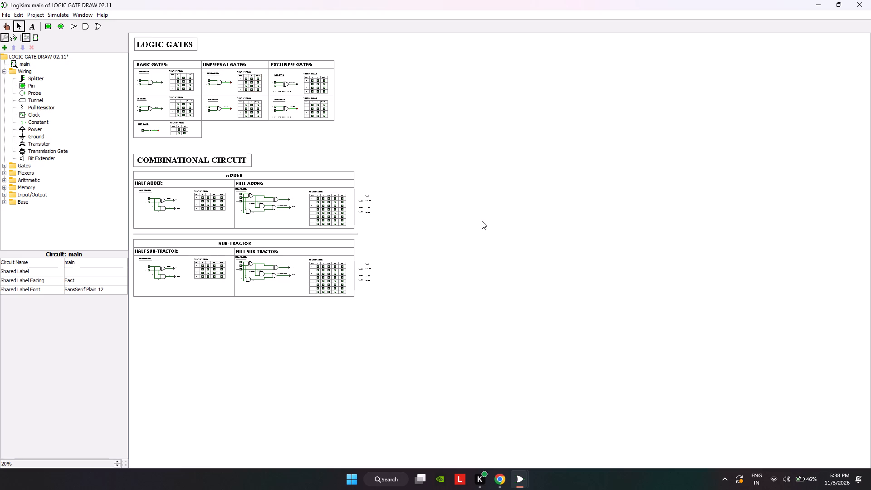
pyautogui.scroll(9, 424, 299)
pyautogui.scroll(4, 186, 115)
# Paste the copied full subtractor circuit and move it to the blank area beside the SUB-TRACTOR table.
pyautogui.click(116, 463)
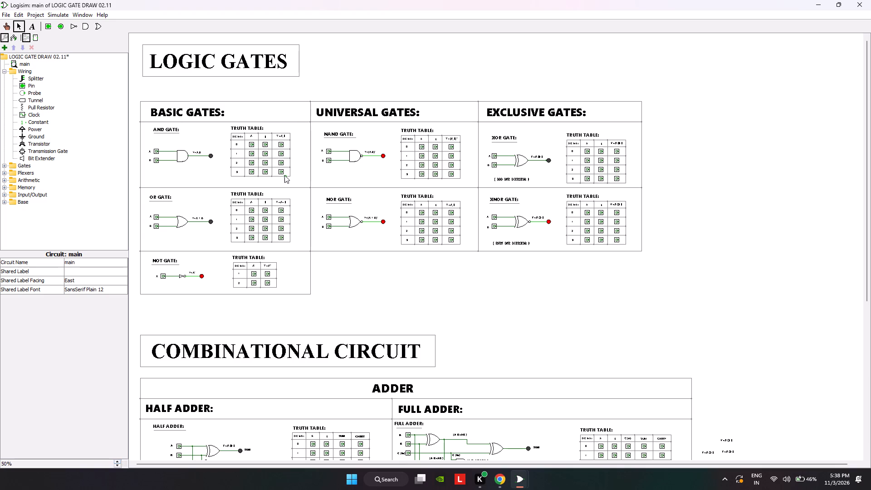
pyautogui.hotkey('ctrl', 'v')
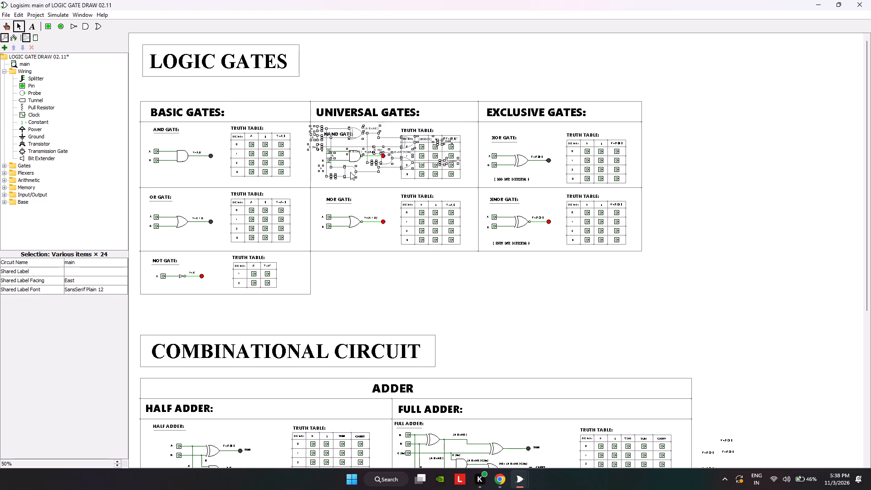
pyautogui.moveTo(350, 172); pyautogui.dragTo(547, 316)
pyautogui.scroll(-11, 729, 209)
pyautogui.scroll(-9, 587, 234)
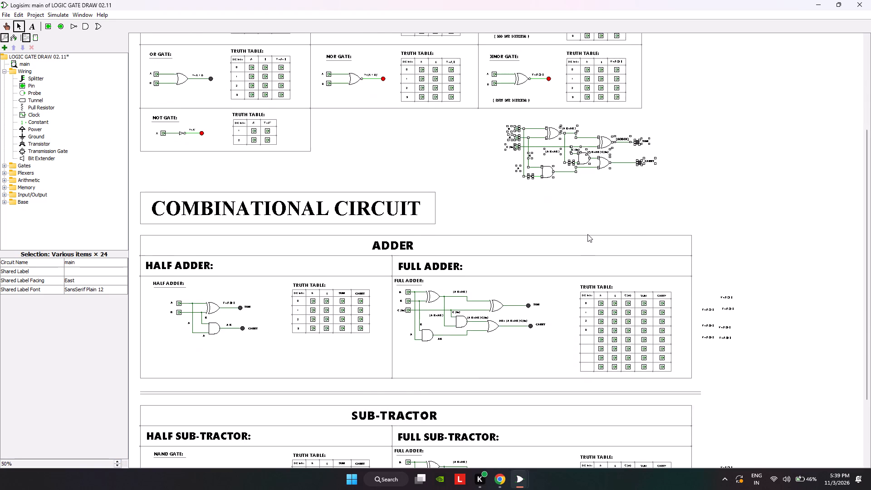
pyautogui.scroll(-2, 587, 234)
pyautogui.moveTo(547, 166); pyautogui.dragTo(806, 343)
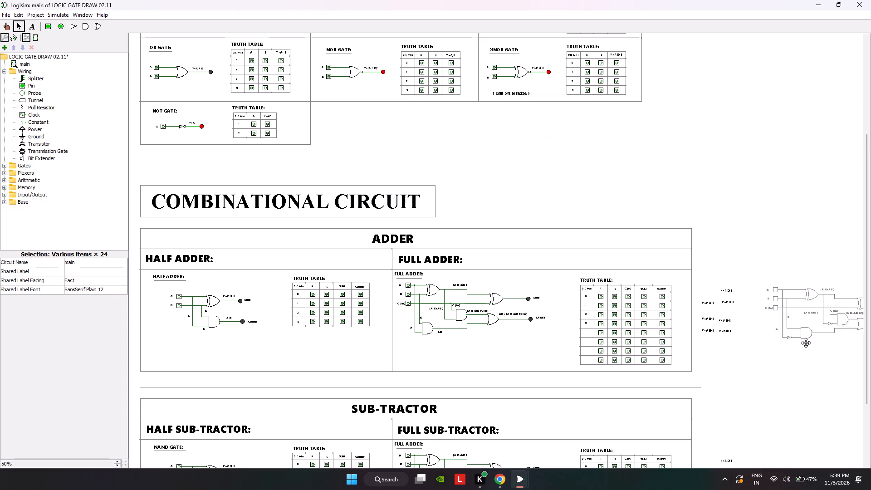
pyautogui.moveTo(806, 343); pyautogui.dragTo(775, 423)
pyautogui.scroll(-7, 743, 345)
pyautogui.scroll(1, 743, 345)
pyautogui.scroll(-13, 743, 345)
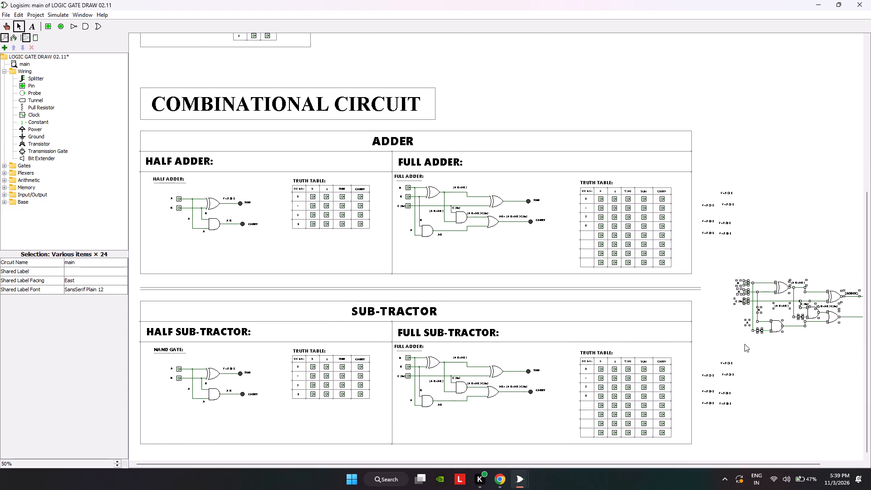
pyautogui.moveTo(777, 325); pyautogui.dragTo(747, 367)
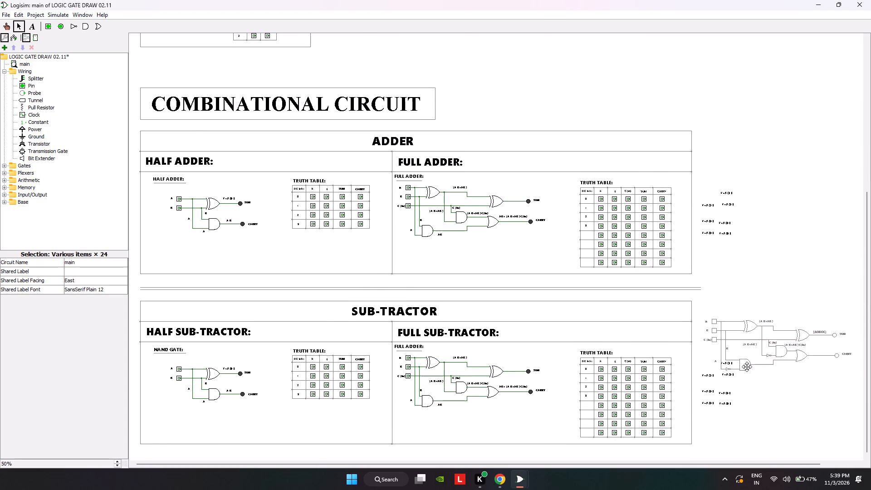
pyautogui.moveTo(747, 367); pyautogui.dragTo(746, 342)
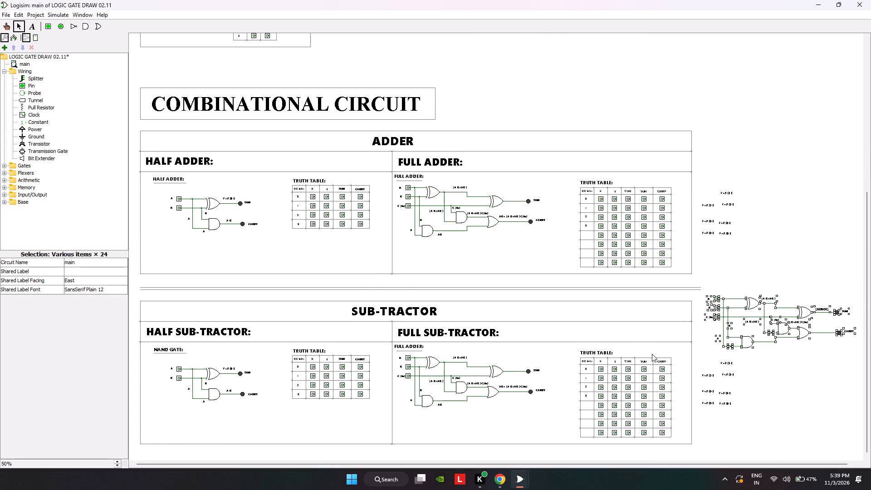
# Delete the old full adder circuit inside the FULL SUB-TRACTOR cell, keeping its caption and truth table.
pyautogui.moveTo(547, 418); pyautogui.dragTo(490, 379)
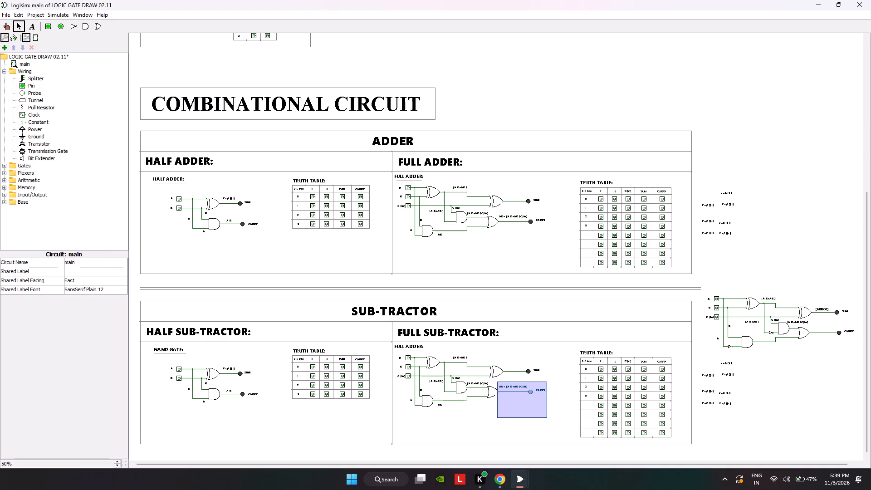
pyautogui.moveTo(490, 379); pyautogui.dragTo(396, 354)
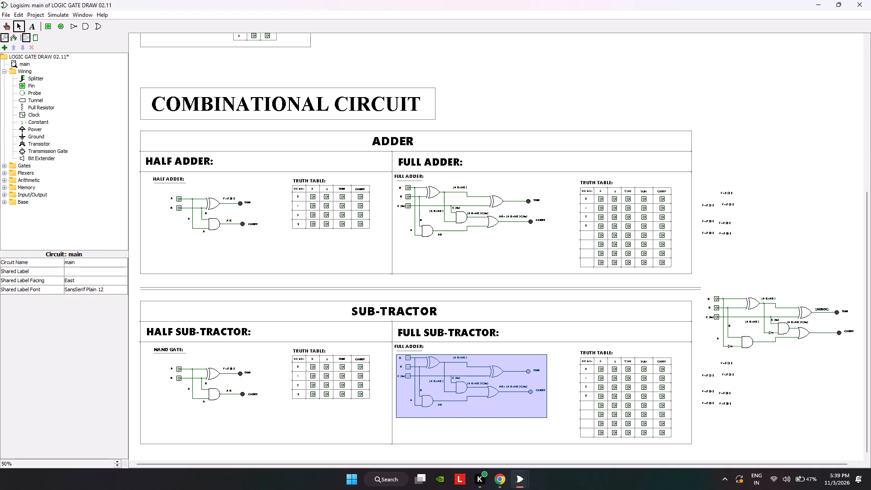
pyautogui.moveTo(396, 354); pyautogui.dragTo(396, 354)
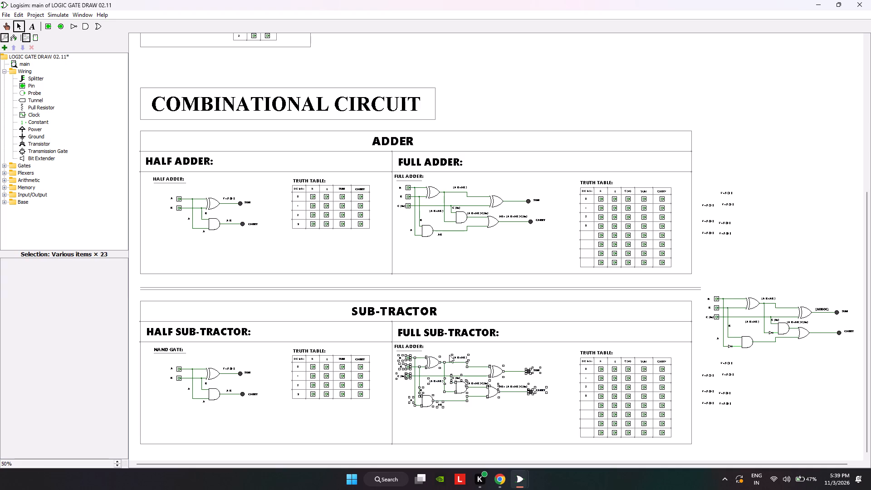
pyautogui.press('Delete')
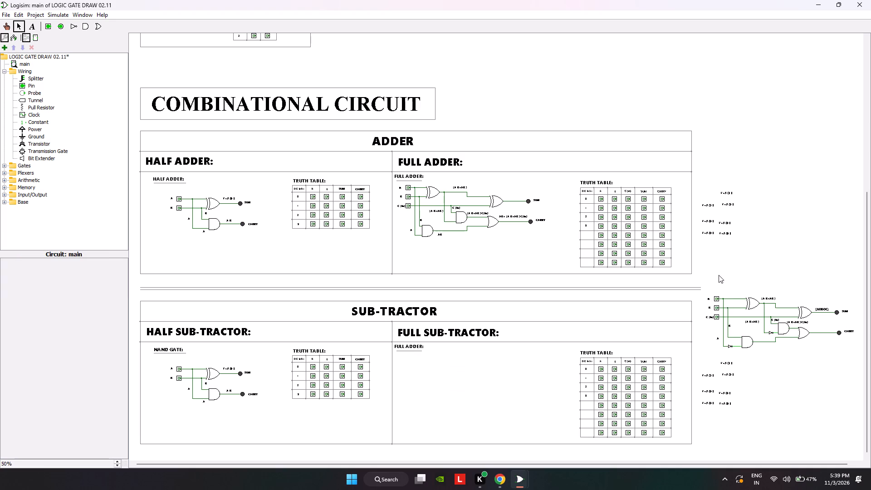
pyautogui.click(718, 275)
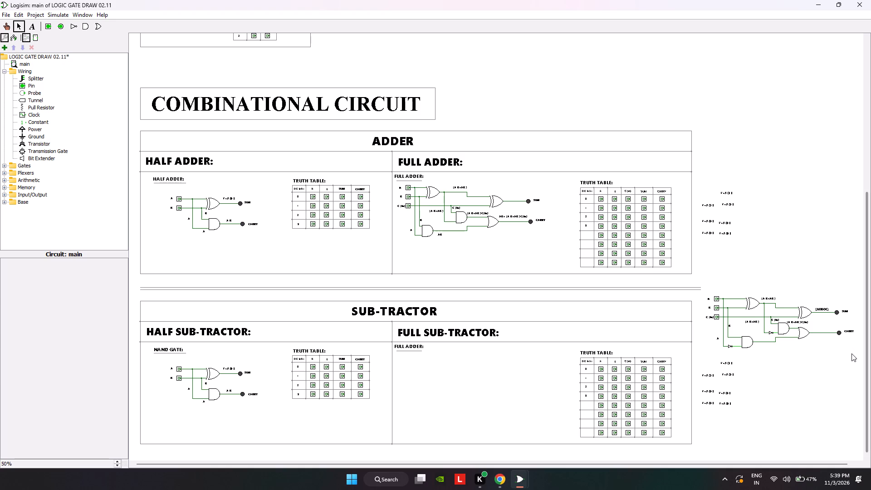
# Move the pasted full subtractor circuit into the emptied FULL SUB-TRACTOR cell, between the caption and the truth table.
pyautogui.moveTo(856, 355); pyautogui.dragTo(706, 306)
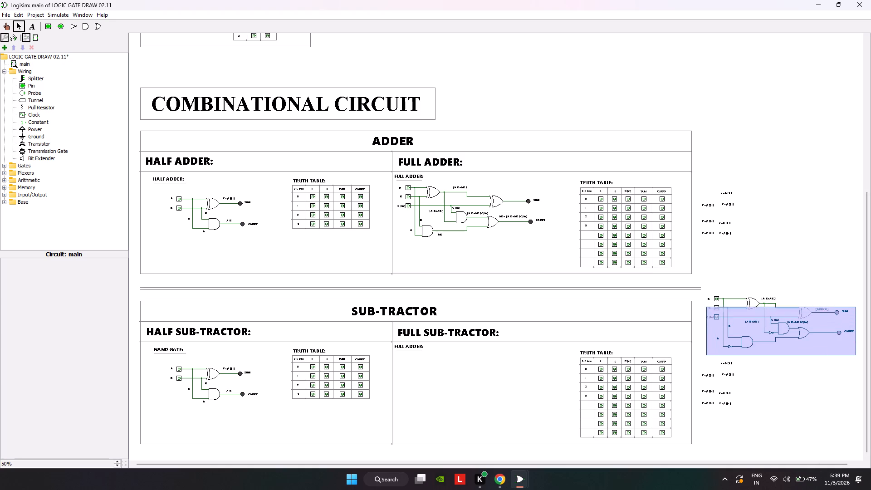
pyautogui.moveTo(706, 306); pyautogui.dragTo(706, 293)
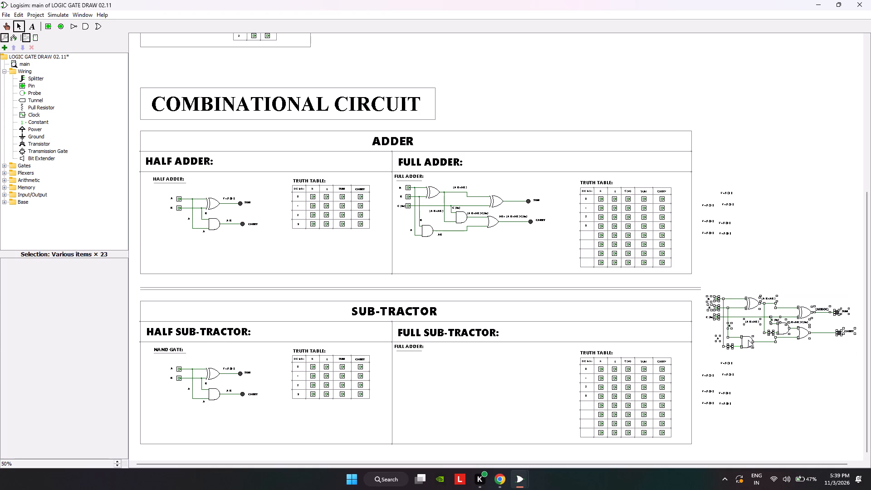
pyautogui.moveTo(748, 340); pyautogui.dragTo(569, 395)
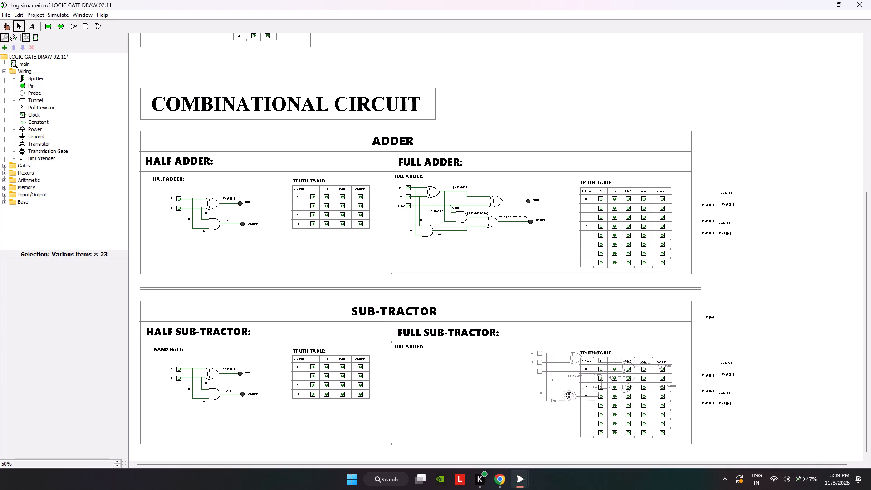
pyautogui.moveTo(569, 395); pyautogui.dragTo(457, 408)
# Move the stray C (in) label beside the third input pin of the full subtractor circuit.
pyautogui.click(711, 325)
pyautogui.moveTo(711, 325); pyautogui.dragTo(699, 330)
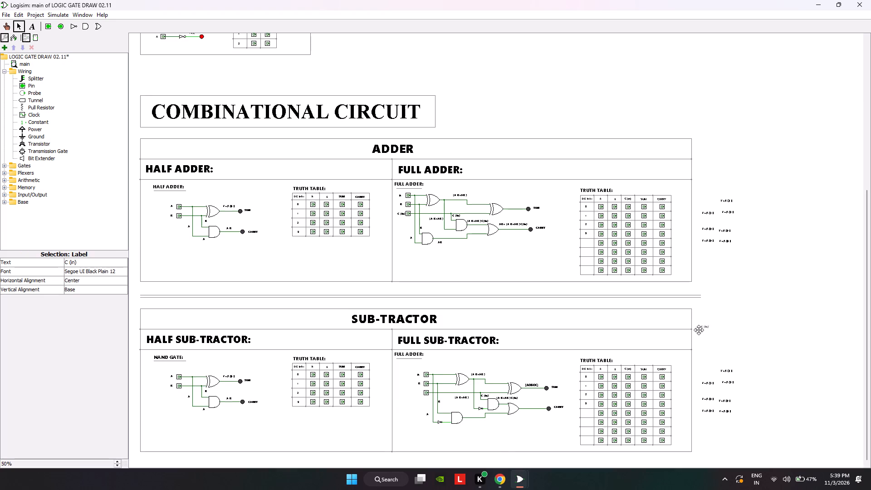
pyautogui.moveTo(699, 330); pyautogui.dragTo(420, 392)
pyautogui.moveTo(420, 392); pyautogui.dragTo(420, 393)
# Change the FULL ADDER: caption above the full subtractor circuit to FULL SUB-TRACTOR:.
pyautogui.scroll(4, 409, 370)
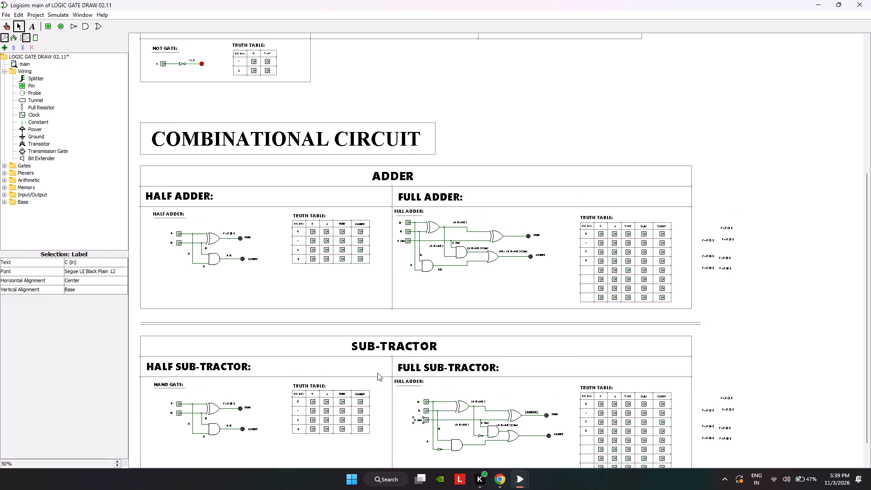
pyautogui.click(117, 461)
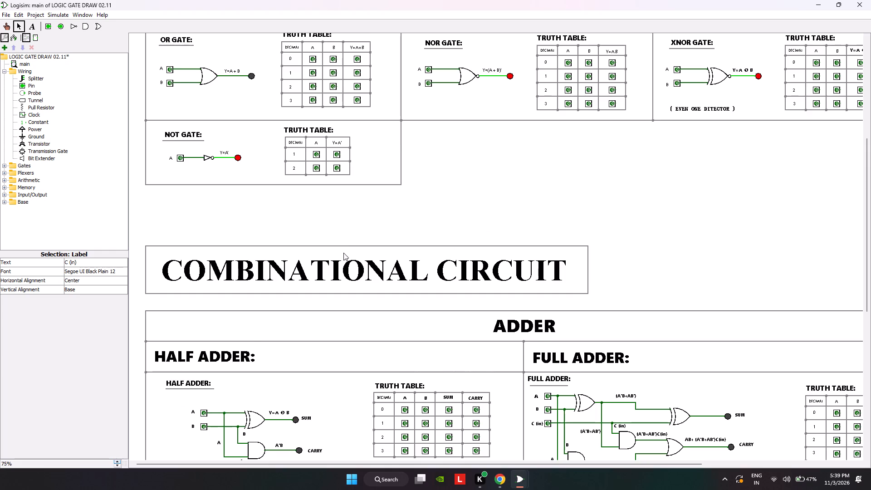
pyautogui.scroll(-20, 343, 253)
pyautogui.scroll(-12, 343, 253)
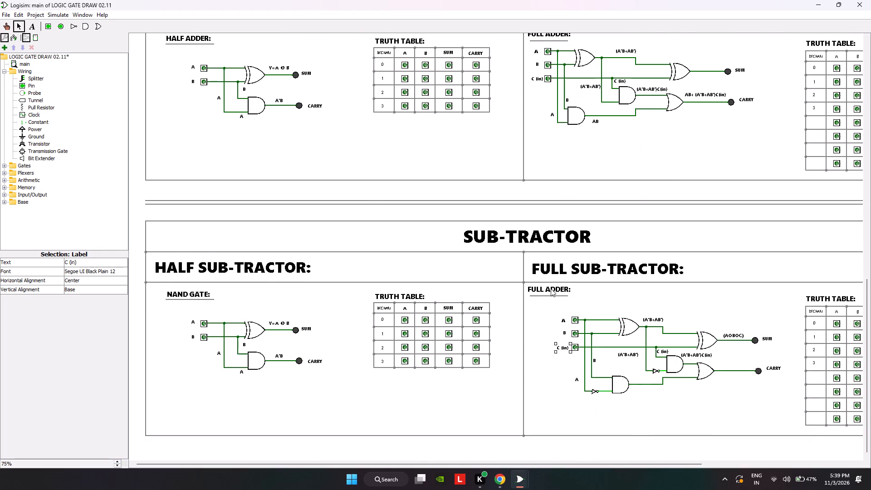
pyautogui.click(551, 289)
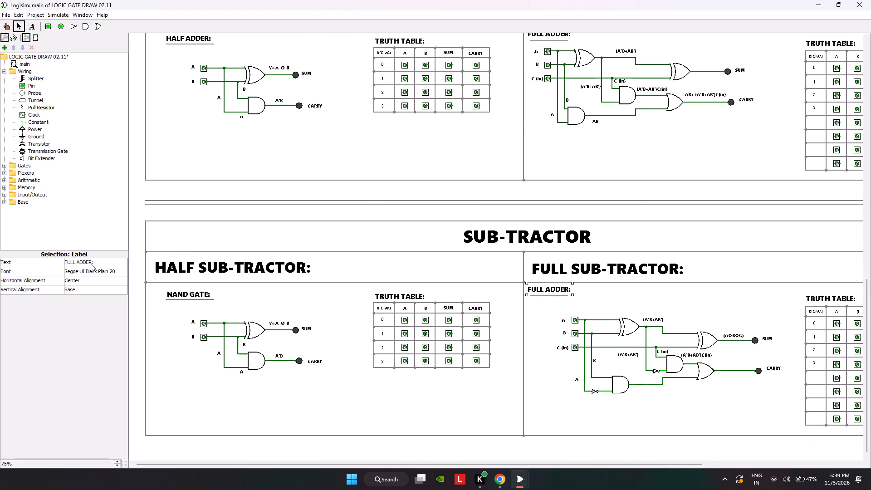
pyautogui.click(91, 264)
pyautogui.press('Right')
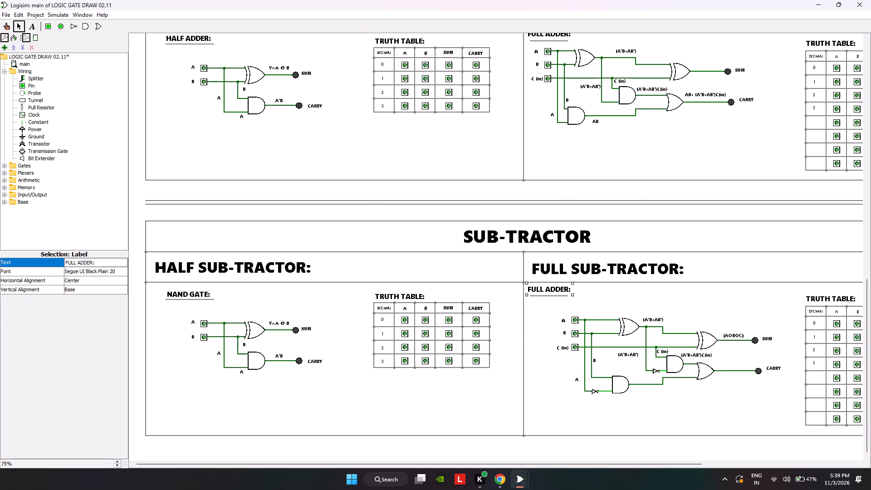
pyautogui.hotkey('ctrl', 'BackSpace')
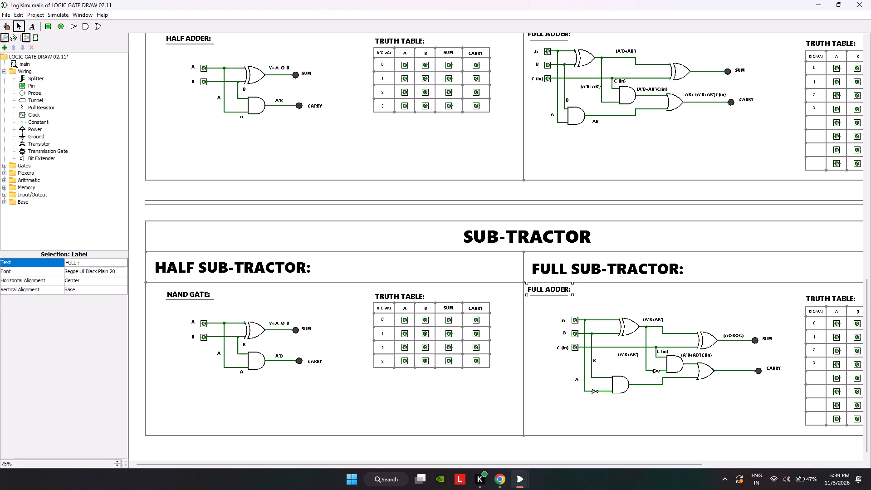
pyautogui.write('SUB')
pyautogui.write('-YTA')
pyautogui.press('BackSpace')
pyautogui.press('BackSpace')
pyautogui.press('BackSpace')
pyautogui.write('TRACTOR')
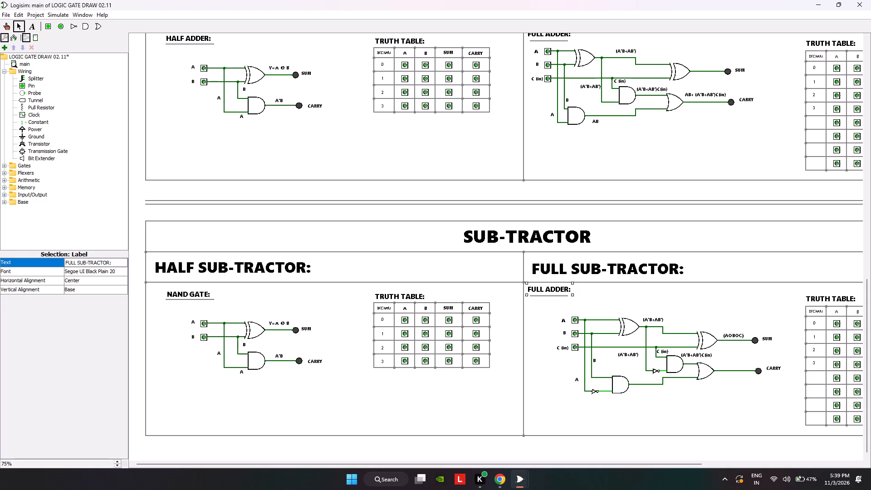
pyautogui.press('Return')
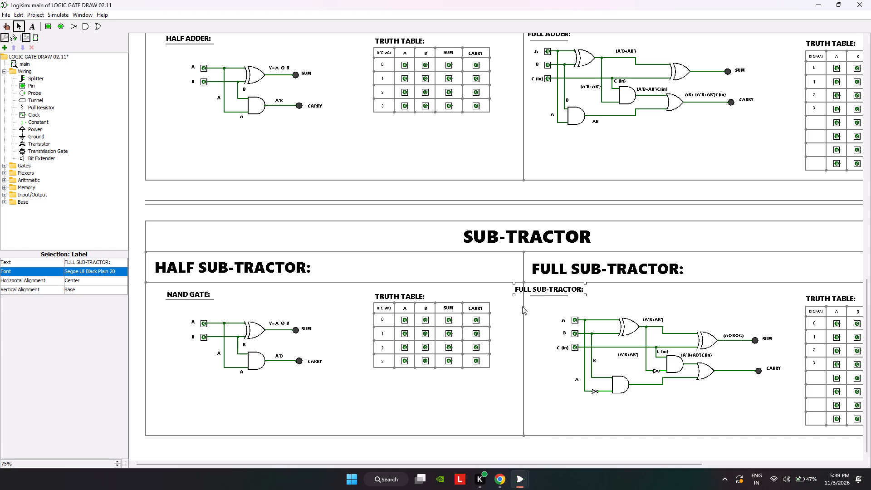
# Shift the small FULL SUB-TRACTOR: caption inside its cell, then align its underline and extend it to the caption's full width.
pyautogui.moveTo(545, 289); pyautogui.dragTo(568, 291)
pyautogui.click(556, 295)
pyautogui.click(546, 313)
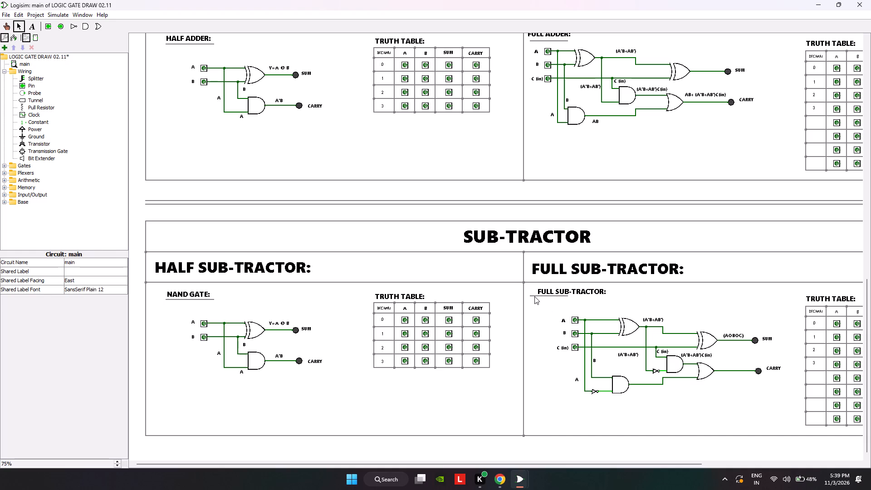
pyautogui.click(534, 296)
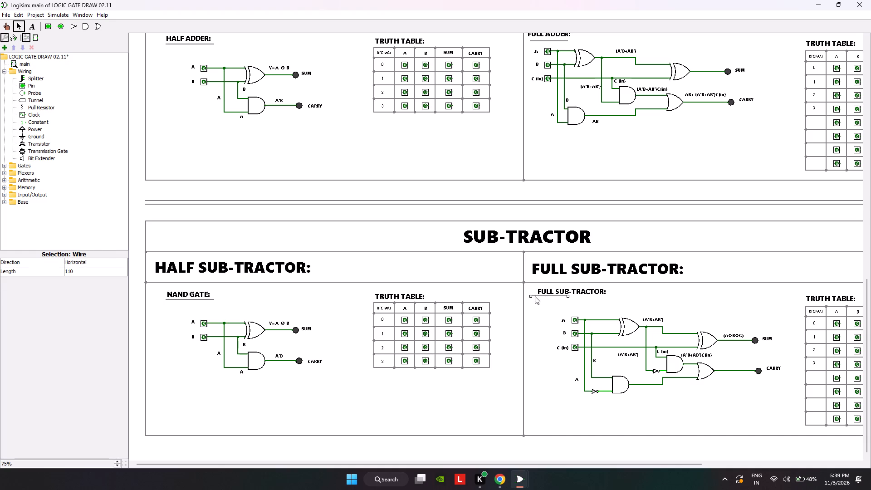
pyautogui.moveTo(535, 296); pyautogui.dragTo(543, 298)
pyautogui.moveTo(573, 297); pyautogui.dragTo(593, 296)
pyautogui.moveTo(593, 296); pyautogui.dragTo(607, 296)
# Change the NAND GATE: caption above the circuit in the HALF SUB-TRACTOR cell to HALF SUB-TRACTOR:.
pyautogui.click(210, 296)
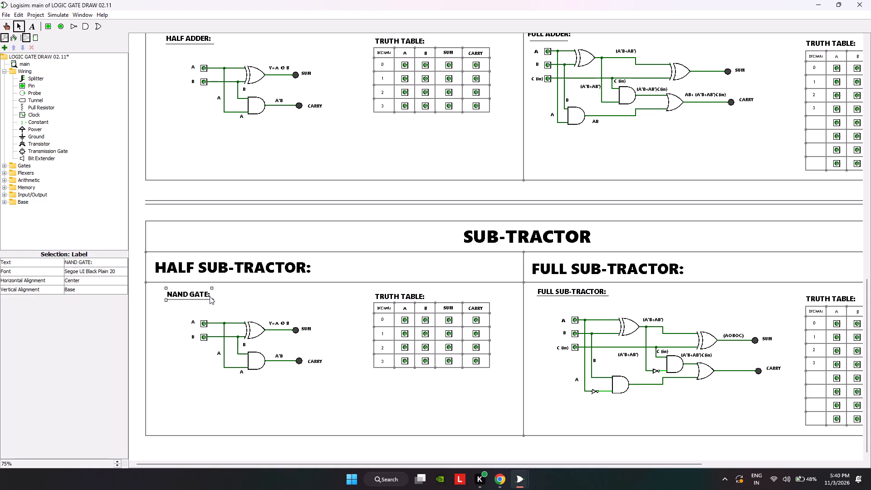
pyautogui.click(77, 260)
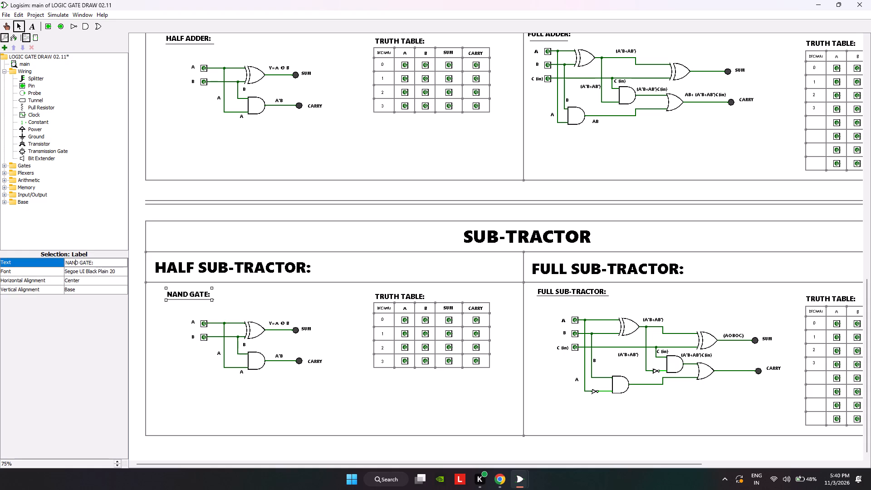
pyautogui.hotkey('ctrl', 'Delete')
pyautogui.hotkey('ctrl', 'Delete')
pyautogui.hotkey('ctrl', 'BackSpace')
pyautogui.write('HA')
pyautogui.write('LF')
pyautogui.press('-')
pyautogui.press('BackSpace')
pyautogui.press('space')
pyautogui.write('SUB-TRACTOR')
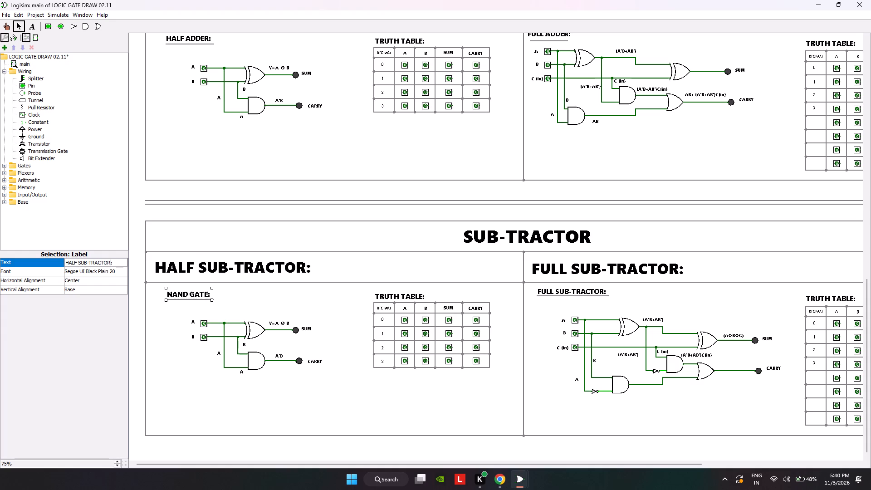
pyautogui.press('Return')
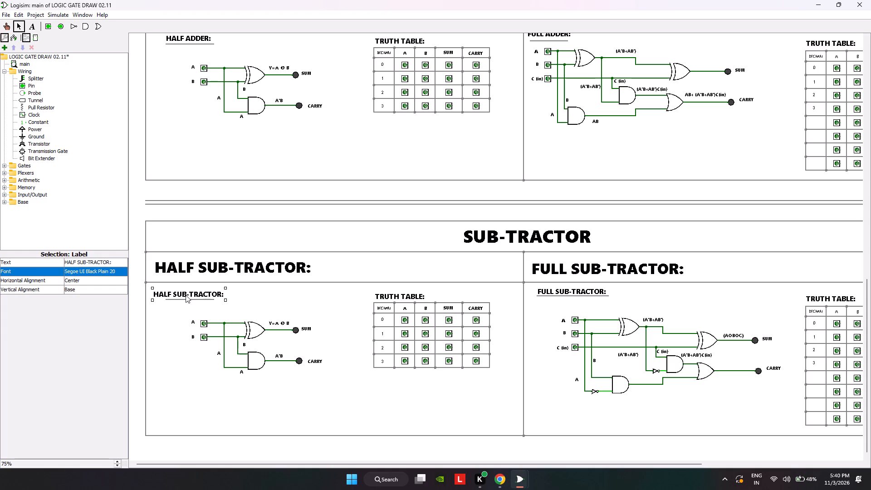
# Shift the small HALF SUB-TRACTOR: caption inside its cell and extend its underline to the caption's full width.
pyautogui.moveTo(186, 295); pyautogui.dragTo(196, 296)
pyautogui.click(187, 299)
pyautogui.click(161, 317)
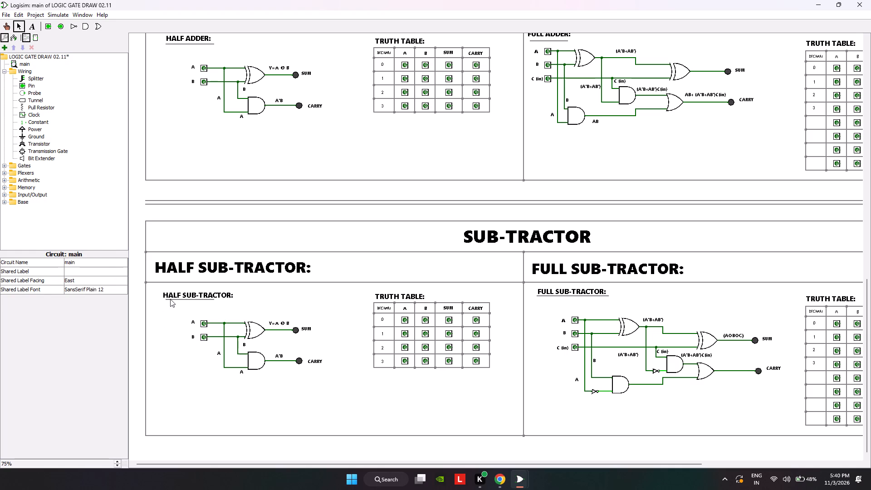
pyautogui.click(170, 299)
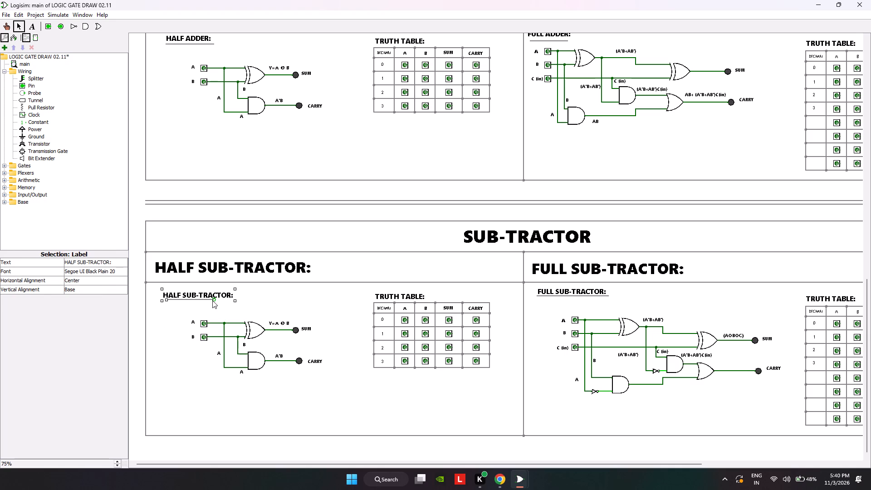
pyautogui.moveTo(213, 300); pyautogui.dragTo(231, 300)
pyautogui.click(166, 300)
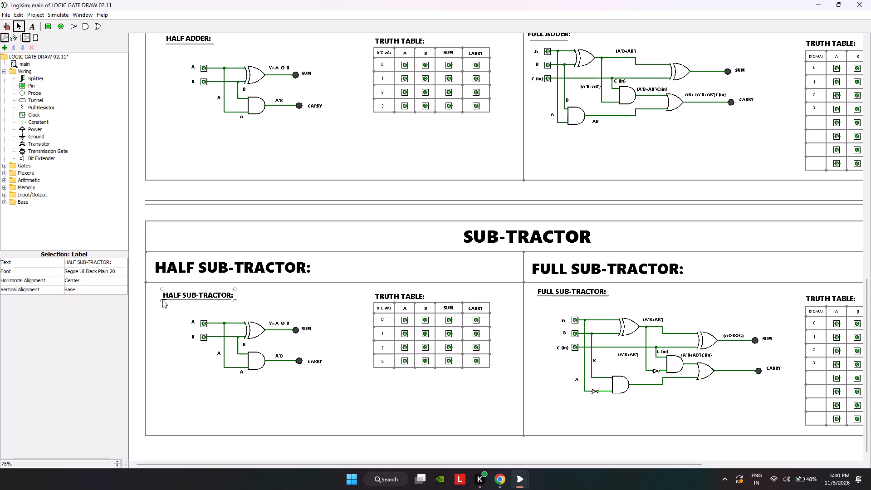
pyautogui.click(287, 298)
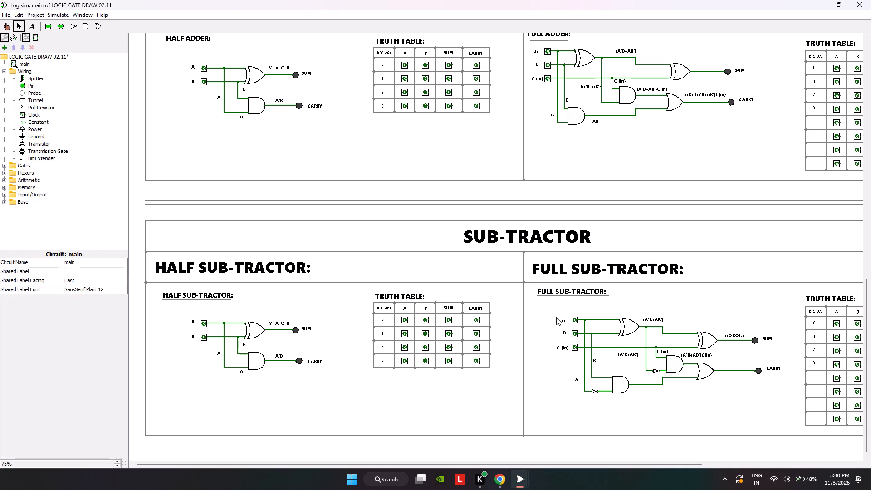
pyautogui.scroll(-6, 550, 316)
pyautogui.scroll(4, 550, 316)
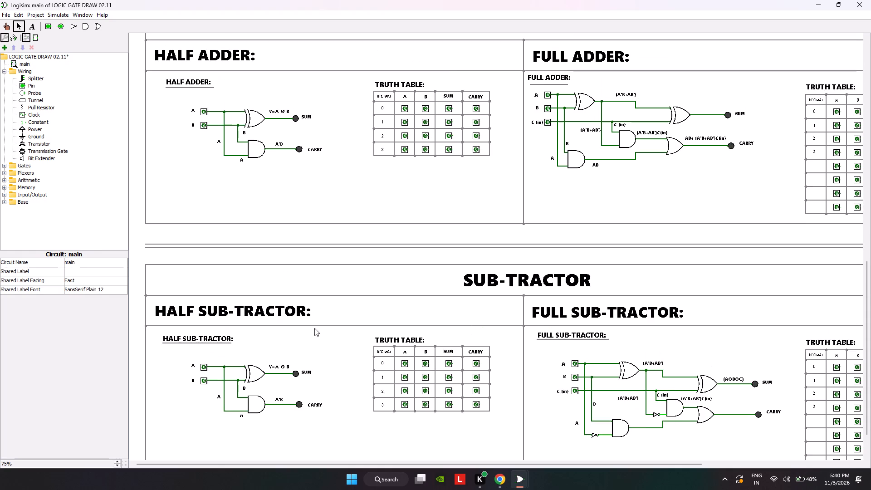
pyautogui.click(231, 343)
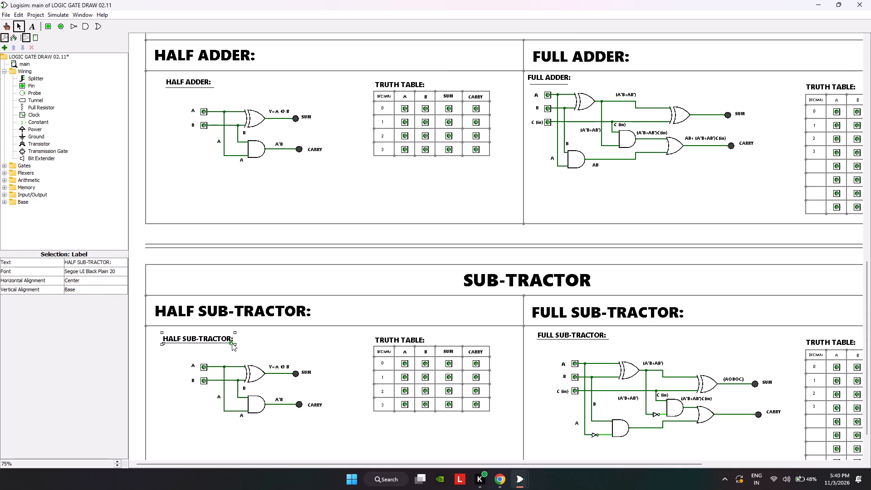
pyautogui.moveTo(232, 343); pyautogui.dragTo(237, 343)
pyautogui.click(315, 343)
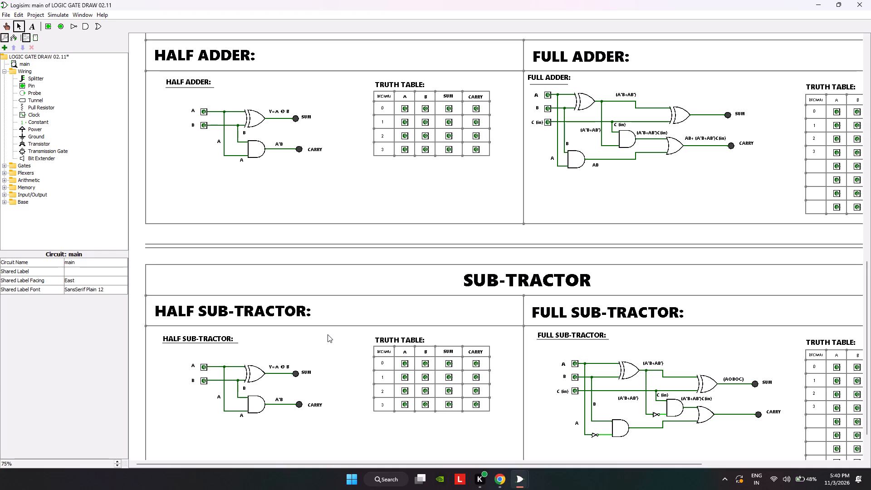
# Switch to YouTube Music in Chrome and play the song Barsaat from the upcoming queue.
pyautogui.hotkey('alt', 'Tab')
pyautogui.hotkey('alt', 'Tab')
pyautogui.hotkey('alt', 'Tab')
pyautogui.hotkey('alt', 'Tab')
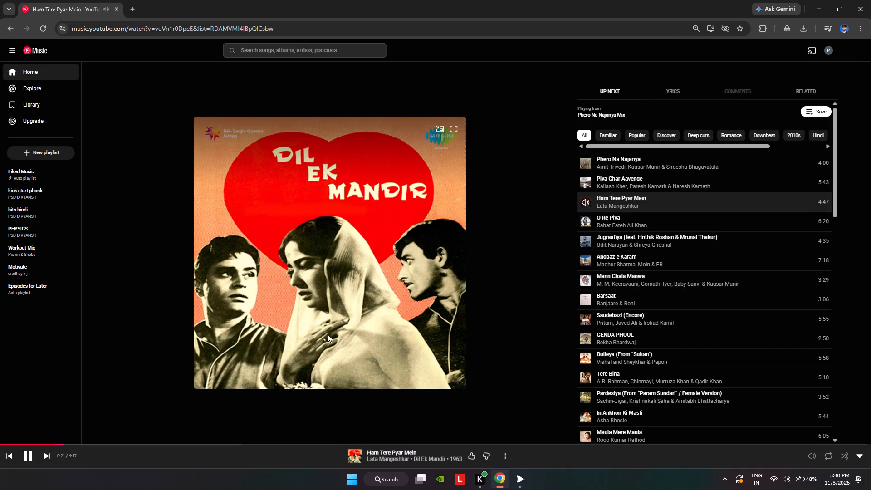
pyautogui.hotkey('alt', 'Tab')
pyautogui.hotkey('alt', 'Tab')
pyautogui.hotkey('alt', 'Tab')
pyautogui.hotkey('alt', 'Tab')
pyautogui.hotkey('alt', 'Tab')
pyautogui.hotkey('alt', 'Tab')
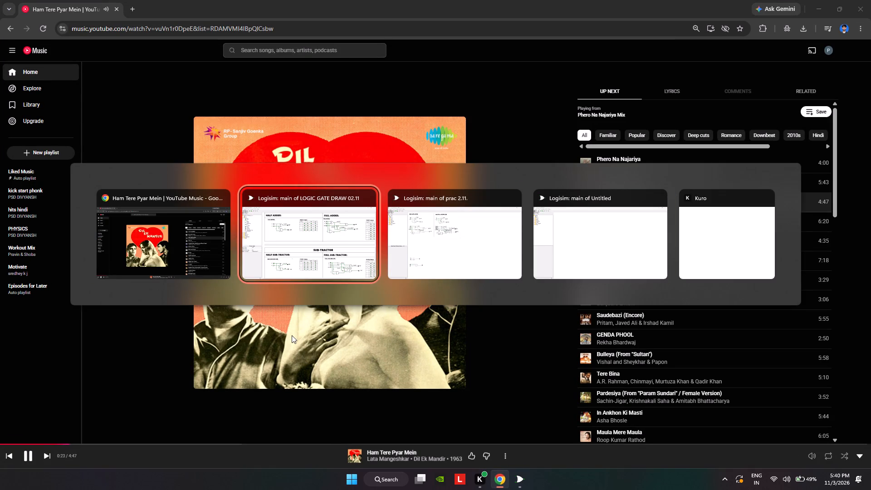
pyautogui.hotkey('alt', 'Tab')
pyautogui.hotkey('alt', 'Tab')
pyautogui.hotkey('alt', 'Tab')
pyautogui.hotkey('alt', 'Tab')
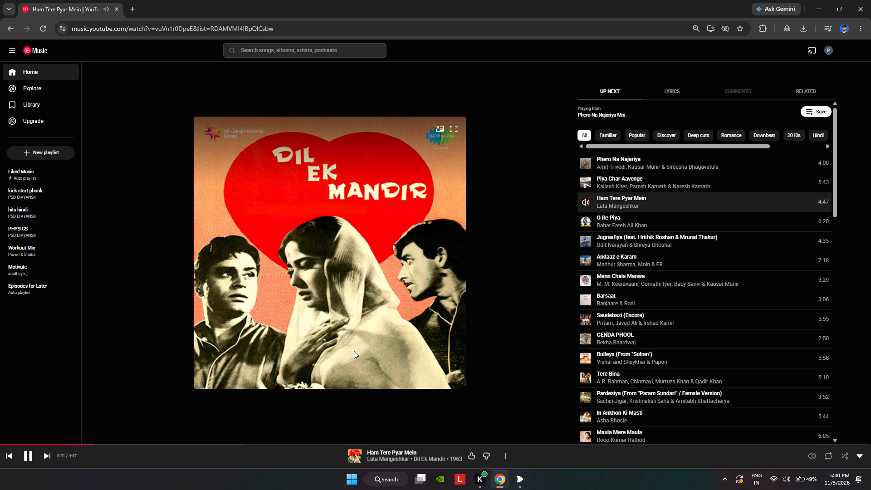
pyautogui.press('space')
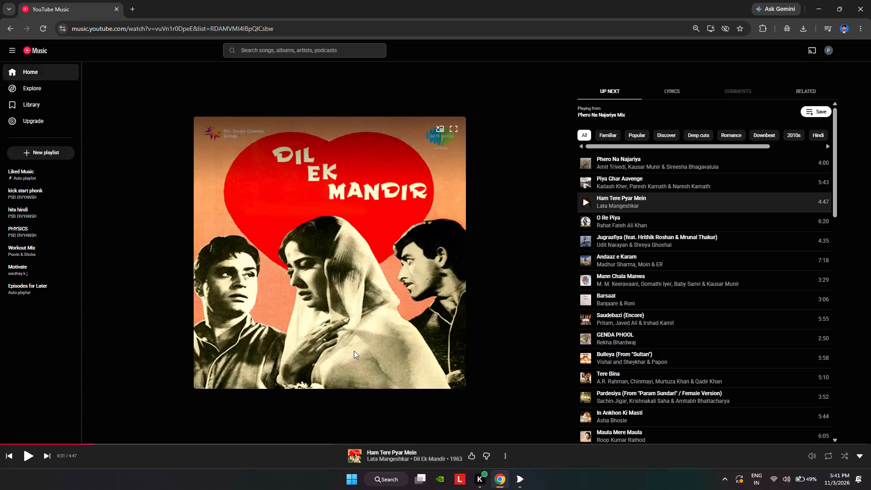
pyautogui.press('space')
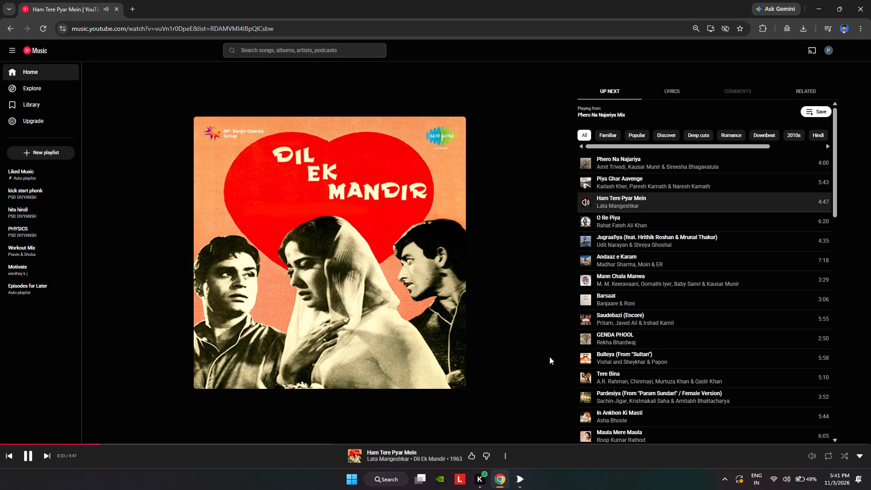
pyautogui.click(585, 300)
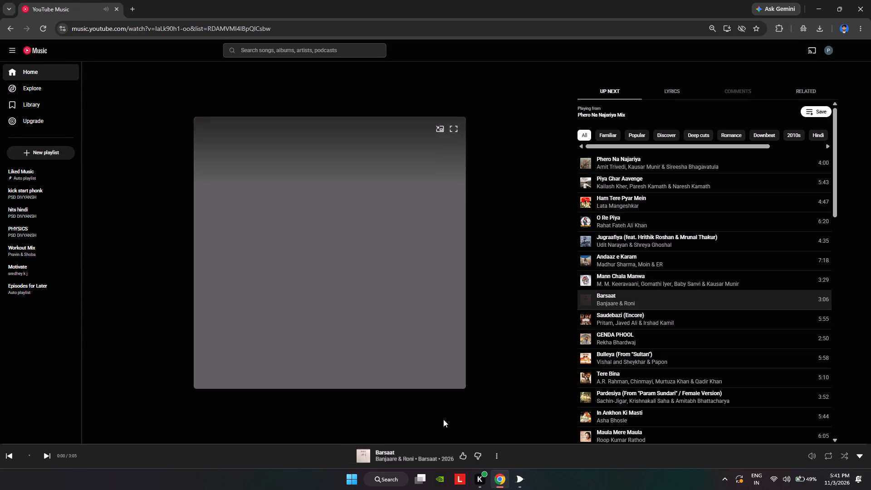
# Switch to the prac 2.11 circuit in Logisim and copy the whole half subtractor circuit under HALF/FULL SUBTRACTOR.
pyautogui.click(511, 481)
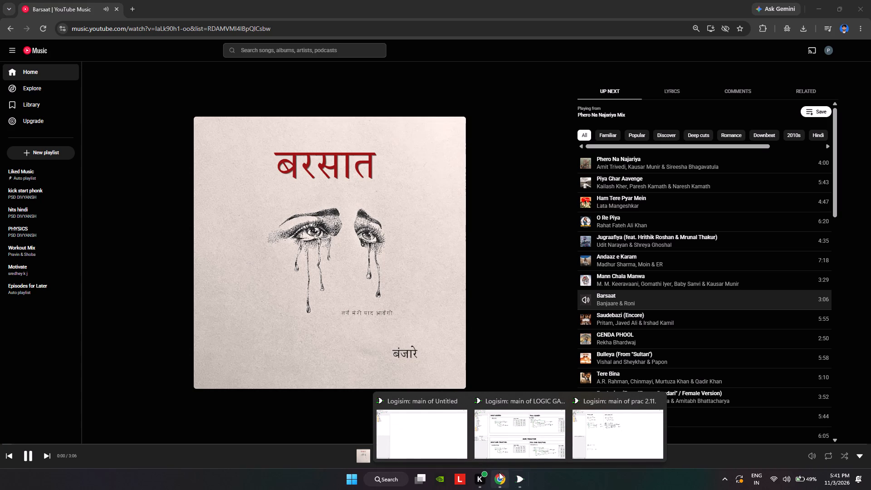
pyautogui.click(524, 483)
pyautogui.hotkey('alt', 'Tab')
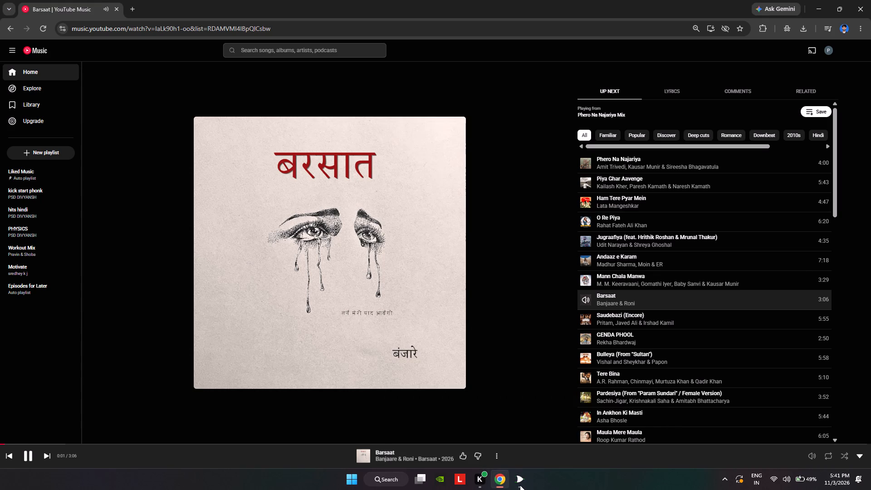
pyautogui.hotkey('alt', 'Tab')
pyautogui.scroll(-9, 729, 347)
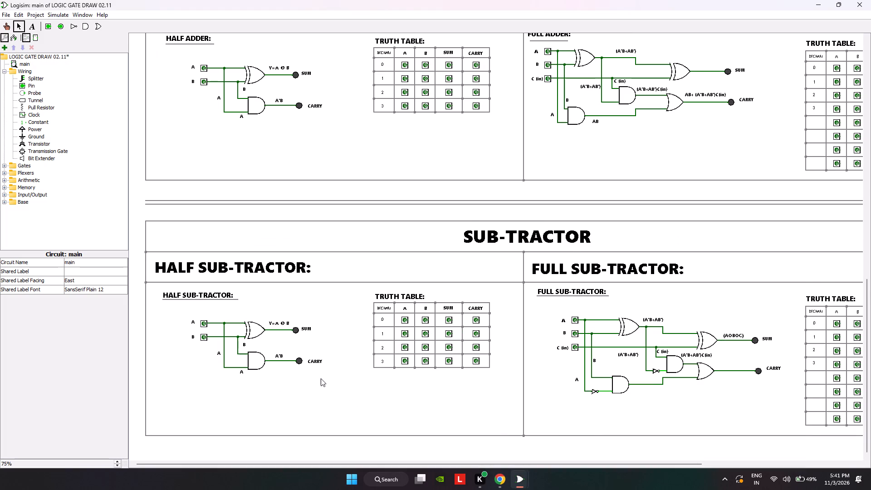
pyautogui.hotkey('alt', 'Tab')
pyautogui.hotkey('alt', 'Tab')
pyautogui.hotkey('alt', 'Tab')
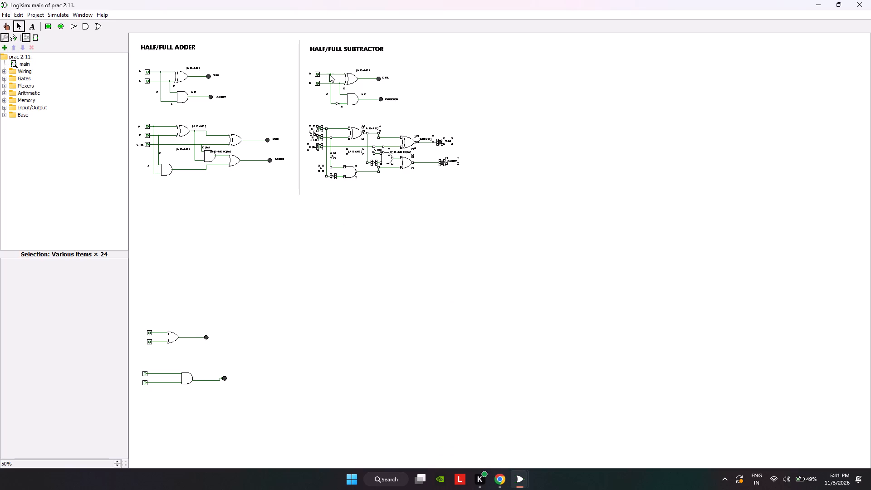
pyautogui.moveTo(307, 59); pyautogui.dragTo(417, 116)
pyautogui.moveTo(446, 117); pyautogui.dragTo(436, 113)
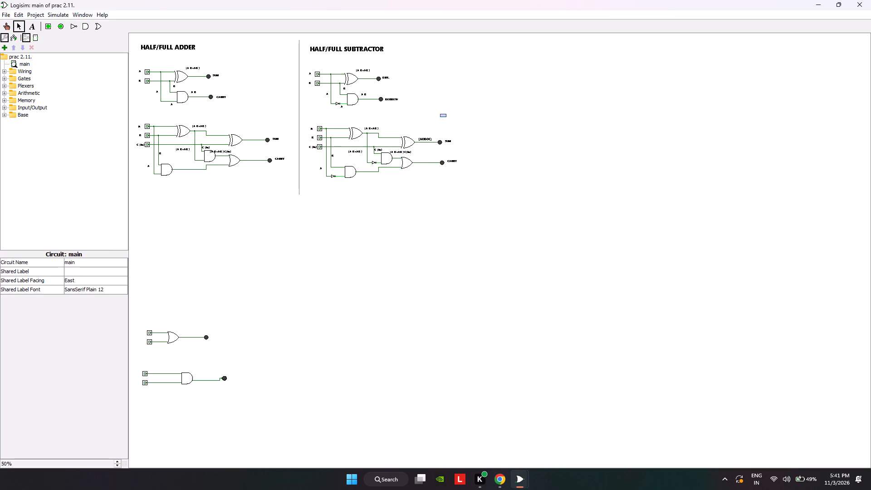
pyautogui.moveTo(436, 113); pyautogui.dragTo(302, 60)
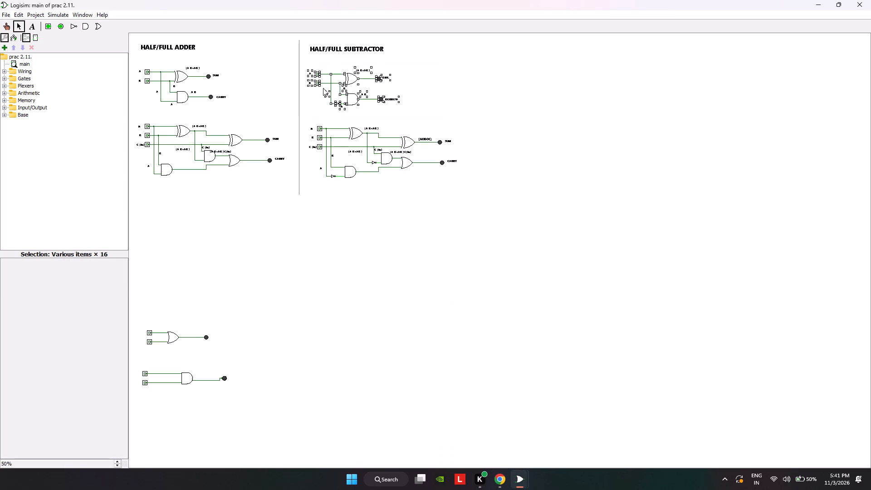
pyautogui.hotkey('ctrl', 'c')
# Switch to the LOGIC GATE DRAW 02.11 sheet in Logisim and paste the copied half subtractor circuit.
pyautogui.hotkey('alt', 'Tab')
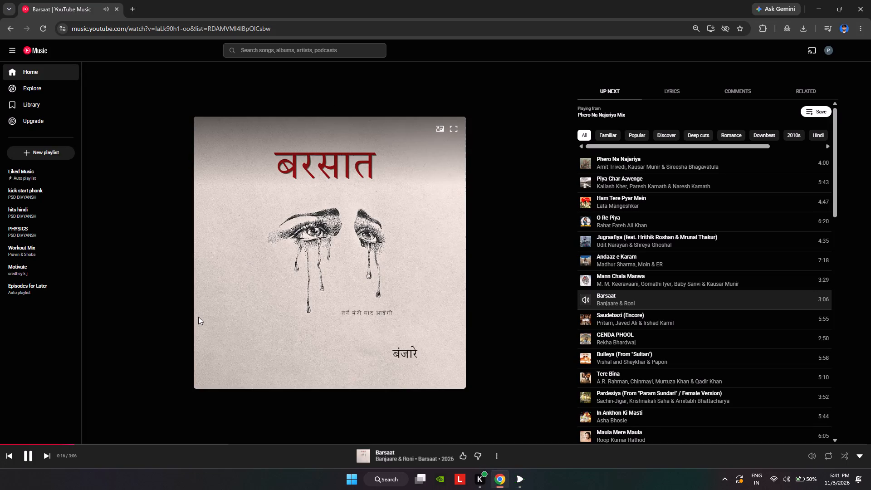
pyautogui.hotkey('alt', 'Tab')
pyautogui.hotkey('alt', 'Tab')
pyautogui.hotkey('alt', 'Tab')
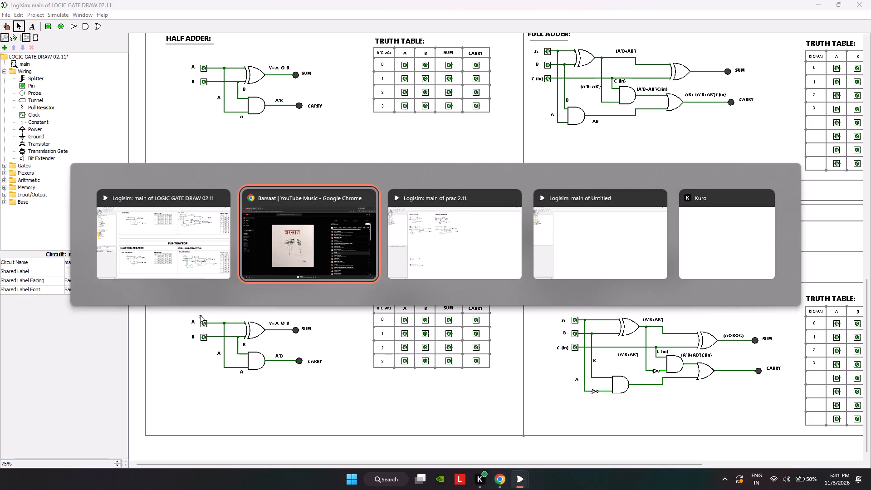
pyautogui.hotkey('alt', 'Tab')
pyautogui.hotkey('alt', 'Tab')
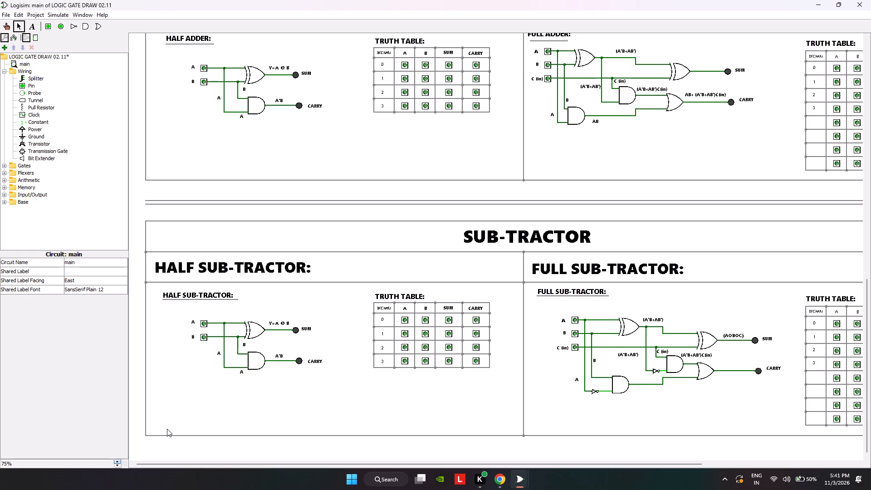
pyautogui.scroll(20, 235, 403)
pyautogui.scroll(20, 235, 403)
pyautogui.scroll(5, 235, 403)
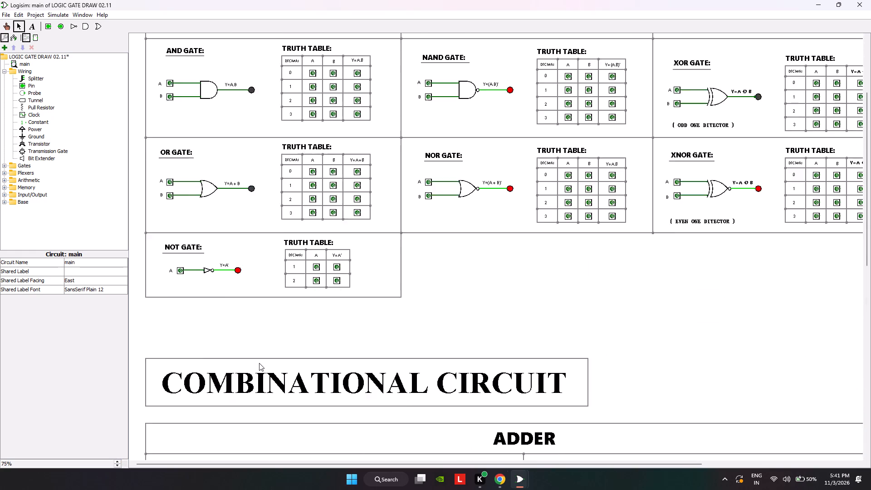
pyautogui.scroll(18, 259, 363)
pyautogui.hotkey('ctrl', 'v')
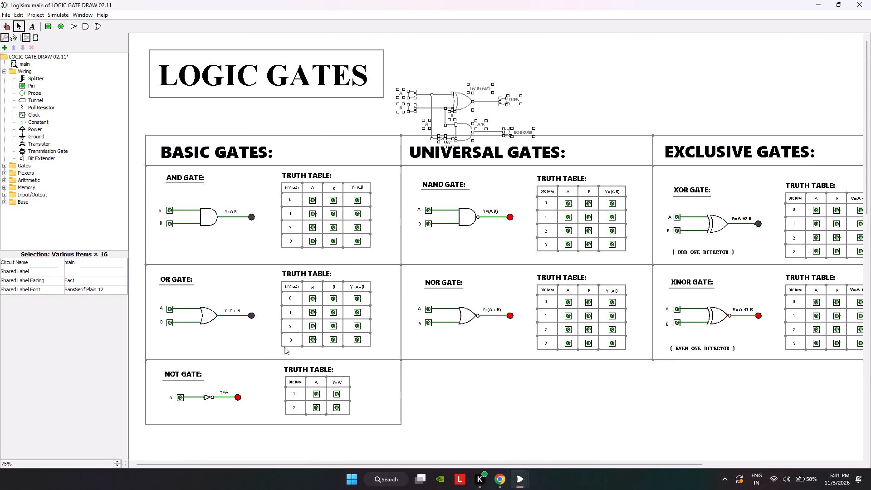
# Move the pasted half subtractor circuit to the blank area just below the HALF SUB-TRACTOR cell.
pyautogui.moveTo(466, 129); pyautogui.dragTo(497, 419)
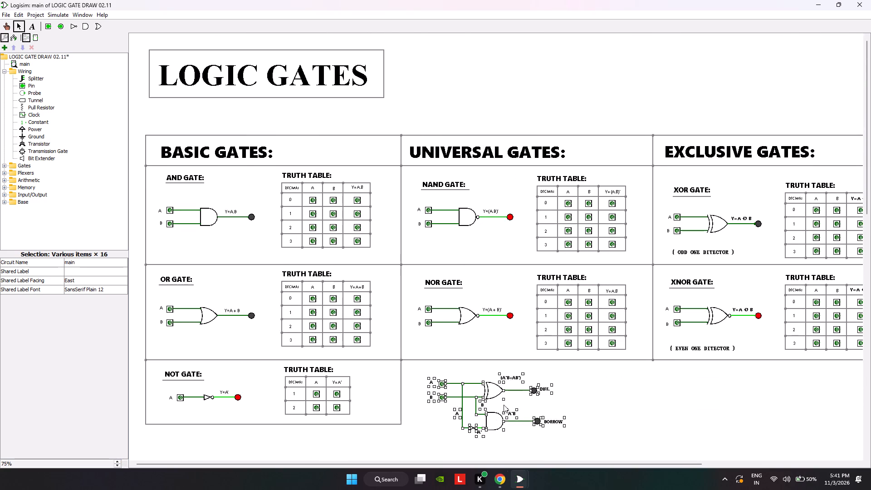
pyautogui.scroll(-20, 504, 405)
pyautogui.scroll(-5, 504, 405)
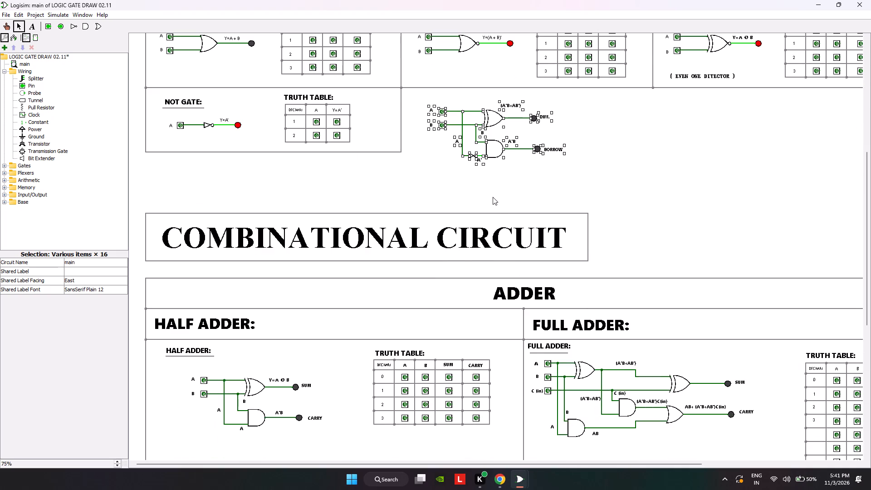
pyautogui.moveTo(499, 147); pyautogui.dragTo(746, 183)
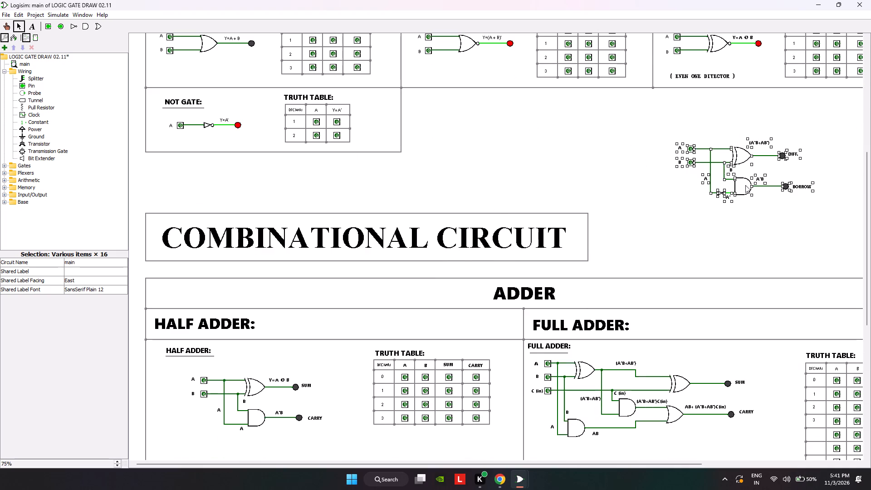
pyautogui.click(116, 466)
pyautogui.click(116, 466)
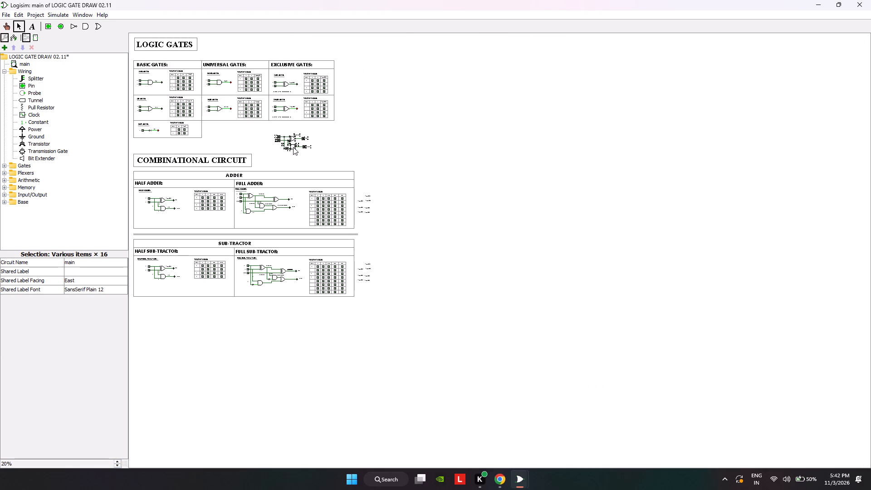
pyautogui.moveTo(293, 137); pyautogui.dragTo(267, 322)
pyautogui.moveTo(267, 322); pyautogui.dragTo(387, 231)
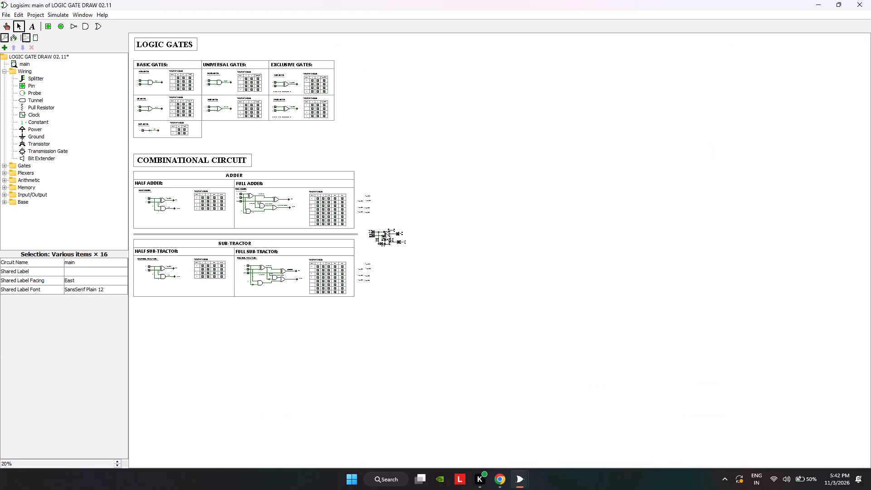
pyautogui.moveTo(386, 233); pyautogui.dragTo(178, 303)
# Delete the old circuit with SUM and CARRY outputs from the HALF SUB-TRACTOR cell, keeping its caption and truth table.
pyautogui.scroll(-5, 149, 401)
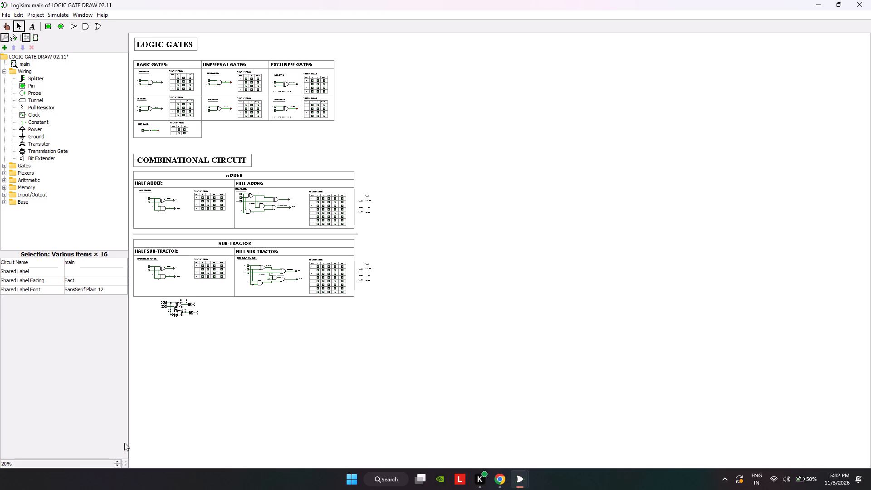
pyautogui.click(120, 457)
pyautogui.click(117, 461)
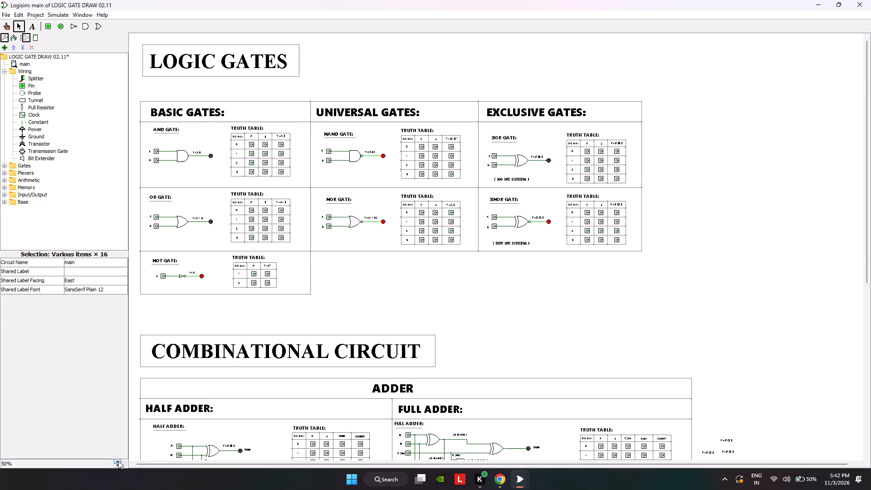
pyautogui.scroll(-13, 260, 379)
pyautogui.scroll(1, 260, 379)
pyautogui.scroll(-20, 260, 379)
pyautogui.scroll(-4, 260, 379)
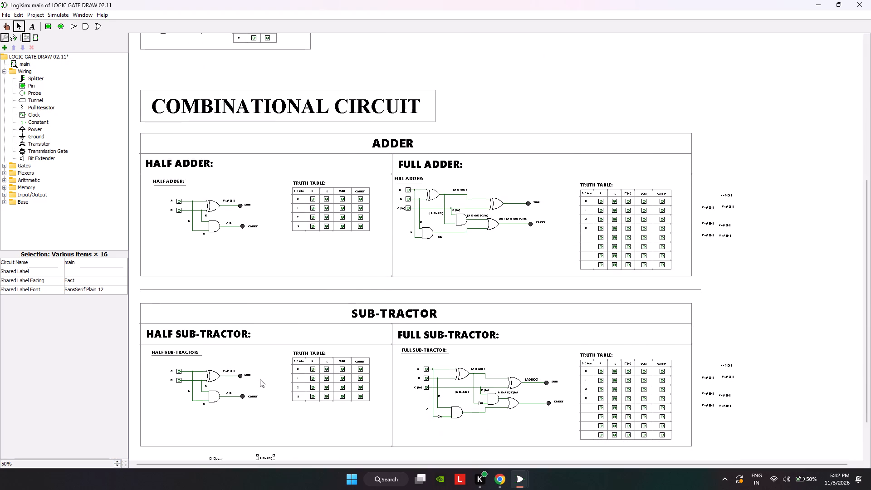
pyautogui.click(117, 461)
pyautogui.scroll(-2, 240, 372)
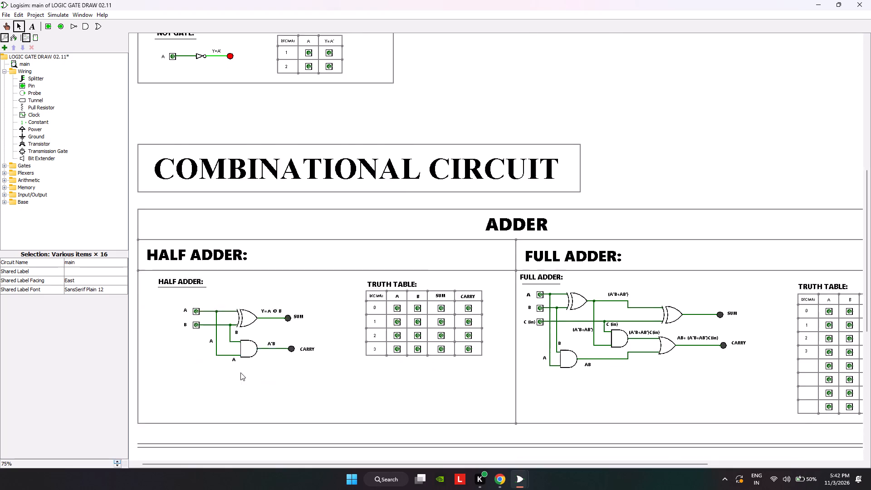
pyautogui.scroll(-20, 240, 372)
pyautogui.scroll(-10, 240, 372)
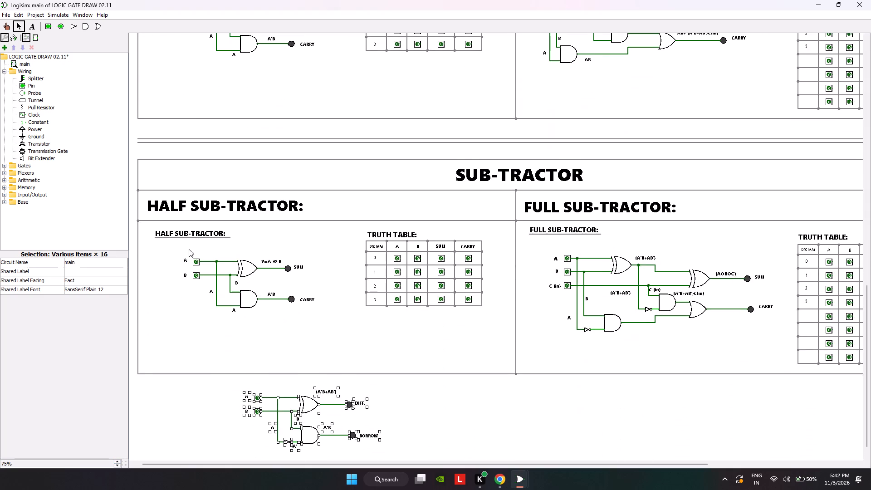
pyautogui.moveTo(176, 250); pyautogui.dragTo(324, 319)
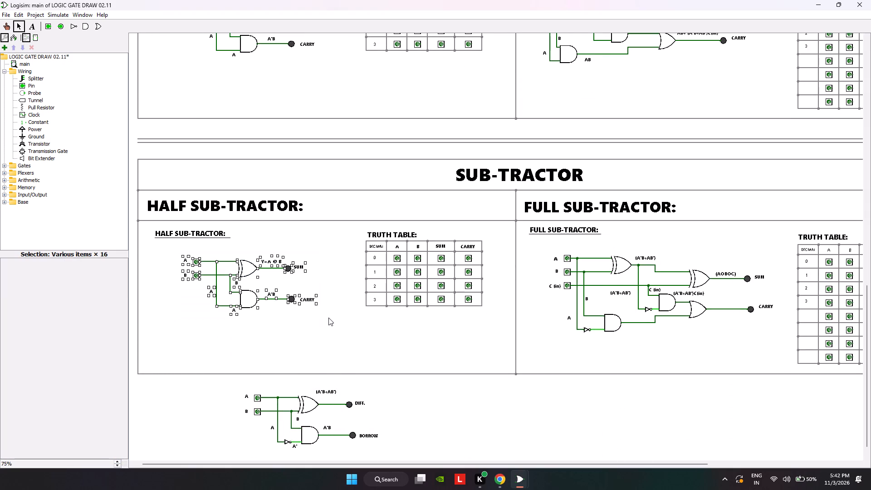
pyautogui.press('Delete')
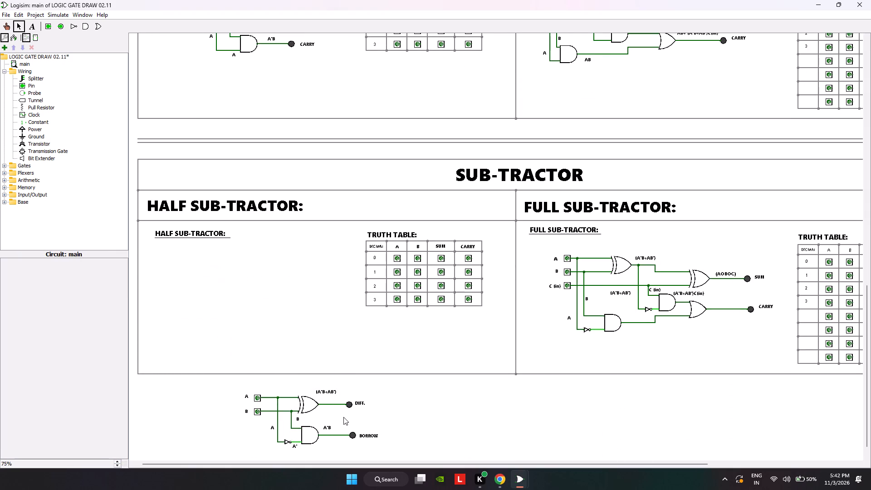
# Move the whole half subtractor circuit with DIFF. and BORROW outputs into the HALF SUB-TRACTOR cell, under its caption.
pyautogui.moveTo(207, 383); pyautogui.dragTo(395, 448)
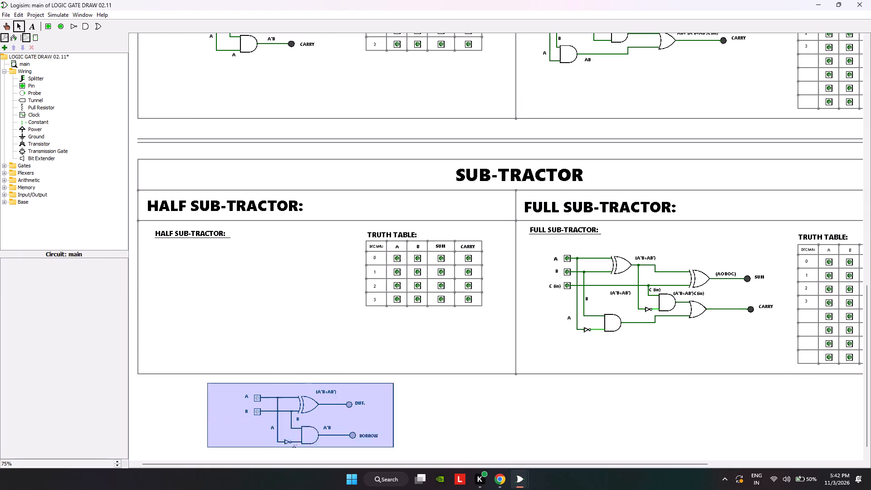
pyautogui.moveTo(395, 448); pyautogui.dragTo(404, 455)
pyautogui.moveTo(308, 436); pyautogui.dragTo(270, 364)
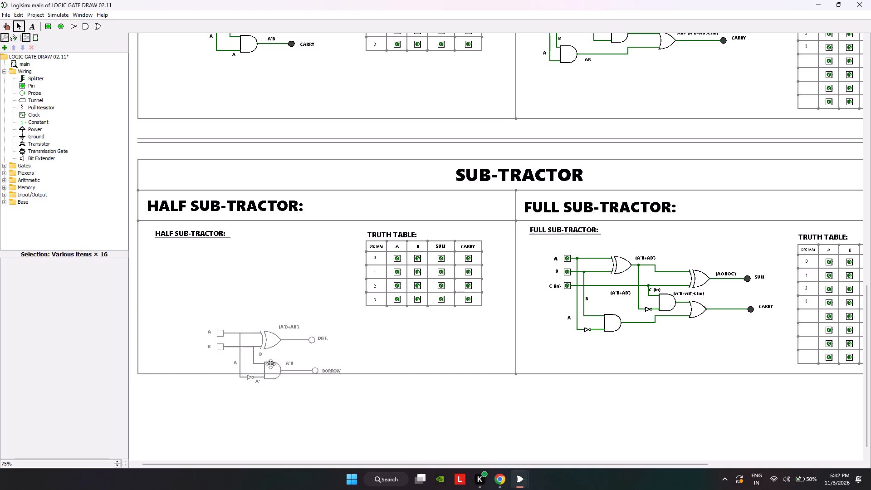
pyautogui.moveTo(270, 364); pyautogui.dragTo(236, 303)
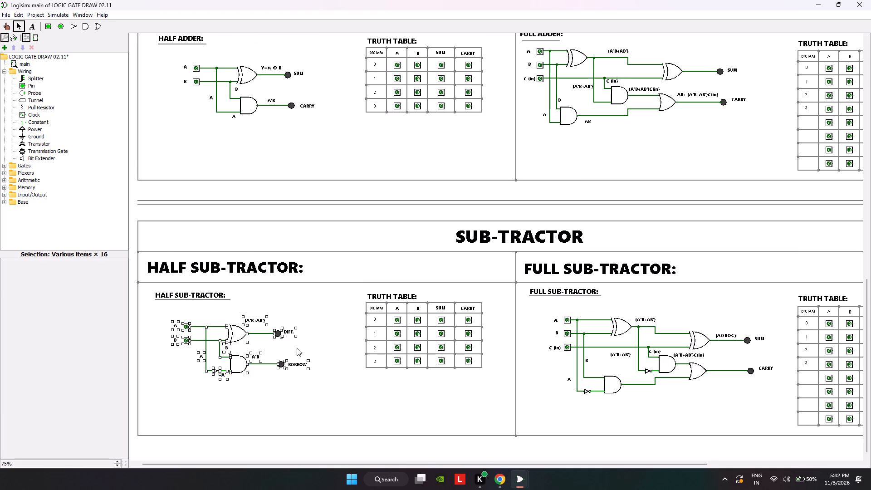
pyautogui.click(318, 401)
# Replace the CARRY output label of the full subtractor circuit with a copy of the half subtractor's BORROW label.
pyautogui.click(300, 366)
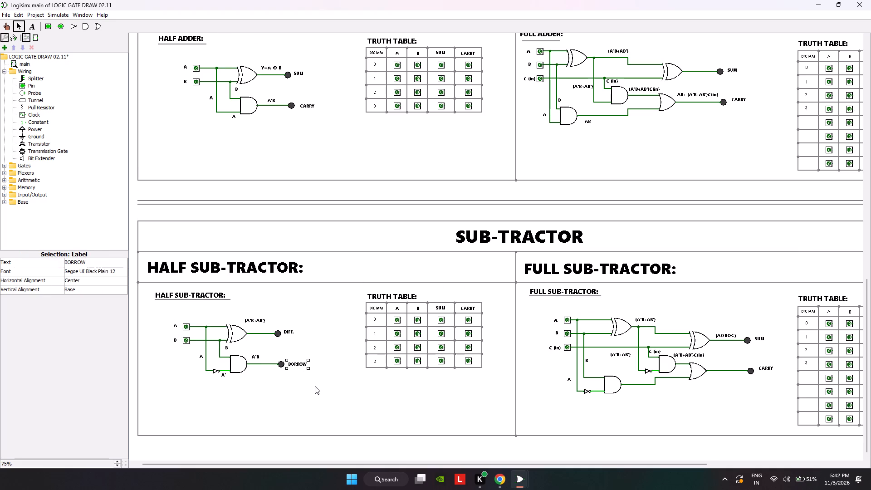
pyautogui.hotkey('ctrl', 'c')
pyautogui.hotkey('ctrl', 'v')
pyautogui.moveTo(300, 367); pyautogui.dragTo(507, 413)
pyautogui.moveTo(507, 413); pyautogui.dragTo(763, 396)
pyautogui.click(766, 368)
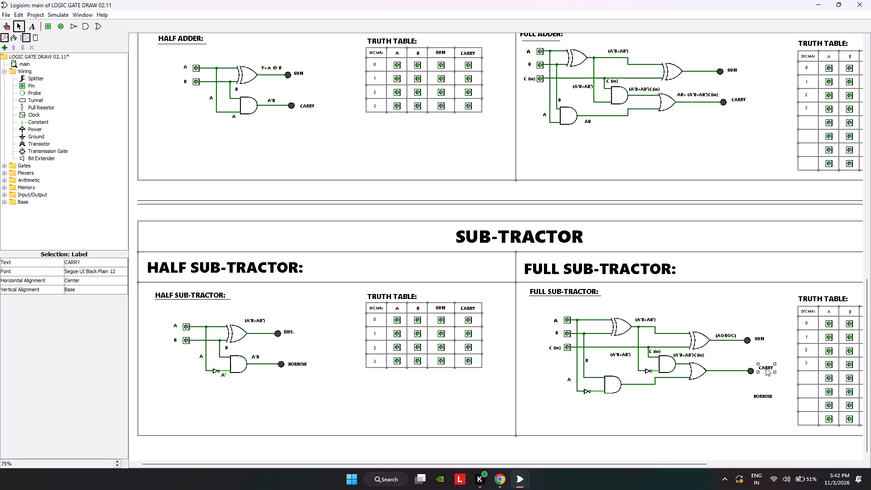
pyautogui.press('Delete')
pyautogui.click(762, 399)
pyautogui.moveTo(762, 397); pyautogui.dragTo(767, 372)
# Replace the SUM output label of the full subtractor circuit with a copy of the half subtractor's DIFF. label.
pyautogui.click(757, 339)
pyautogui.press('Delete')
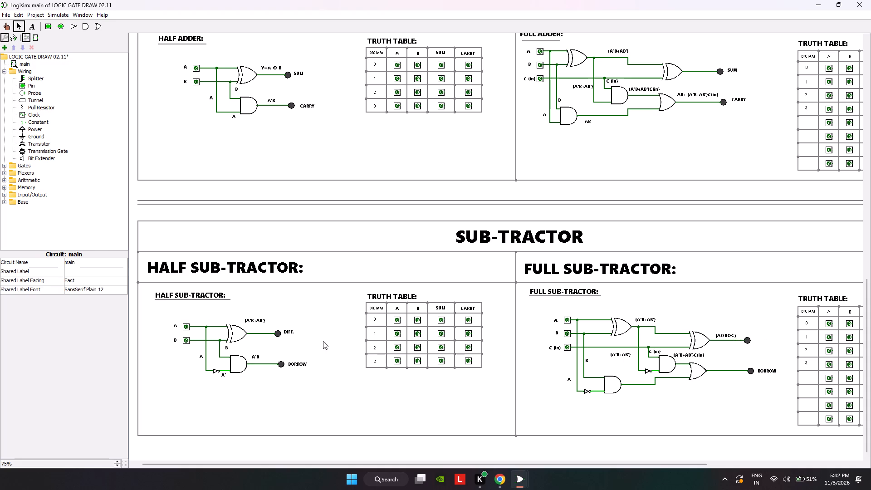
pyautogui.click(289, 332)
pyautogui.hotkey('ctrl', 'c')
pyautogui.hotkey('ctrl', 'v')
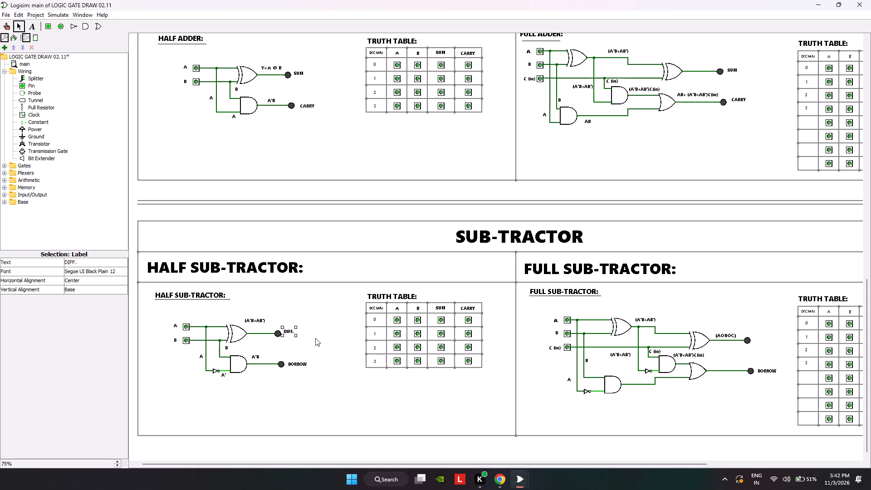
pyautogui.moveTo(288, 336); pyautogui.dragTo(744, 349)
pyautogui.moveTo(744, 349); pyautogui.dragTo(757, 342)
pyautogui.scroll(-3, 690, 363)
pyautogui.click(720, 452)
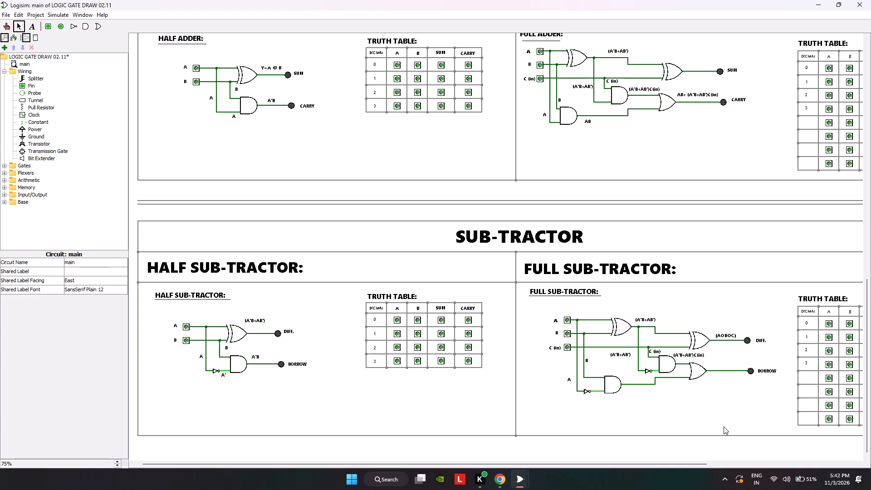
# Review the ADDER and SUB-TRACTOR sections of the sheet, comparing their circuits and labels.
pyautogui.scroll(3, 735, 374)
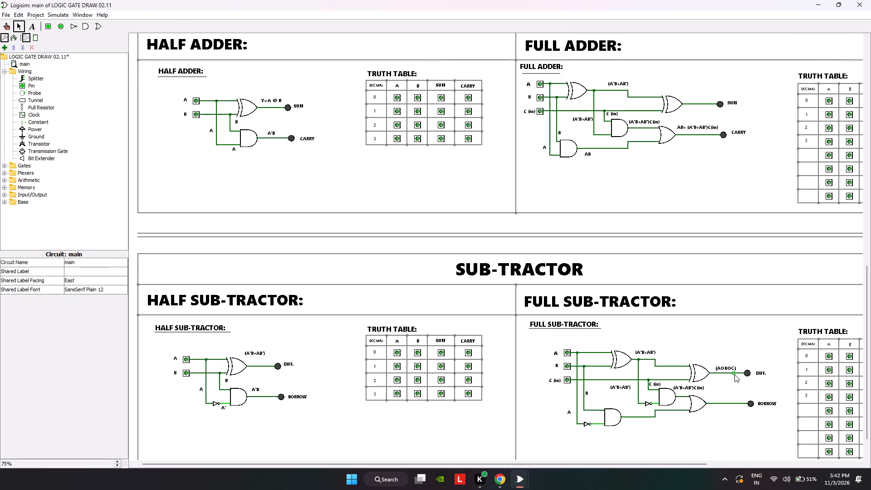
pyautogui.scroll(9, 734, 374)
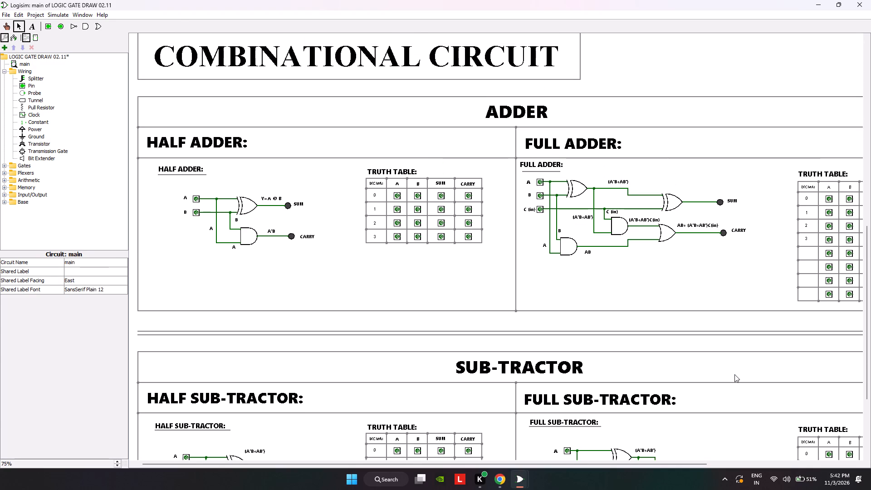
pyautogui.scroll(4, 734, 374)
pyautogui.scroll(-12, 734, 374)
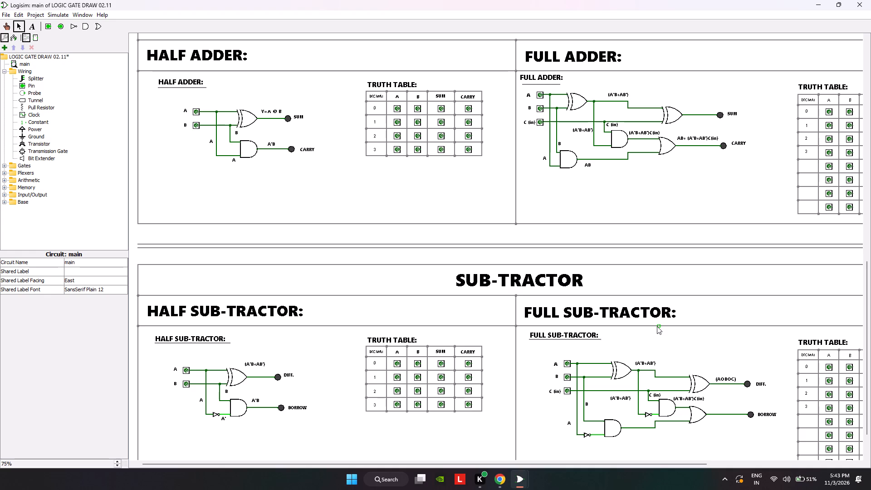
pyautogui.scroll(9, 657, 326)
pyautogui.scroll(-7, 657, 326)
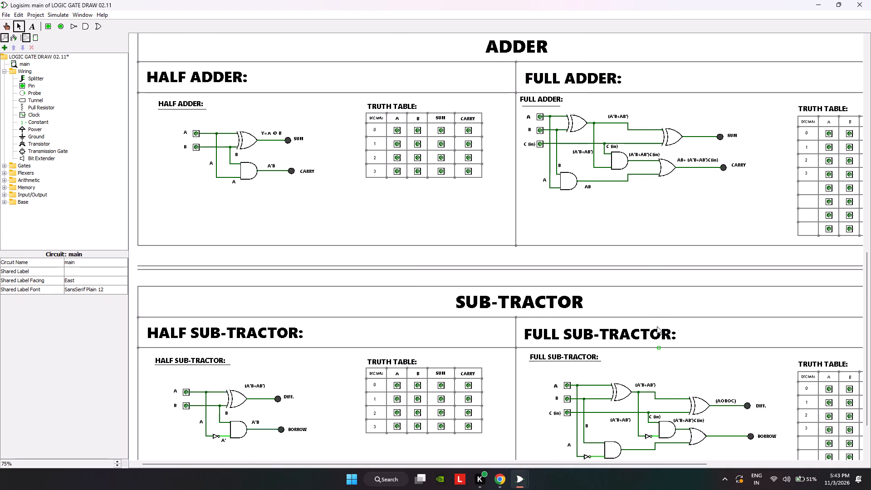
pyautogui.scroll(-7, 657, 326)
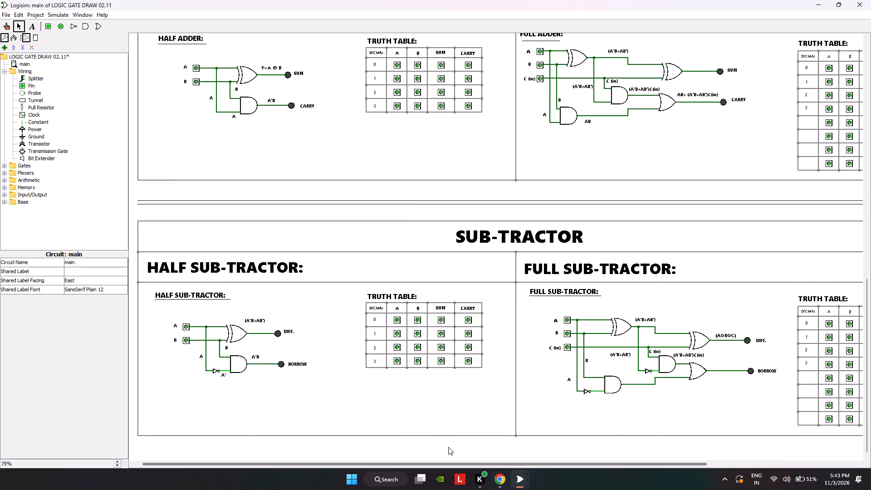
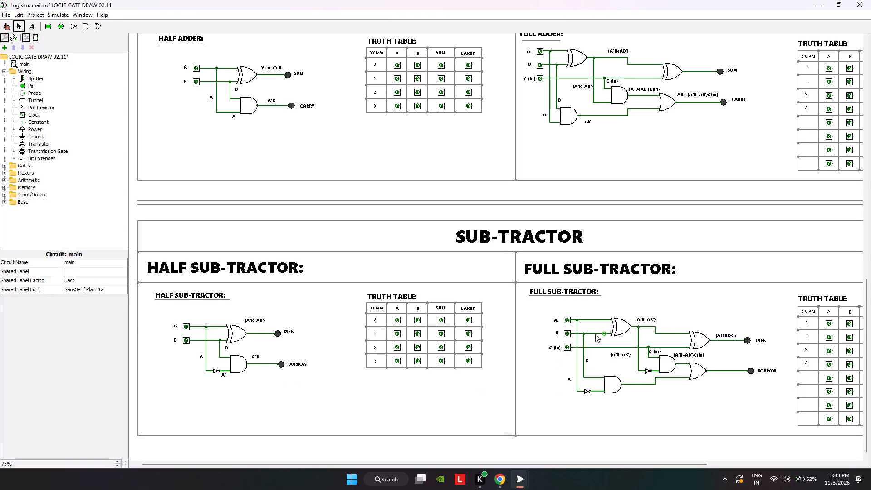
# Space out the full subtractor's gates by shifting the first XOR and the upper AND slightly left and the OR gate right.
pyautogui.scroll(-2, 590, 333)
pyautogui.click(618, 333)
pyautogui.moveTo(619, 328); pyautogui.dragTo(619, 328)
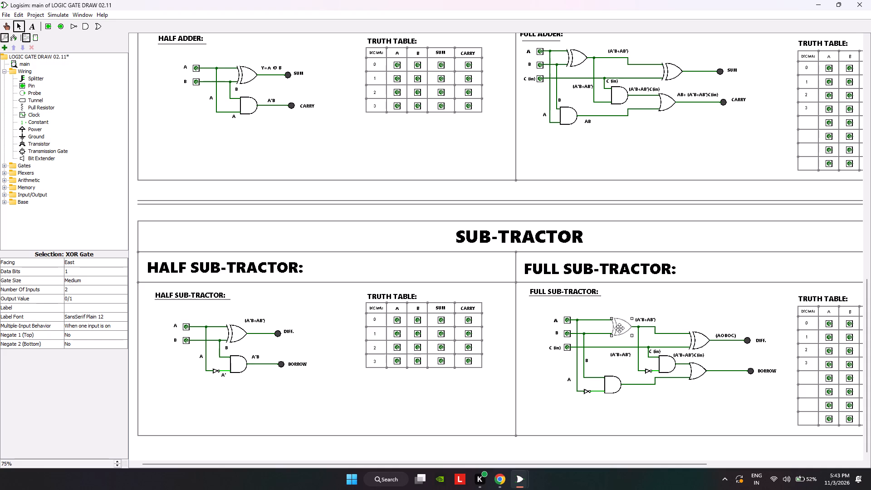
pyautogui.moveTo(619, 328); pyautogui.dragTo(607, 328)
pyautogui.click(607, 328)
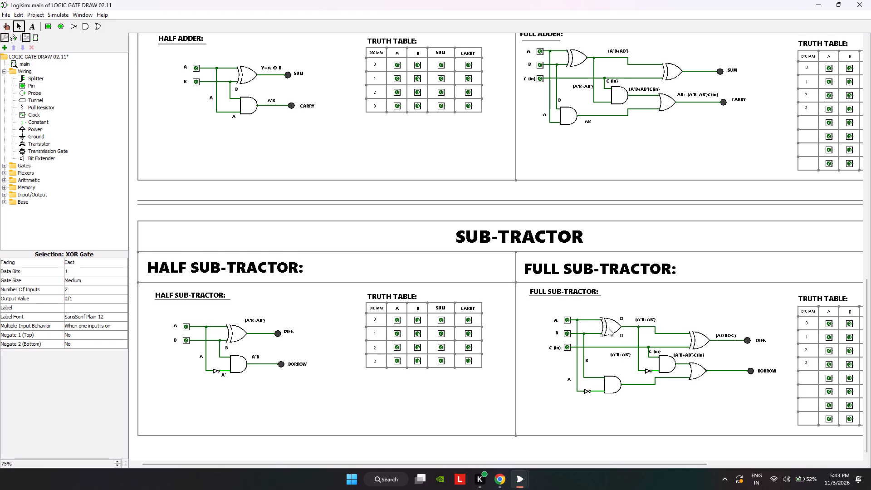
pyautogui.click(664, 363)
pyautogui.moveTo(664, 363); pyautogui.dragTo(658, 363)
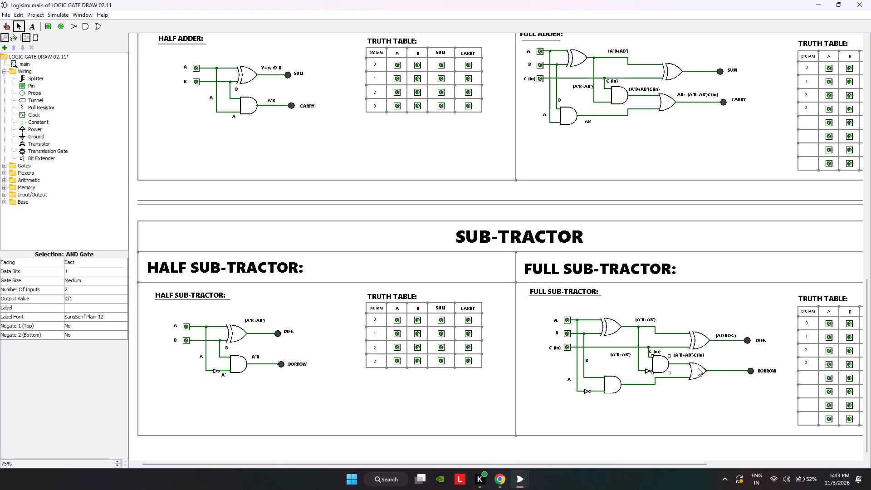
pyautogui.click(698, 368)
pyautogui.moveTo(698, 368); pyautogui.dragTo(712, 367)
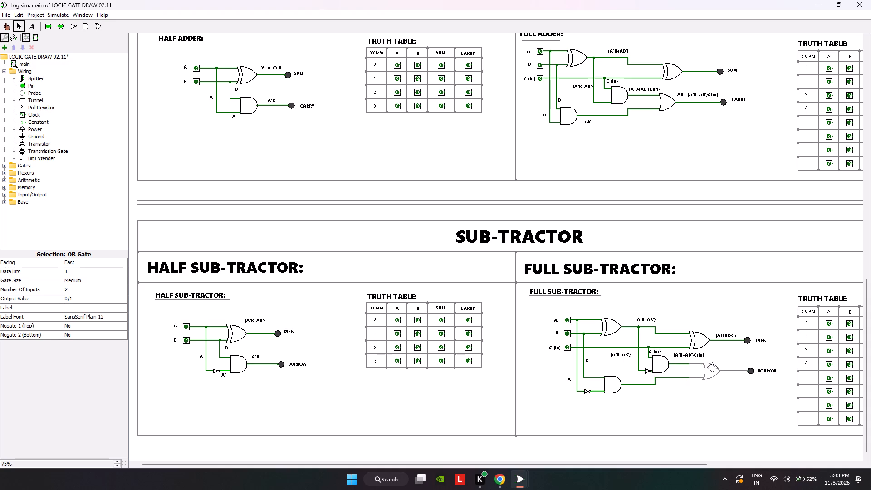
pyautogui.moveTo(712, 367); pyautogui.dragTo(714, 367)
# Move the (A'B+AB')C(in) label of the full subtractor slightly down, just above the upper AND gate's output wire.
pyautogui.click(691, 357)
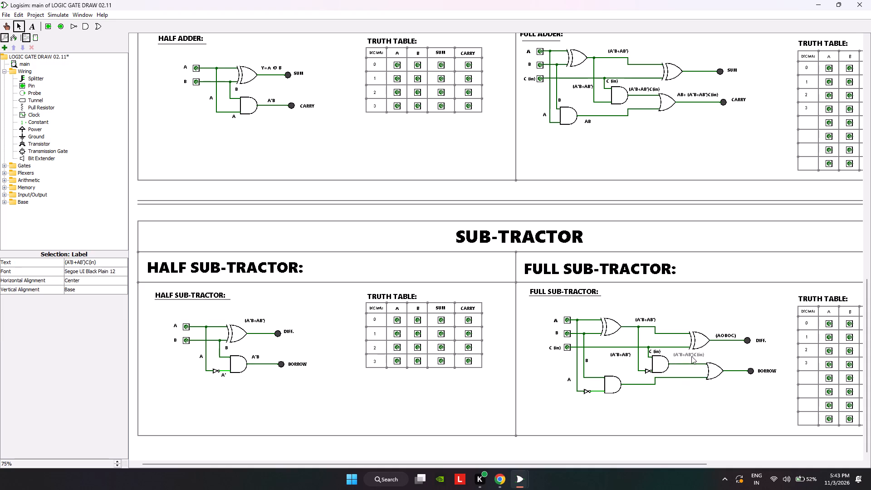
pyautogui.moveTo(691, 356); pyautogui.dragTo(690, 360)
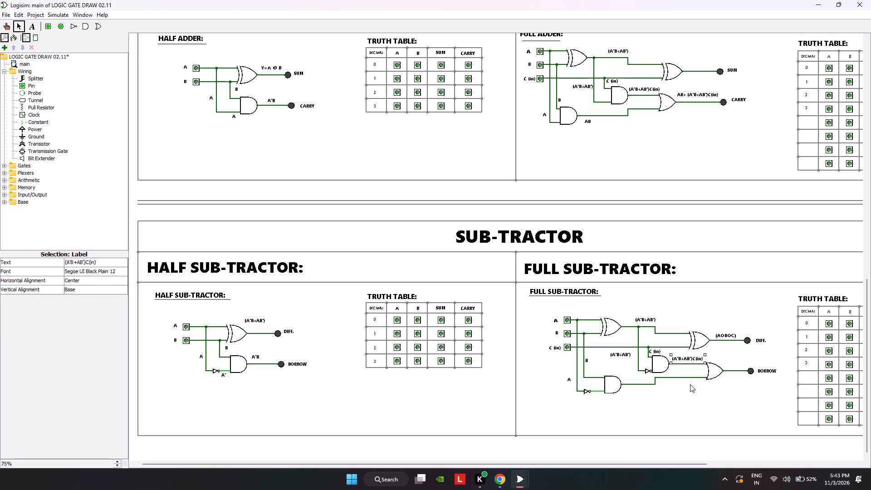
pyautogui.click(687, 393)
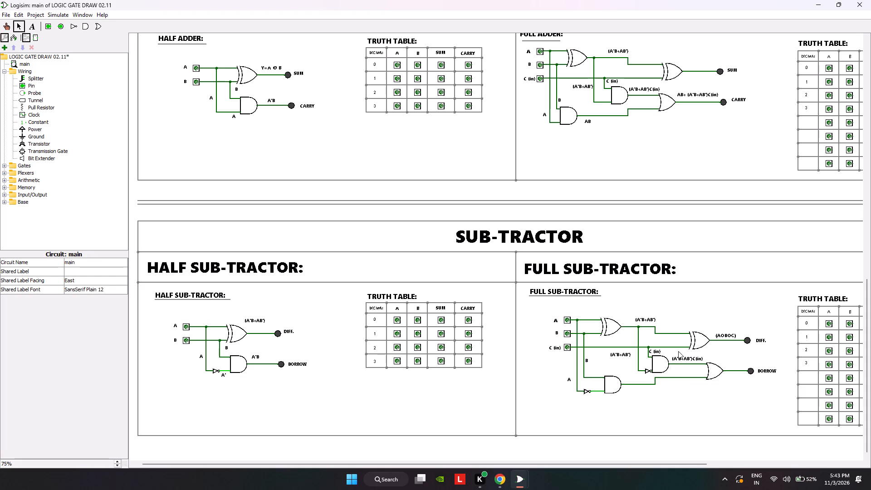
# Examine the truth tables beside the adder and subtractor circuits for missing entries.
pyautogui.scroll(-4, 360, 297)
pyautogui.click(398, 331)
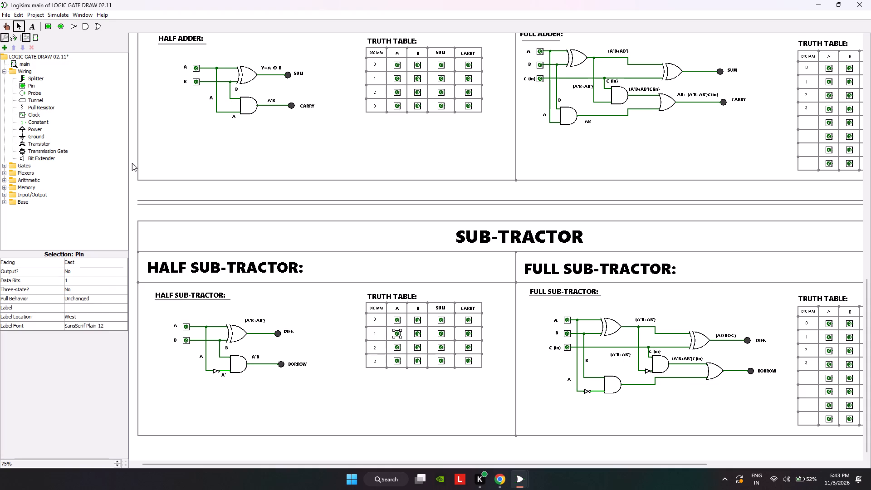
pyautogui.scroll(-4, 555, 457)
pyautogui.moveTo(870, 333); pyautogui.dragTo(870, 366)
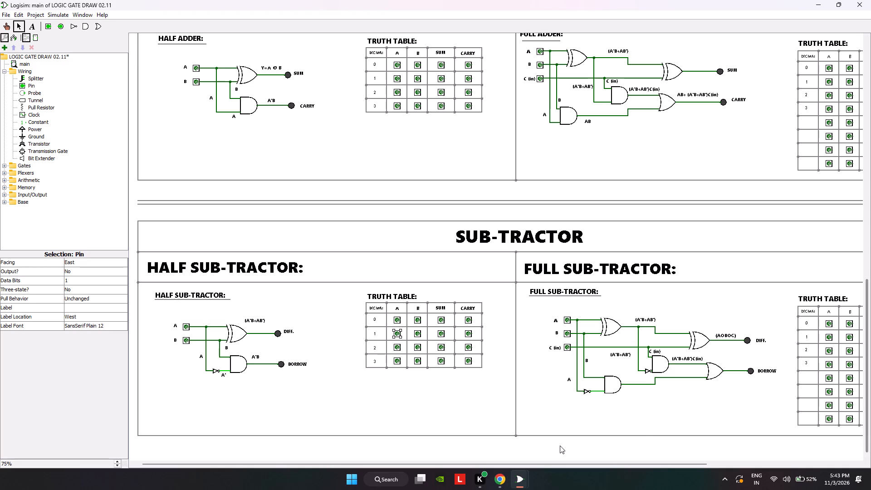
pyautogui.moveTo(542, 463); pyautogui.dragTo(774, 462)
pyautogui.scroll(-5, 774, 462)
pyautogui.scroll(5, 774, 462)
pyautogui.scroll(-6, 775, 461)
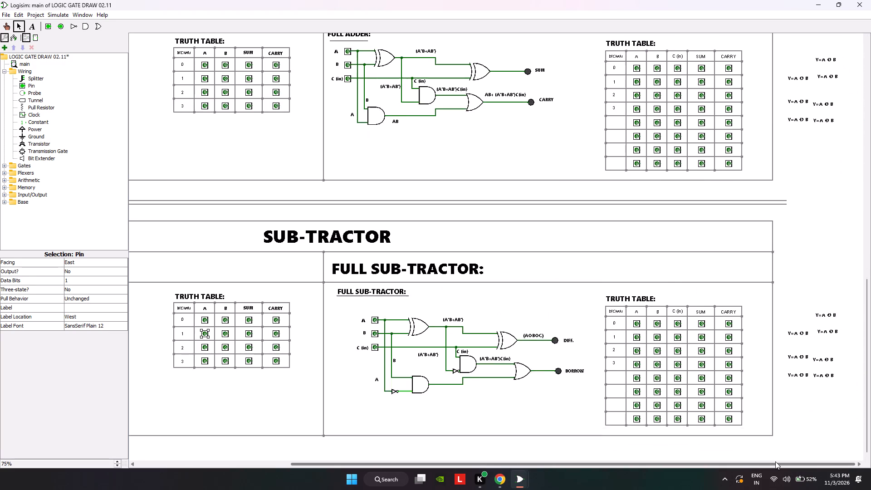
pyautogui.scroll(6, 775, 461)
pyautogui.scroll(-8, 775, 461)
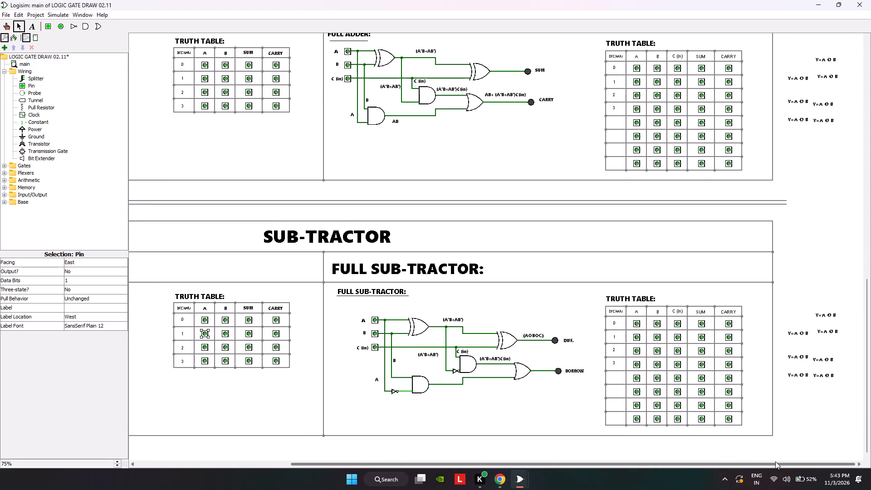
pyautogui.scroll(-1, 775, 461)
pyautogui.scroll(2, 775, 461)
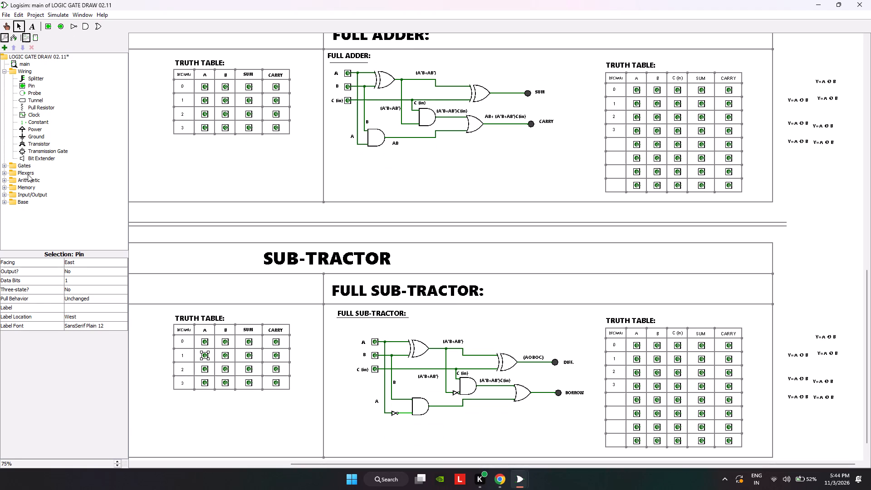
pyautogui.scroll(-4, 72, 299)
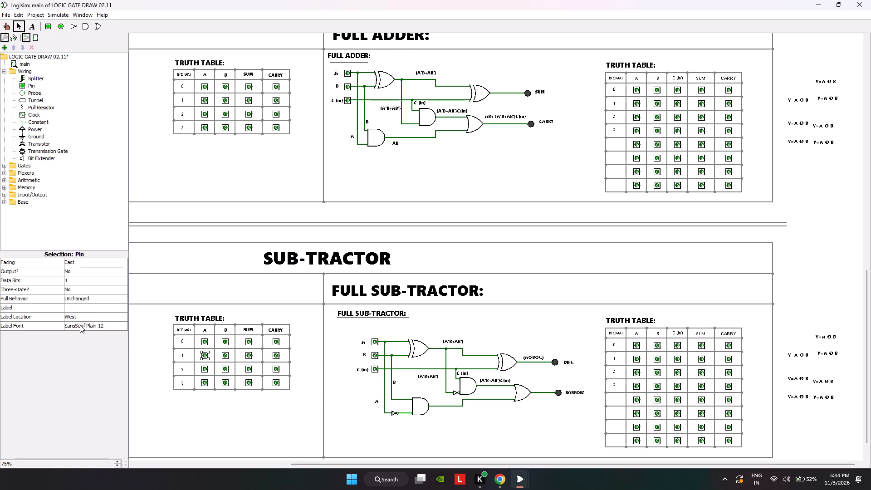
pyautogui.scroll(-5, 513, 308)
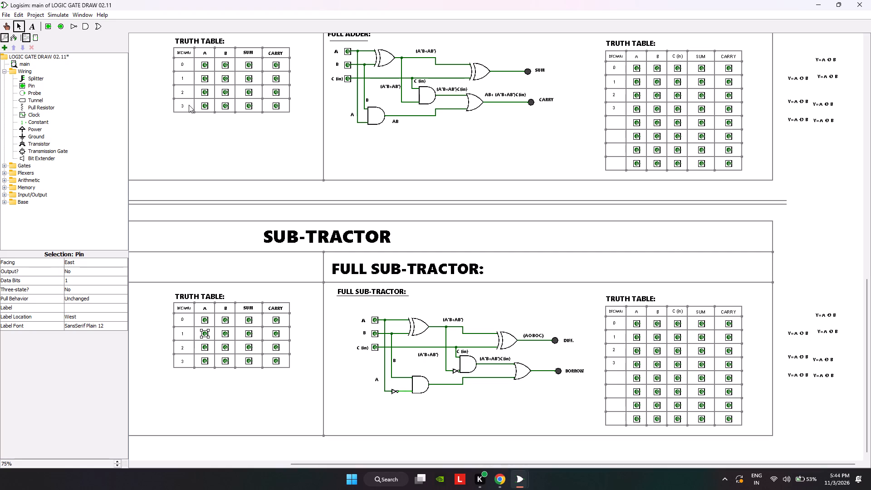
# Add the row numbers 4, 5, 6 and 7 as text in the empty DECIMAL cells of the full subtractor truth table.
pyautogui.click(33, 25)
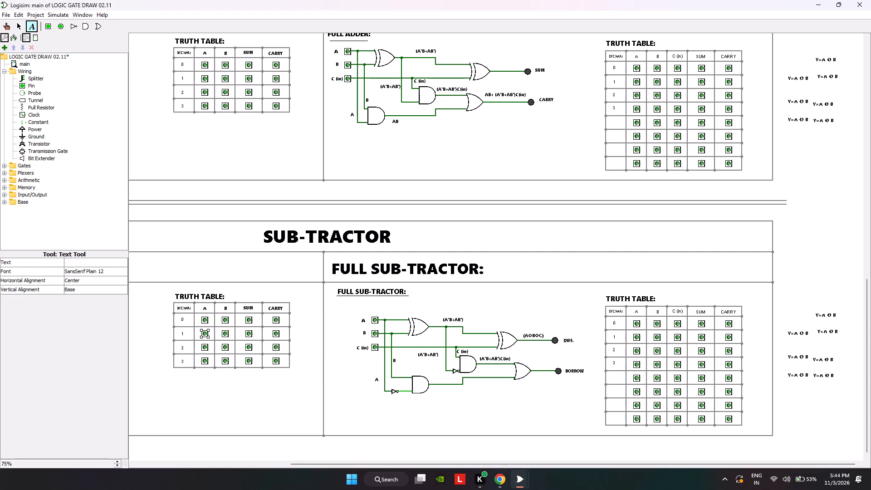
pyautogui.click(612, 377)
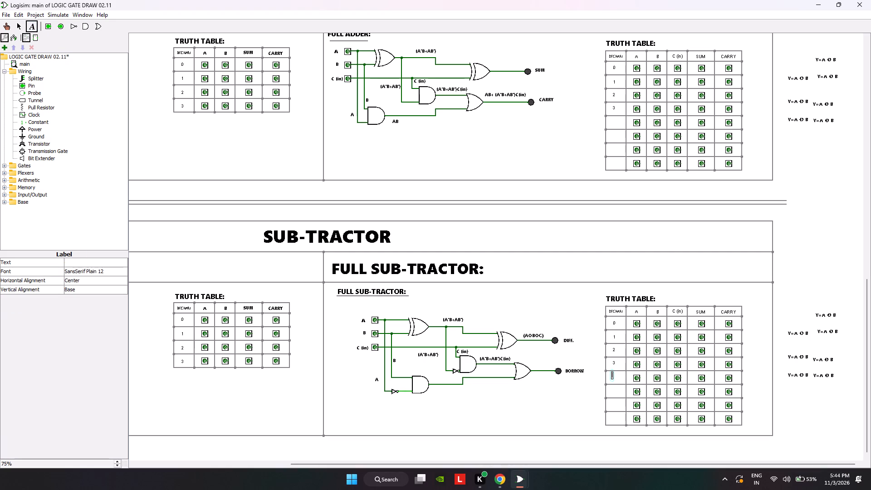
pyautogui.click(613, 379)
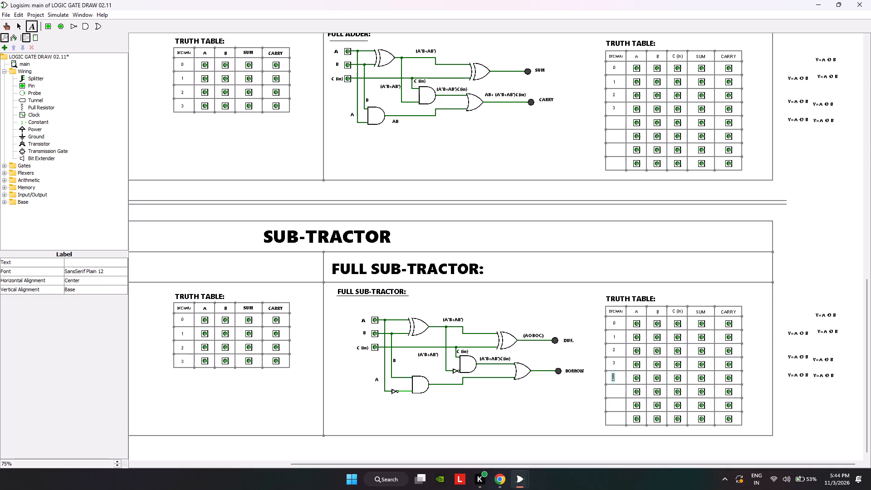
pyautogui.press('4')
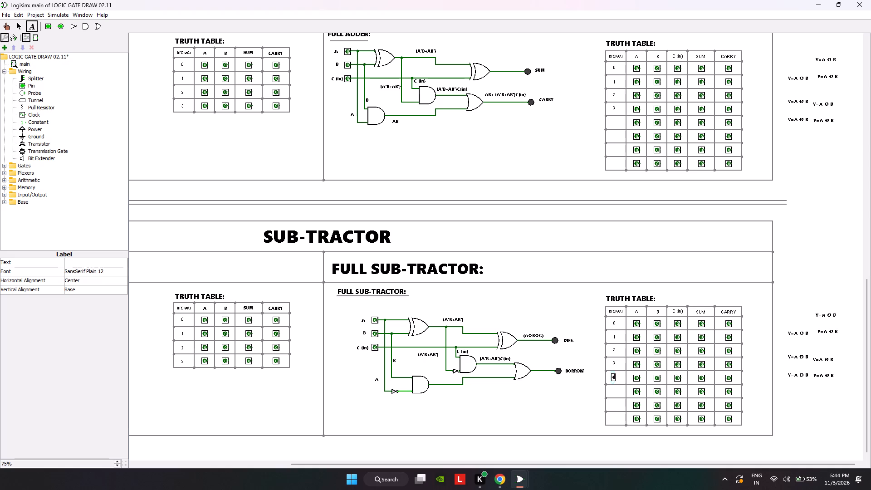
pyautogui.click(612, 392)
pyautogui.press('5')
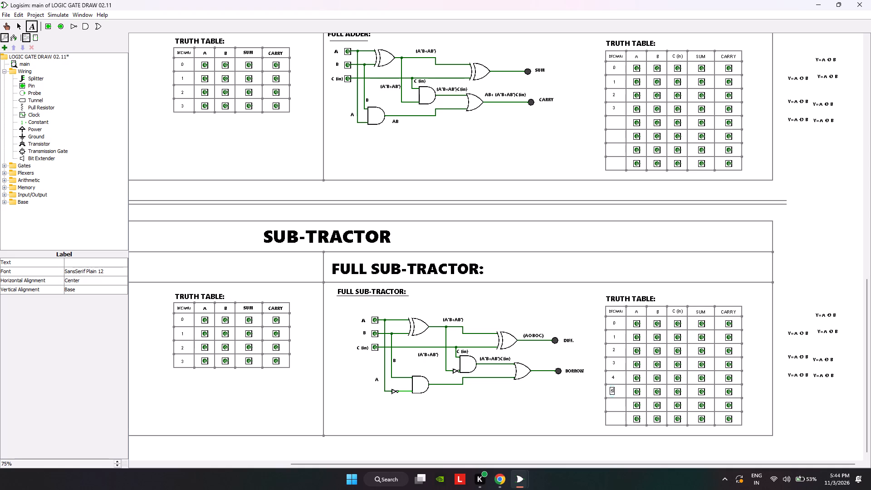
pyautogui.click(612, 406)
pyautogui.press('5')
pyautogui.press('BackSpace')
pyautogui.press('6')
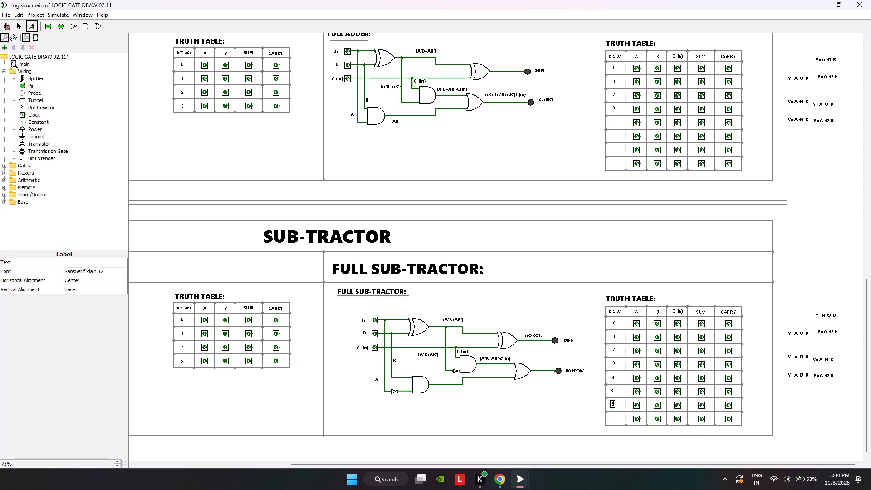
pyautogui.click(613, 419)
pyautogui.press('7')
pyautogui.click(613, 444)
# Add the row numbers 4, 5, 6 and 7 as text in the empty DECIMAL cells of the full adder truth table.
pyautogui.click(614, 121)
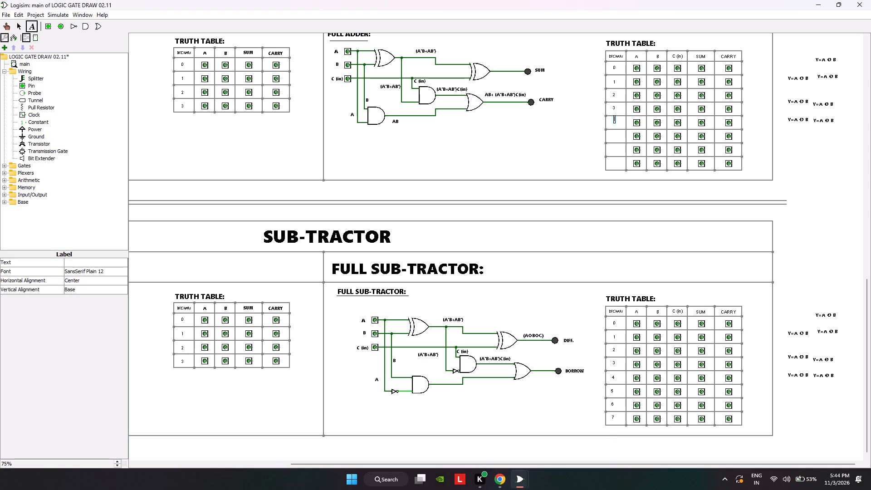
pyautogui.click(613, 123)
pyautogui.click(613, 126)
pyautogui.press('4')
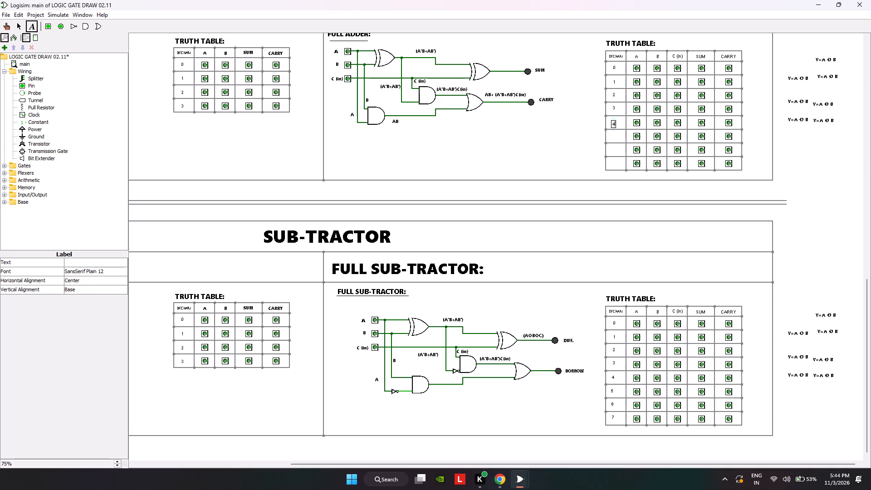
pyautogui.click(612, 137)
pyautogui.press('5')
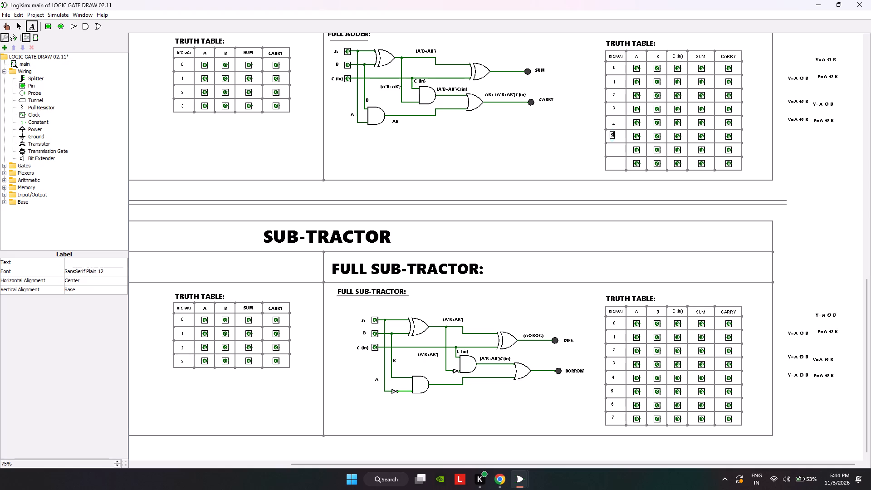
pyautogui.click(613, 150)
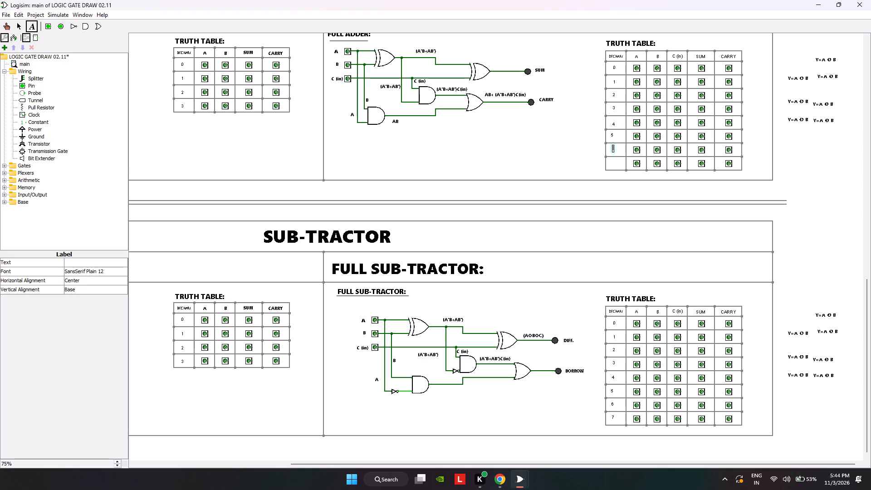
pyautogui.click(612, 151)
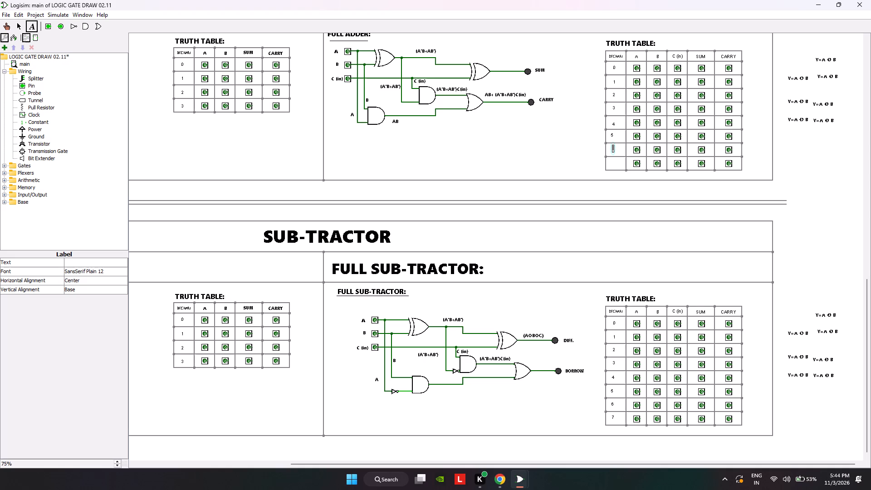
pyautogui.click(612, 151)
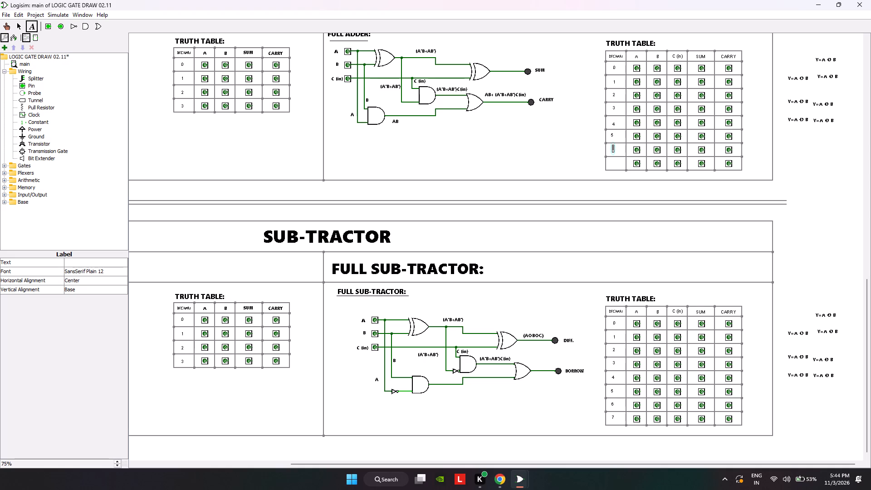
pyautogui.click(614, 151)
pyautogui.click(612, 151)
pyautogui.click(611, 151)
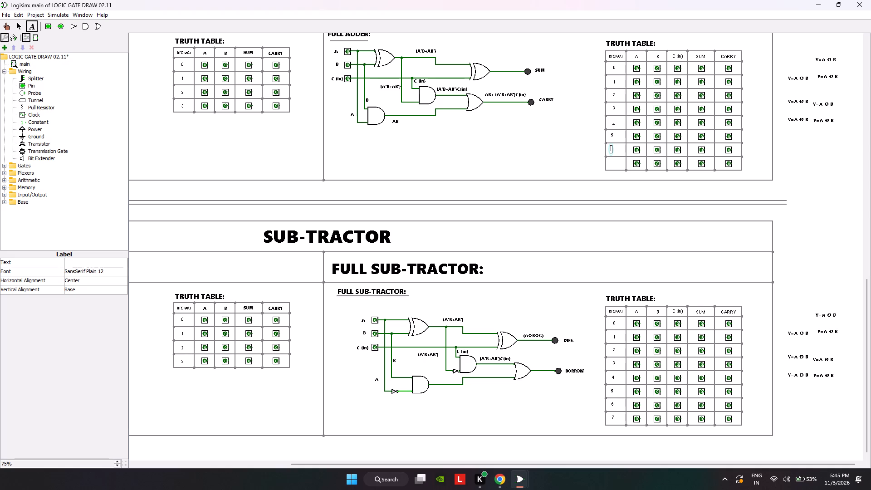
pyautogui.click(613, 151)
pyautogui.press('6')
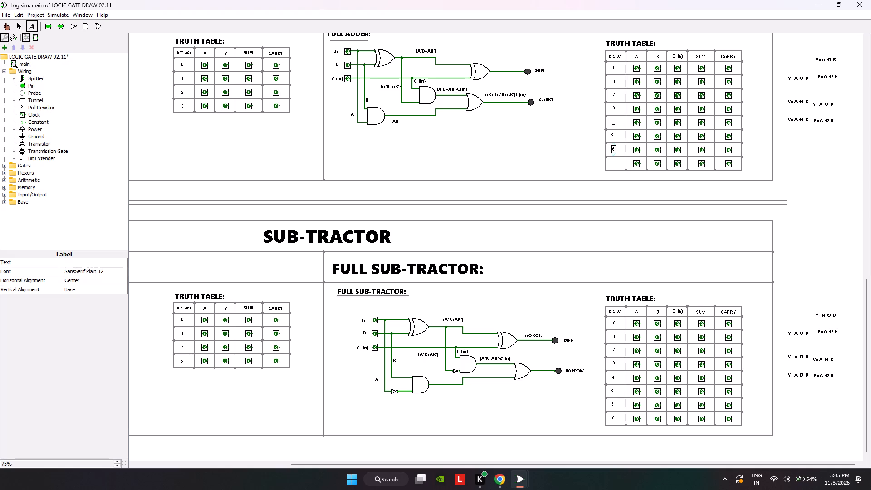
pyautogui.click(613, 164)
pyautogui.click(615, 164)
pyautogui.press('7')
pyautogui.click(824, 184)
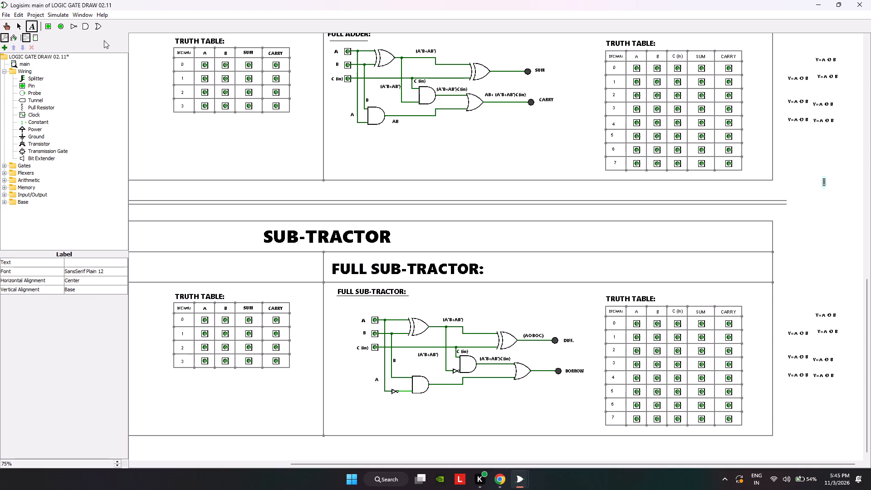
# Nudge the row numbers 4, 5, 6 and 7 in the full subtractor truth table to centre them in their DECIMAL cells.
pyautogui.click(18, 29)
pyautogui.scroll(3, 653, 168)
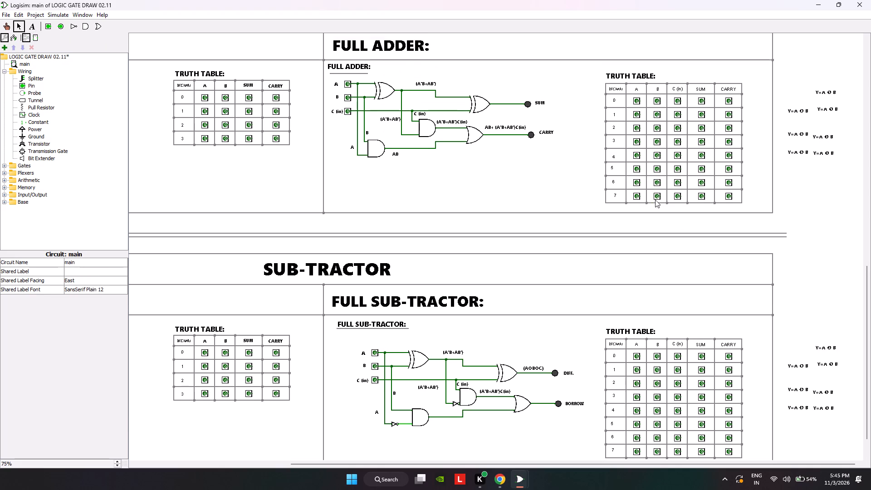
pyautogui.scroll(-3, 655, 205)
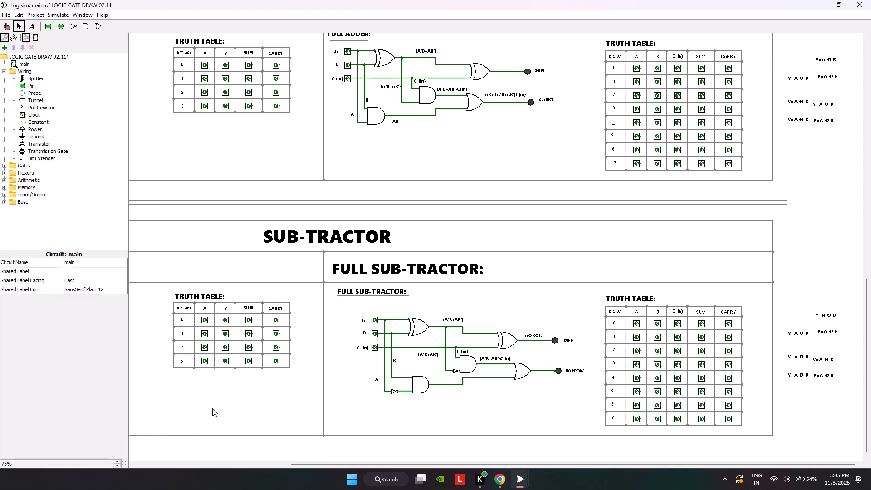
pyautogui.click(119, 460)
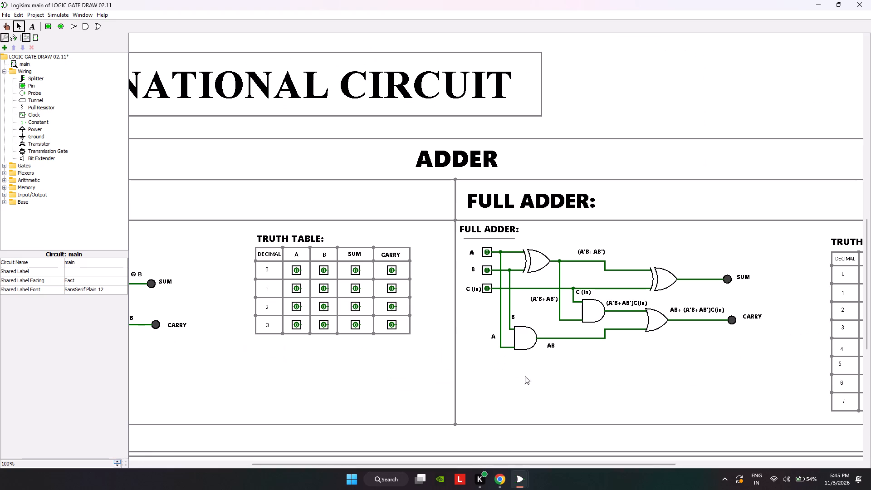
pyautogui.scroll(-12, 557, 371)
pyautogui.scroll(1, 558, 371)
pyautogui.scroll(-15, 558, 371)
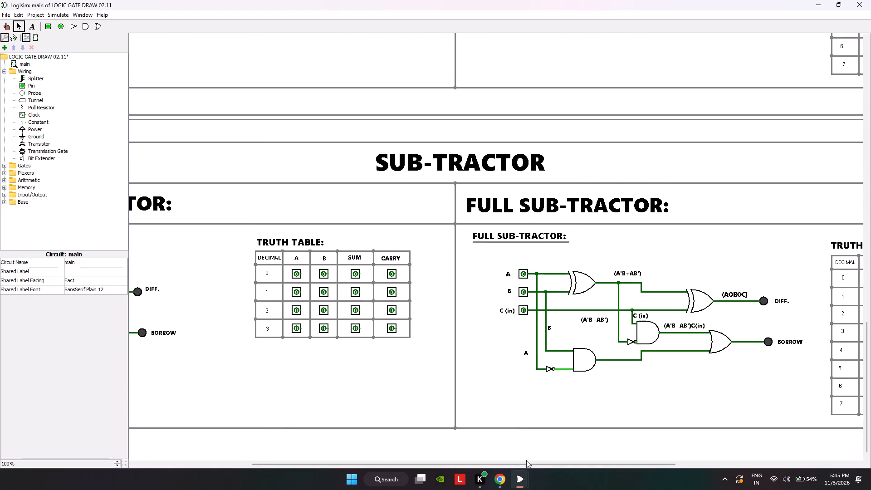
pyautogui.moveTo(526, 462); pyautogui.dragTo(686, 460)
pyautogui.click(565, 351)
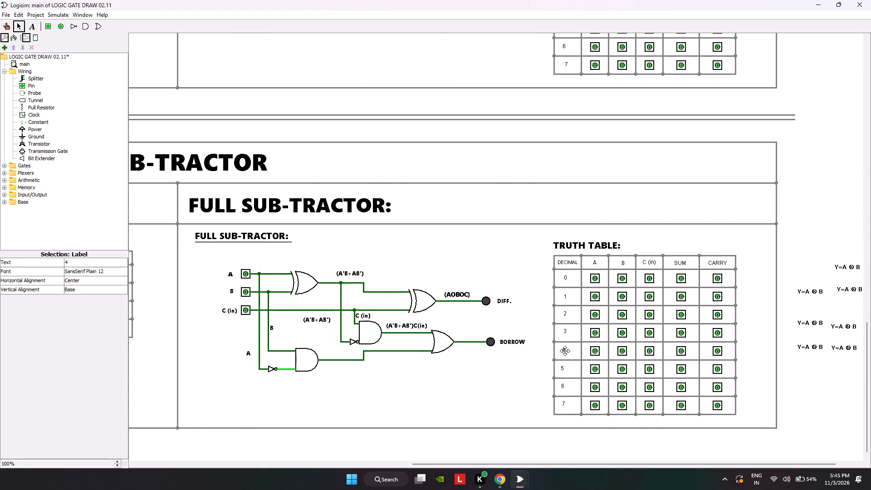
pyautogui.click(565, 351)
pyautogui.click(560, 369)
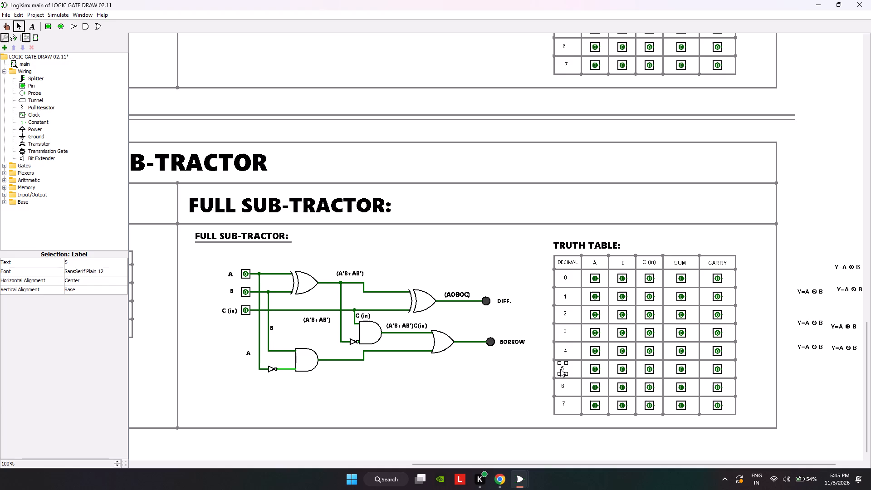
pyautogui.press('Return')
pyautogui.press('Return')
pyautogui.press('Return')
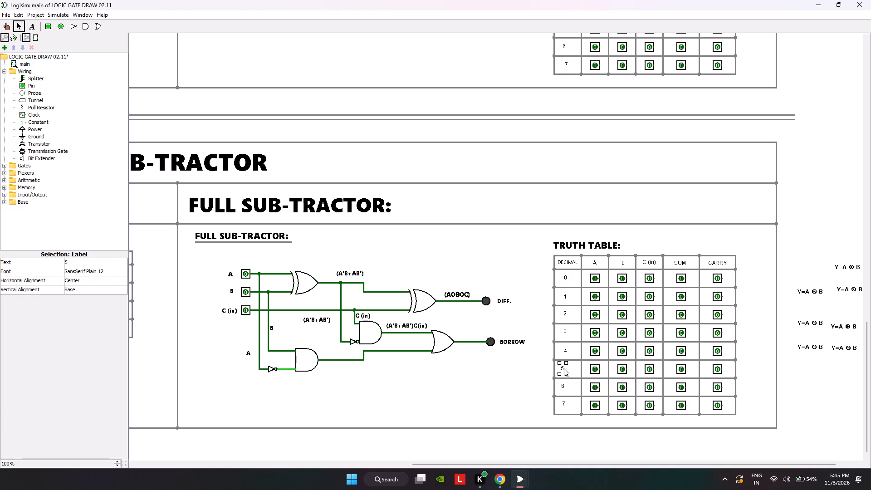
pyautogui.click(563, 367)
pyautogui.moveTo(562, 387); pyautogui.dragTo(566, 387)
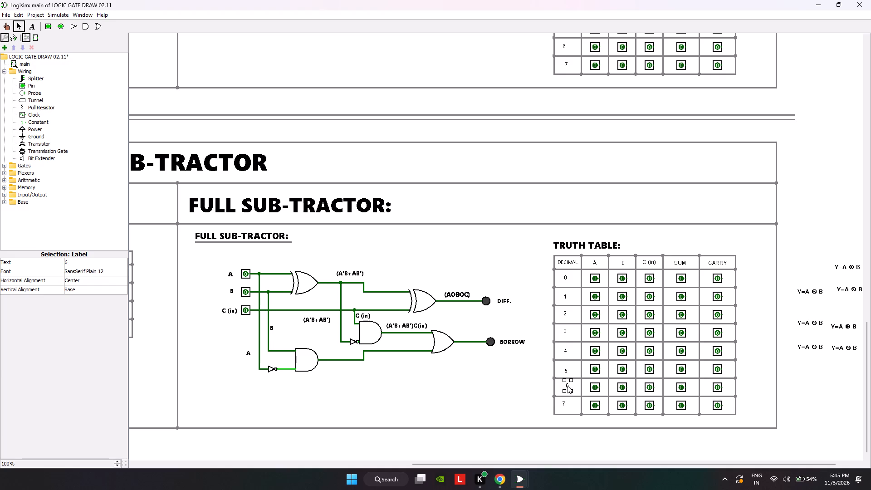
pyautogui.click(568, 386)
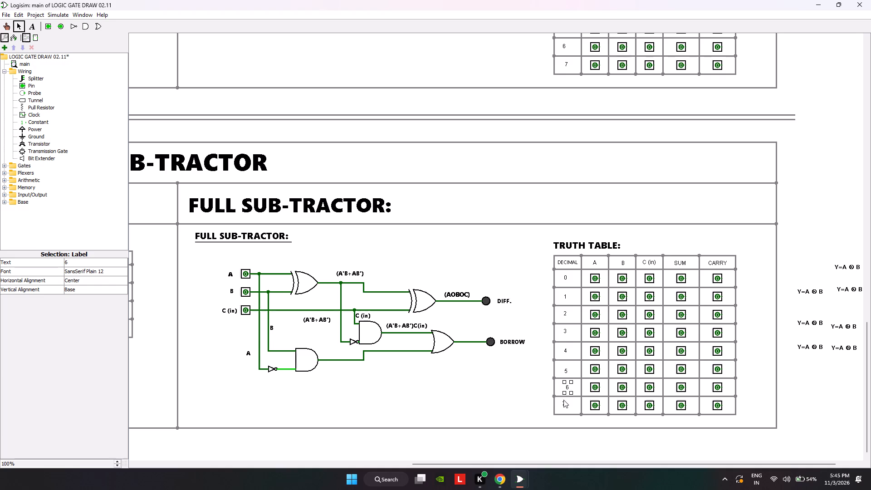
pyautogui.moveTo(563, 402); pyautogui.dragTo(568, 405)
# Nudge the row numbers 4, 5, 6 and 7 in the full adder truth table into line, centred in their DECIMAL cells.
pyautogui.scroll(4, 593, 151)
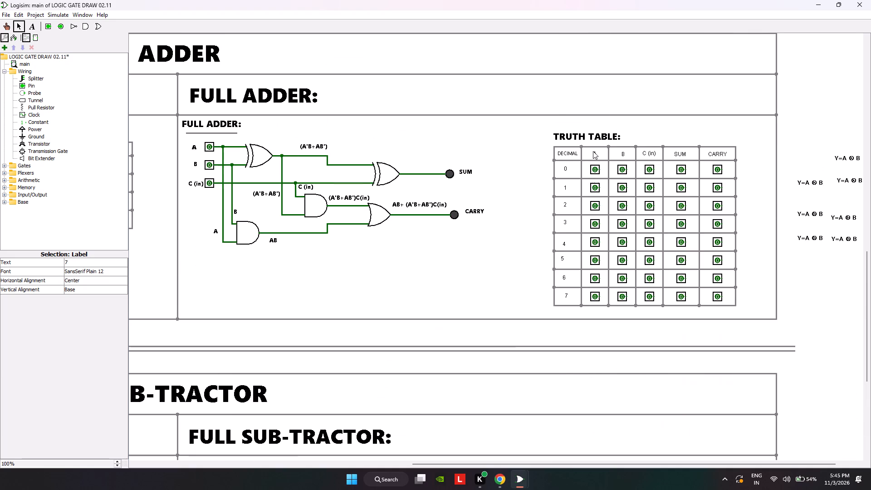
pyautogui.click(564, 243)
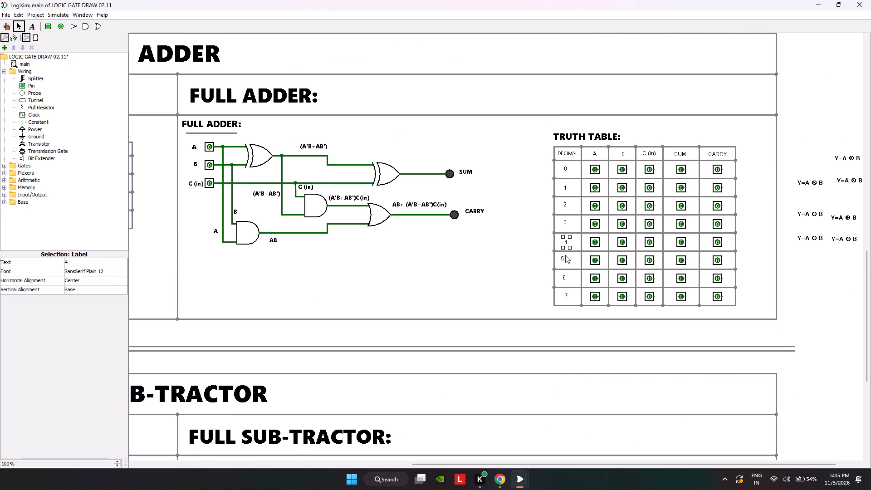
pyautogui.moveTo(561, 260); pyautogui.dragTo(567, 260)
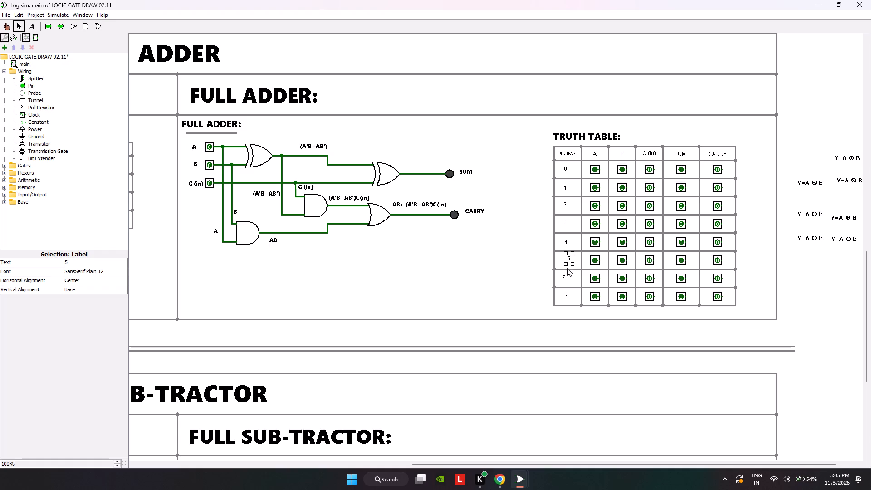
pyautogui.click(569, 258)
pyautogui.moveTo(563, 278); pyautogui.dragTo(568, 277)
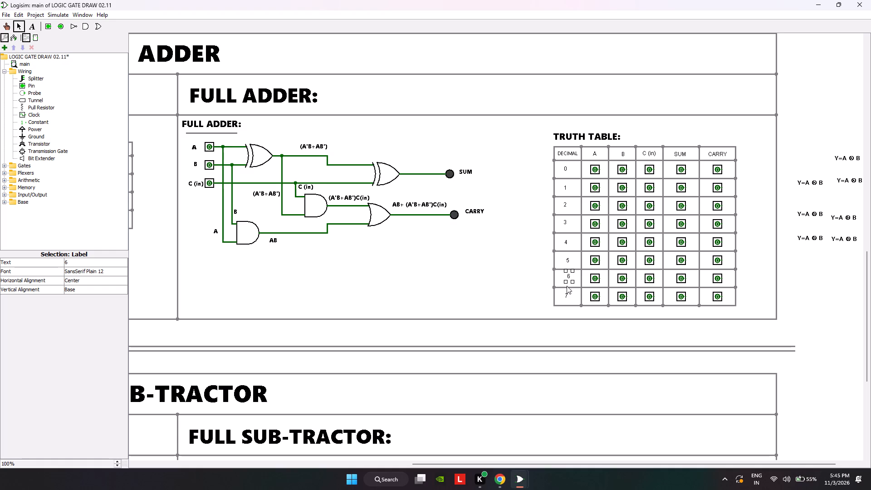
pyautogui.click(569, 277)
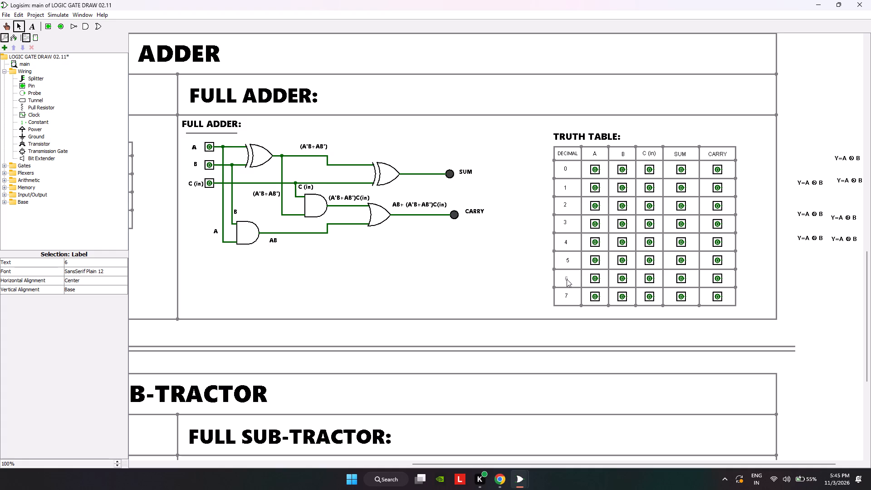
pyautogui.click(567, 294)
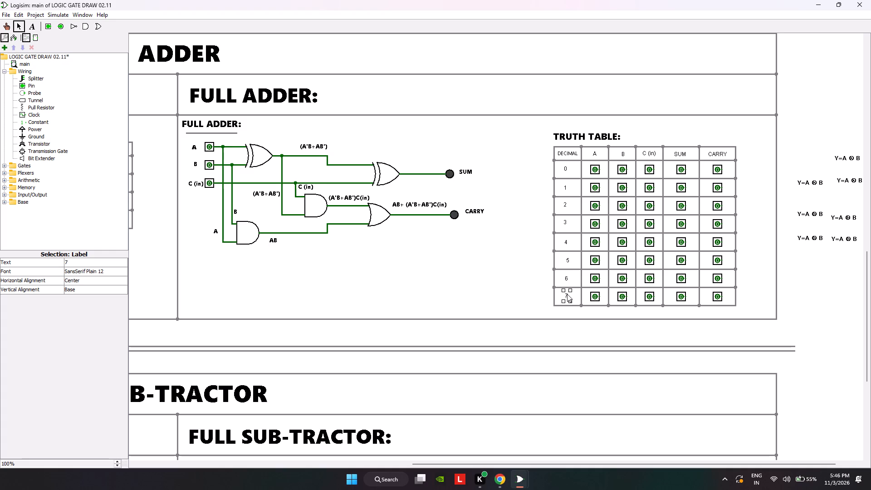
pyautogui.click(568, 260)
pyautogui.click(824, 306)
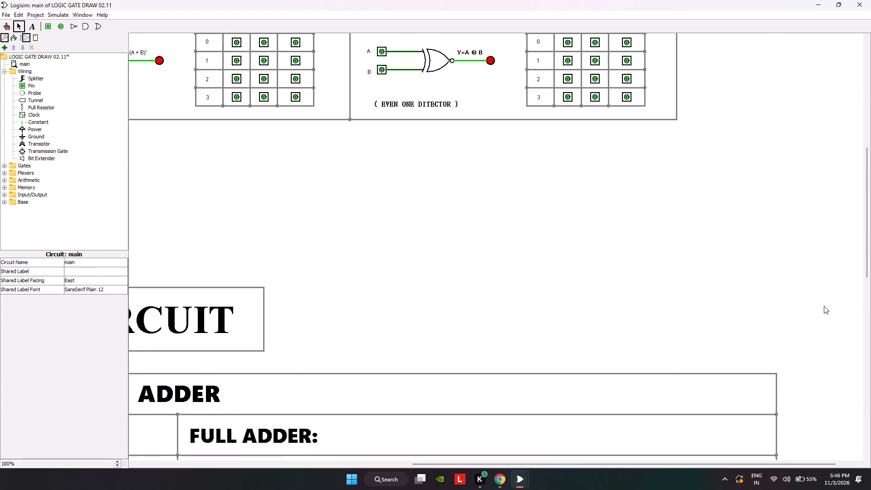
pyautogui.scroll(-5, 824, 306)
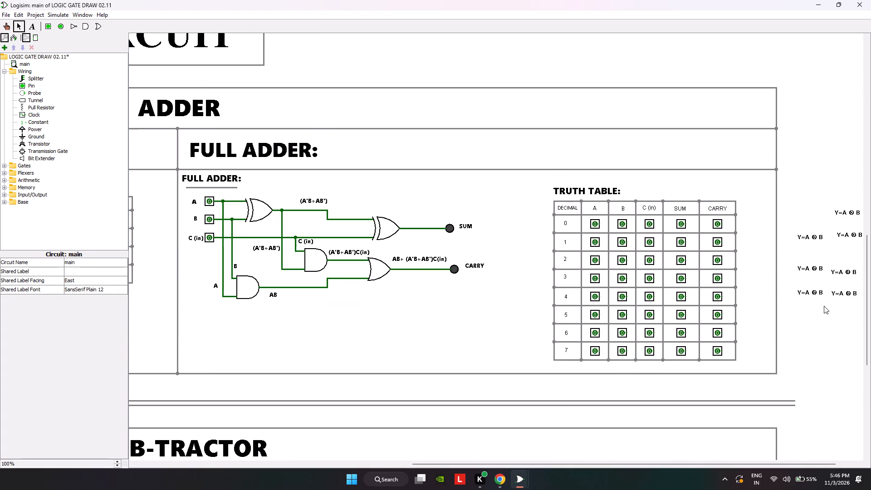
# Replace the CARRY header of the full subtractor truth table with a copy of the circuit's BORROW output label.
pyautogui.scroll(-8, 870, 302)
pyautogui.scroll(-7, 818, 284)
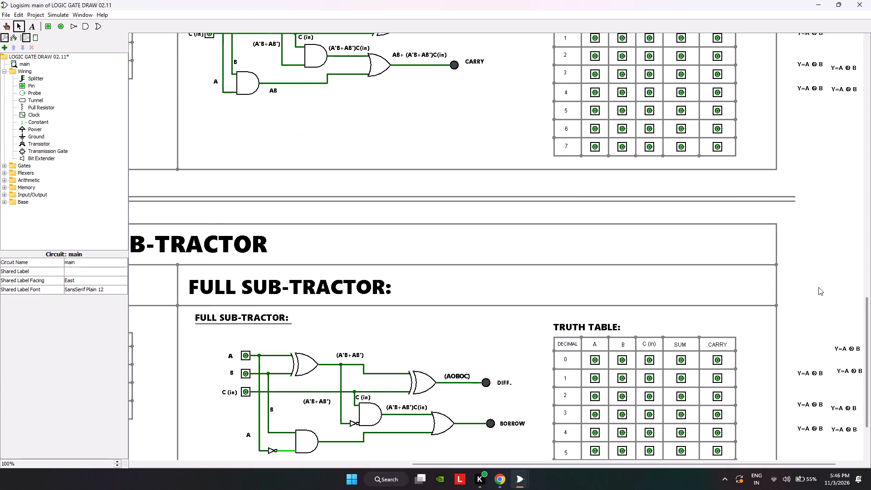
pyautogui.scroll(-5, 818, 287)
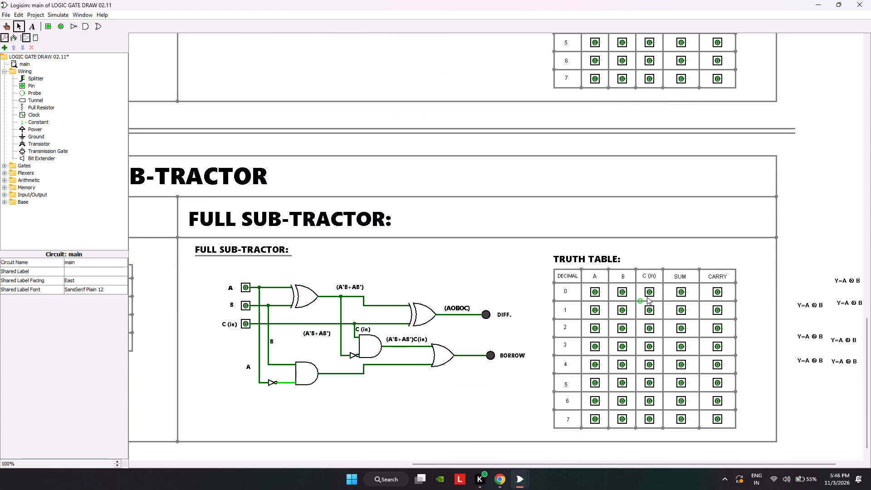
pyautogui.click(717, 279)
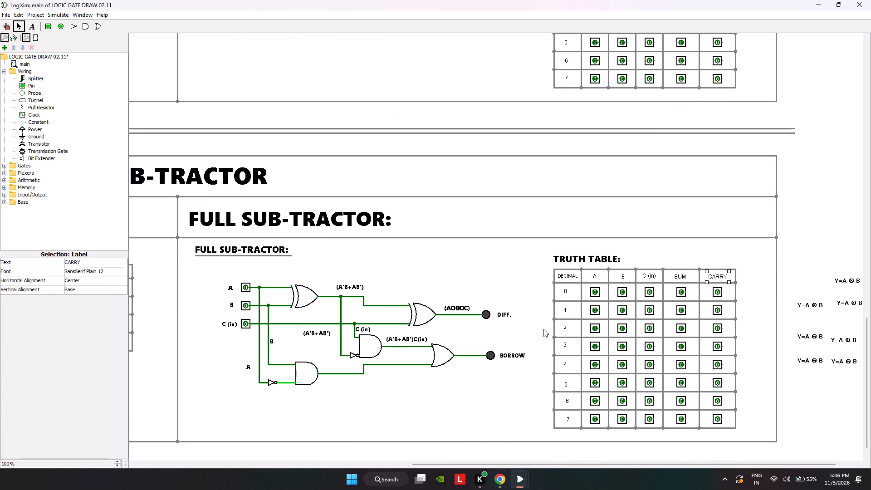
pyautogui.press('Delete')
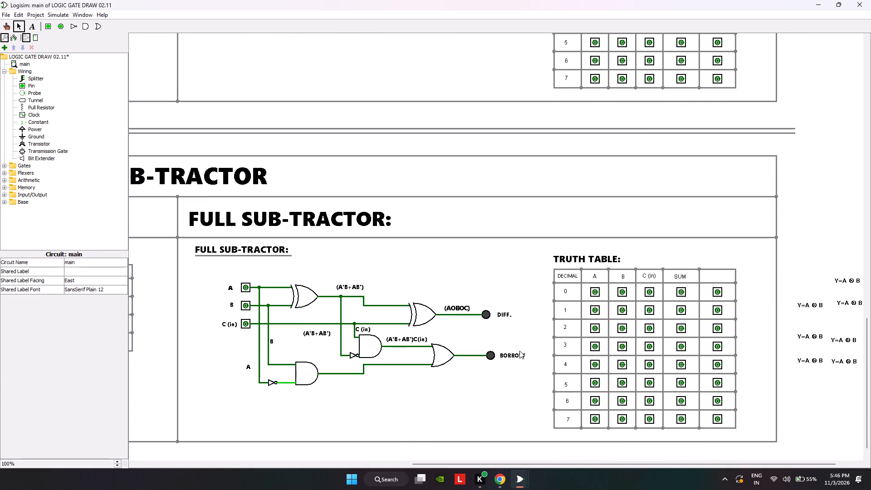
pyautogui.click(519, 351)
pyautogui.hotkey('ctrl', 'c')
pyautogui.hotkey('ctrl', 'v')
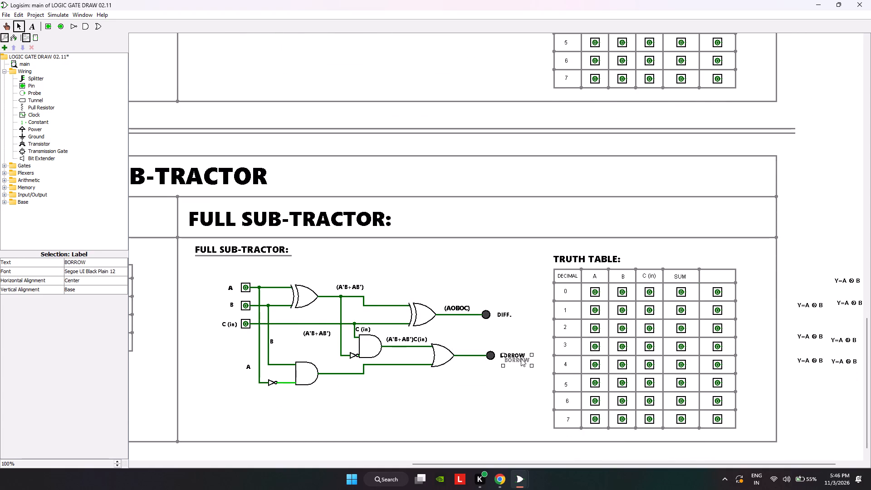
pyautogui.moveTo(521, 360); pyautogui.dragTo(719, 276)
# Replace the SUM header of the full subtractor truth table with a centred copy of the circuit's DIFF. output label.
pyautogui.click(499, 312)
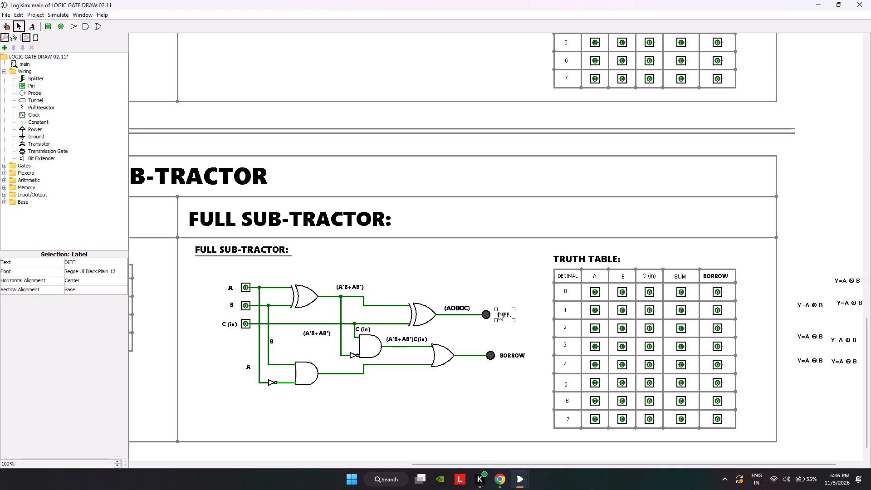
pyautogui.hotkey('ctrl', 'c')
pyautogui.hotkey('ctrl', 'v')
pyautogui.moveTo(507, 318); pyautogui.dragTo(667, 255)
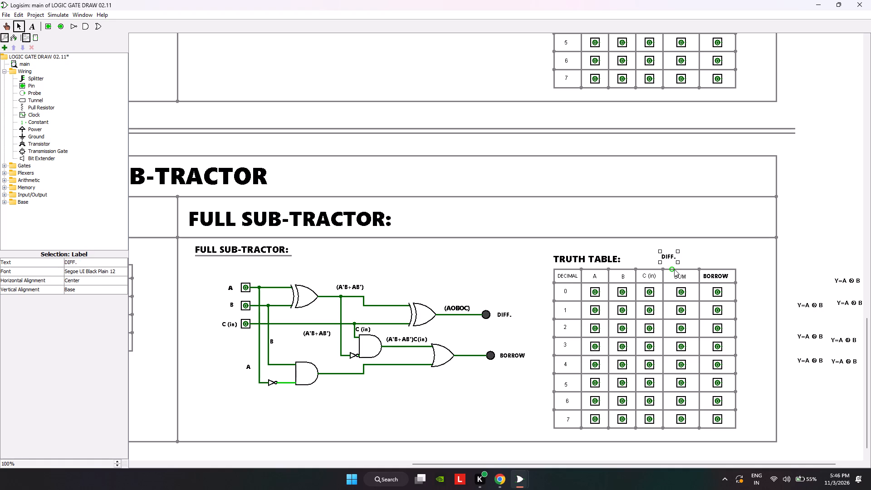
pyautogui.click(676, 276)
pyautogui.press('Delete')
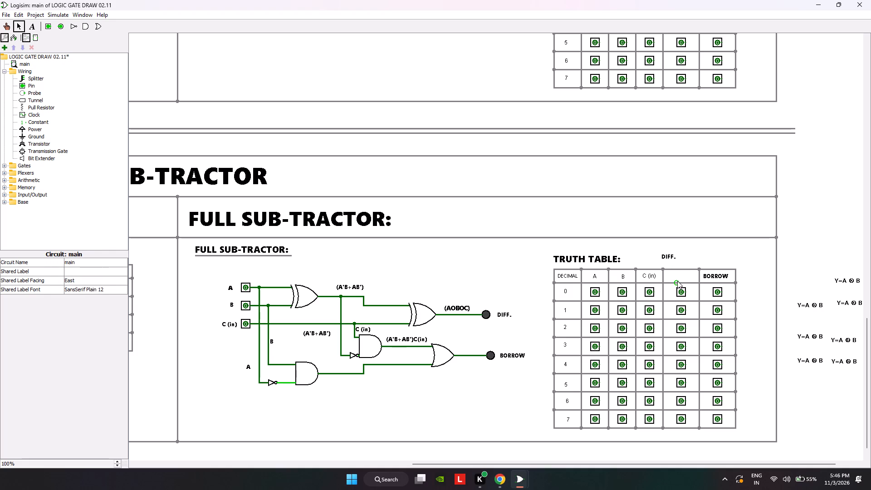
pyautogui.click(672, 254)
pyautogui.moveTo(672, 254); pyautogui.dragTo(672, 258)
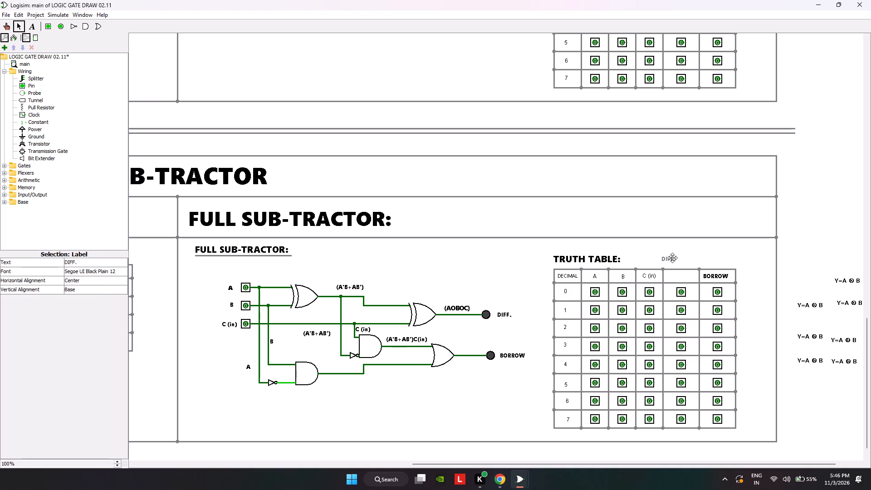
pyautogui.moveTo(672, 258); pyautogui.dragTo(681, 273)
pyautogui.click(678, 275)
# Set the C (in), B and A headers of the full subtractor truth table to the Segoe UI Black font, regular, size 12.
pyautogui.click(647, 276)
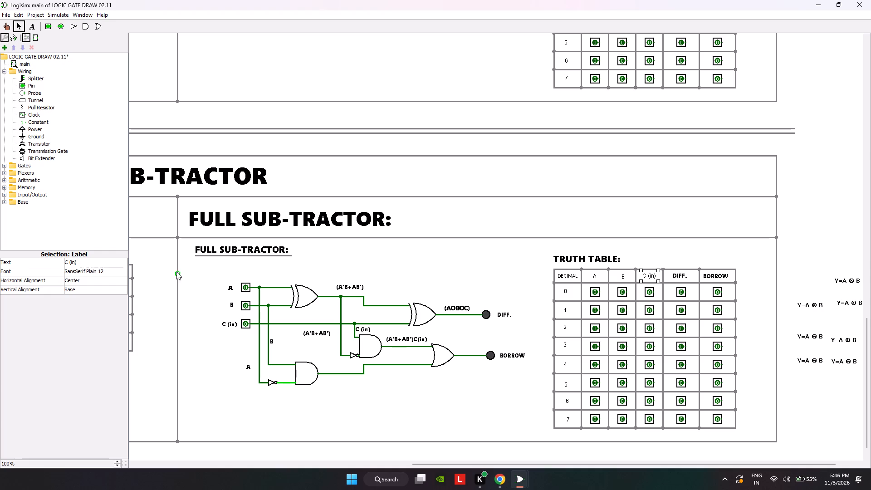
pyautogui.click(118, 270)
pyautogui.click(48, 83)
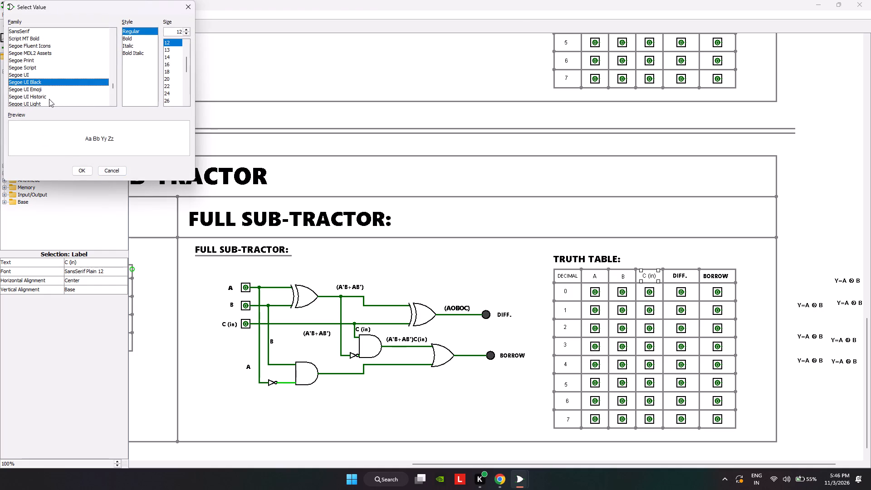
pyautogui.click(85, 174)
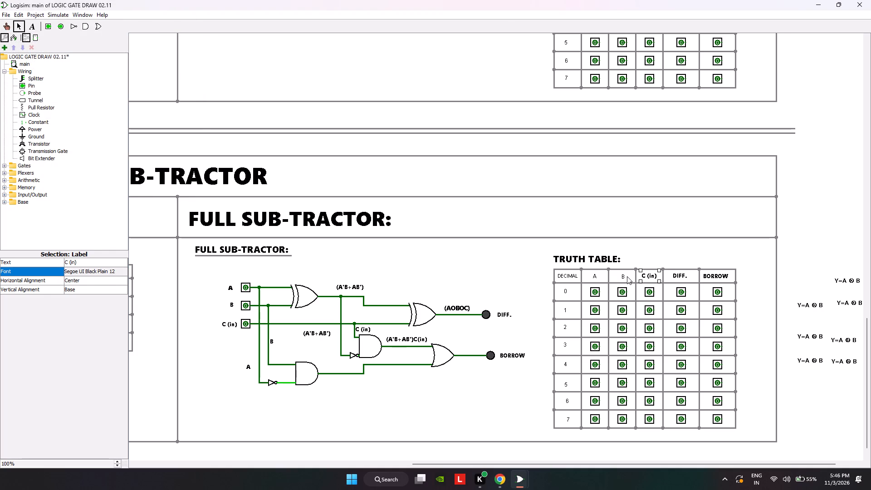
pyautogui.click(627, 276)
pyautogui.click(620, 276)
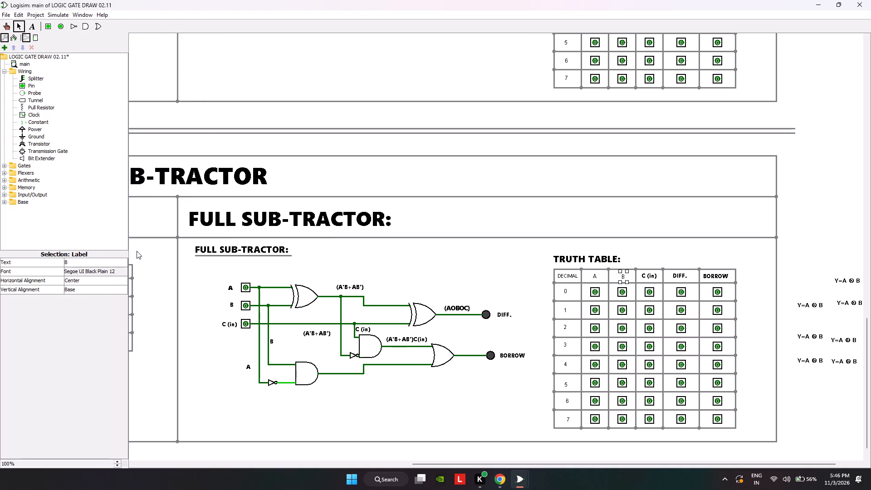
pyautogui.click(107, 274)
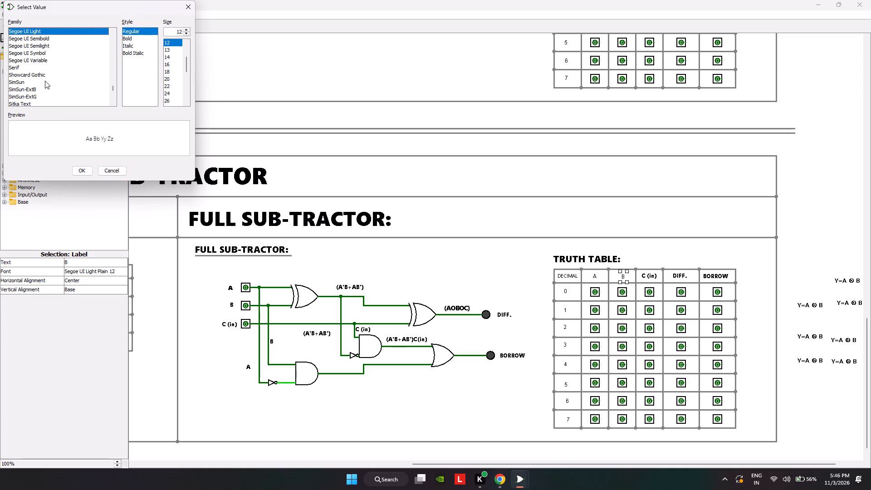
pyautogui.scroll(3, 45, 81)
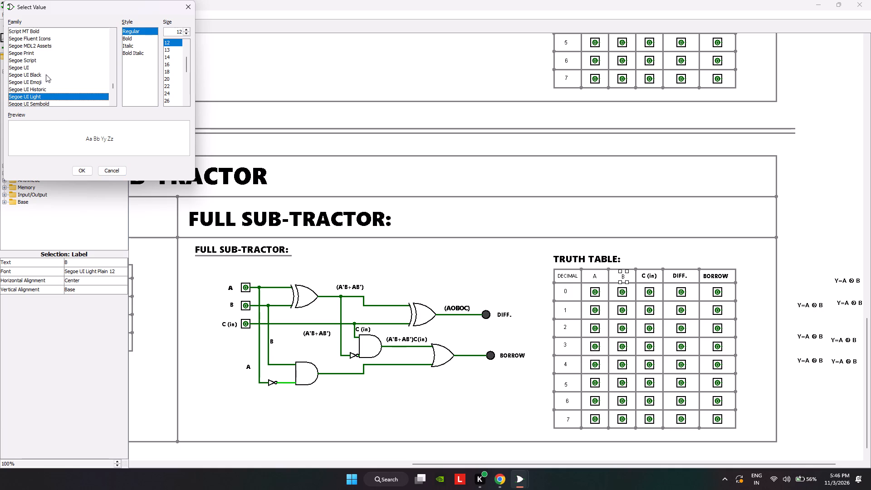
pyautogui.click(46, 74)
pyautogui.click(74, 170)
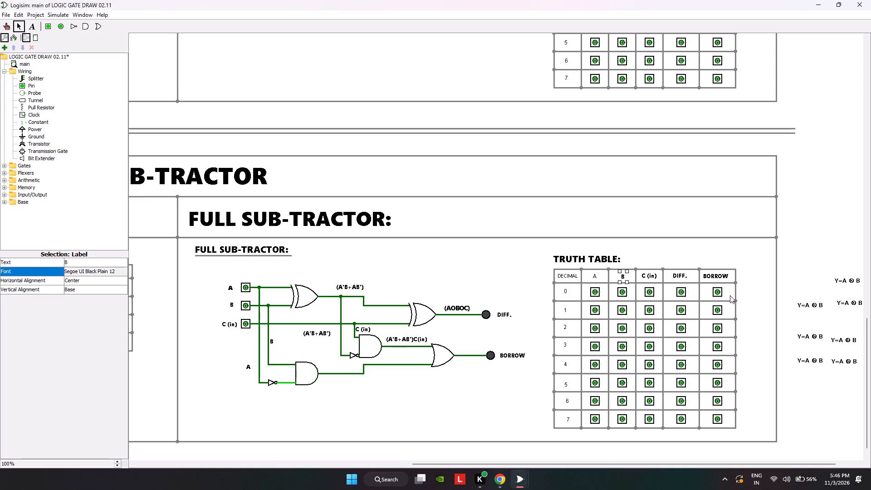
pyautogui.click(597, 278)
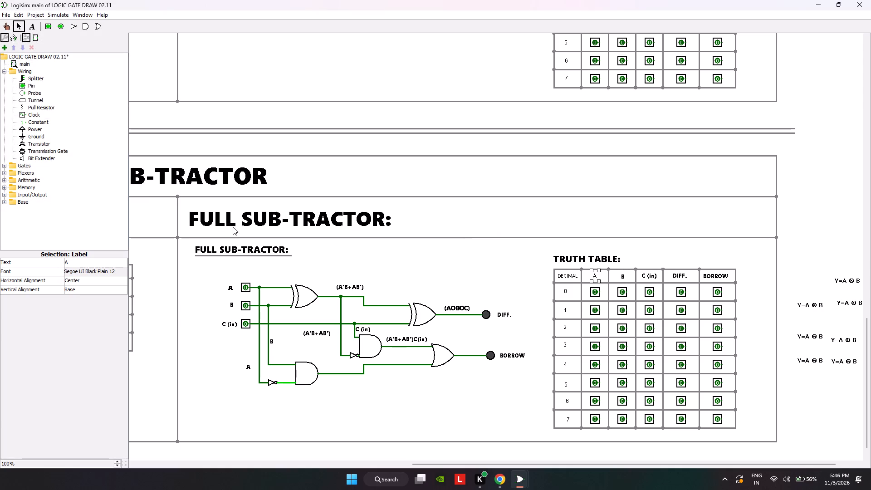
pyautogui.click(123, 270)
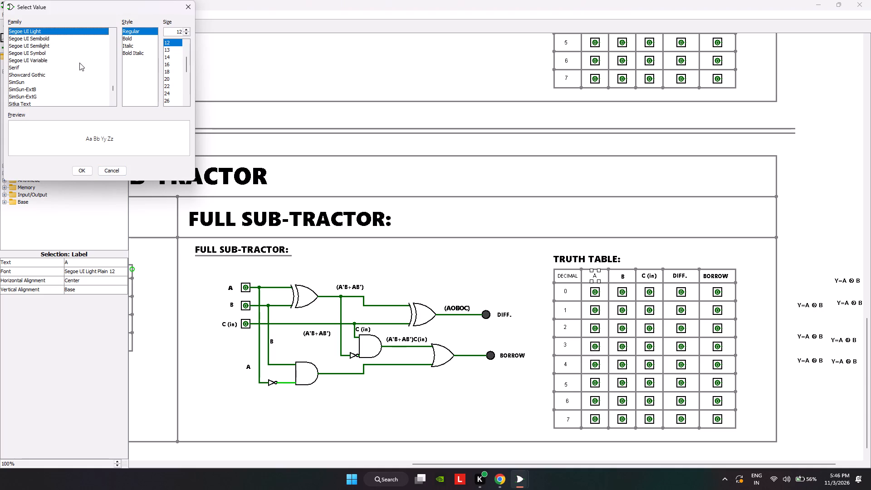
pyautogui.scroll(3, 64, 58)
pyautogui.click(52, 73)
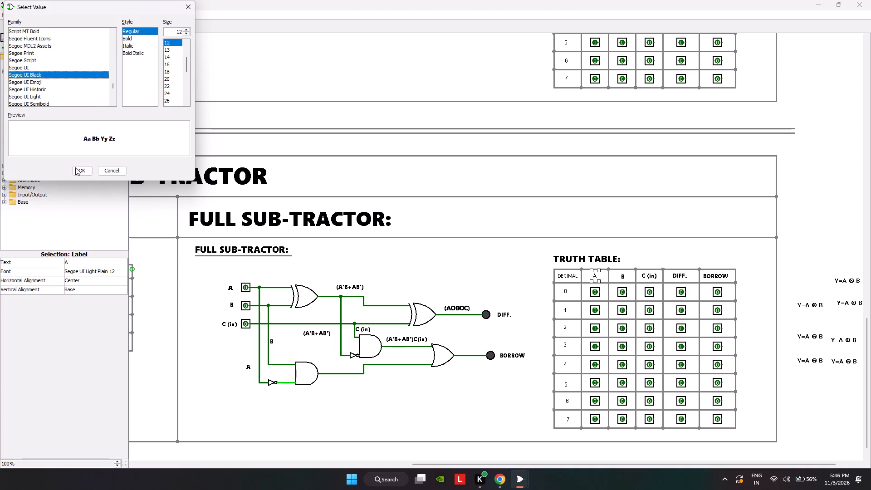
pyautogui.click(76, 171)
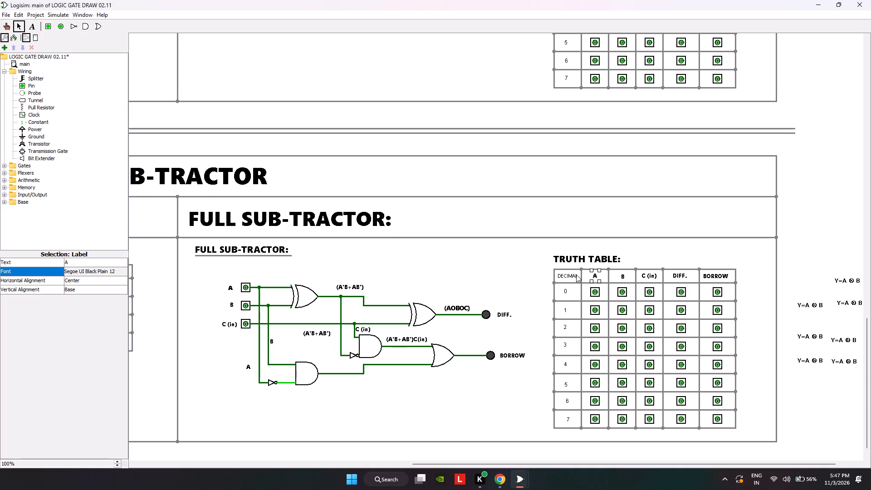
# Set the DECIMAL header of the full subtractor truth table to the Segoe UI Black font, keeping size 11.
pyautogui.click(576, 274)
pyautogui.click(123, 273)
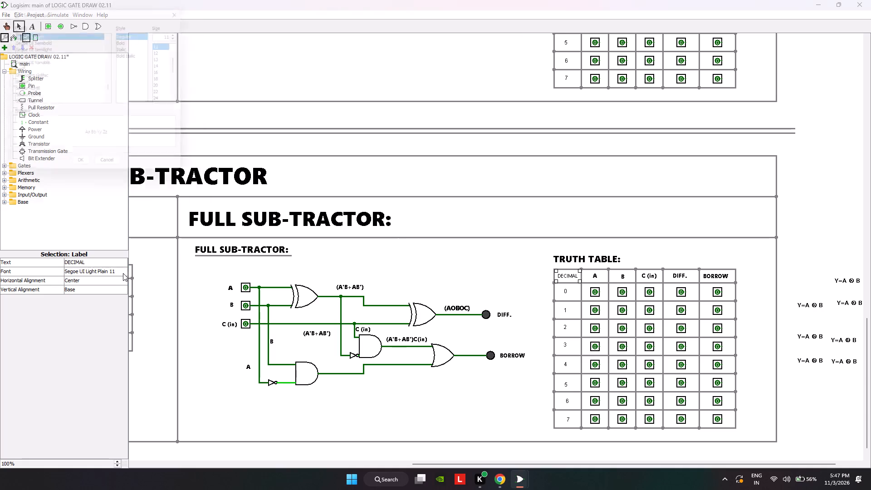
pyautogui.scroll(2, 60, 41)
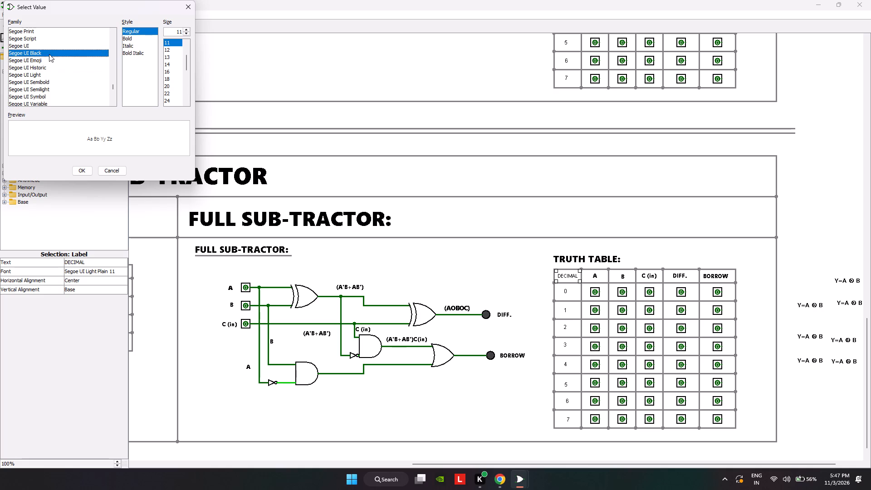
pyautogui.click(49, 54)
pyautogui.click(77, 170)
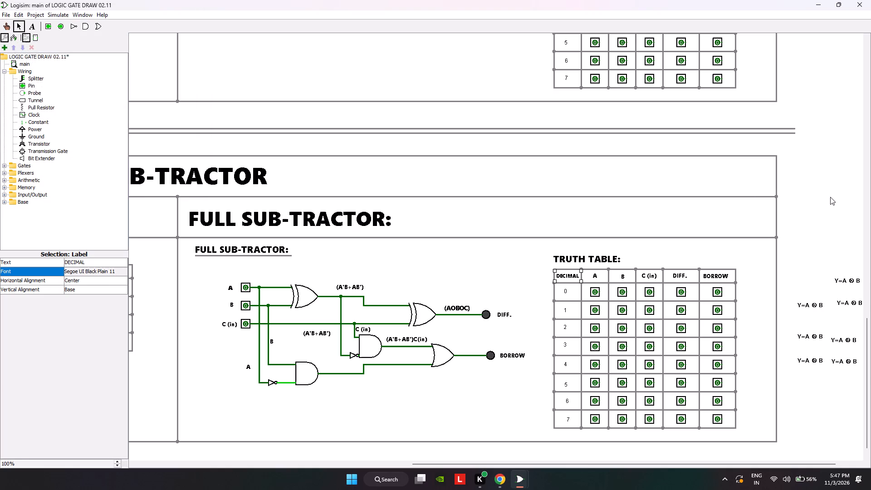
pyautogui.click(837, 195)
# Replace the SUM header of the half subtractor truth table with a copy of the circuit's DIFF. output label.
pyautogui.scroll(-6, 837, 195)
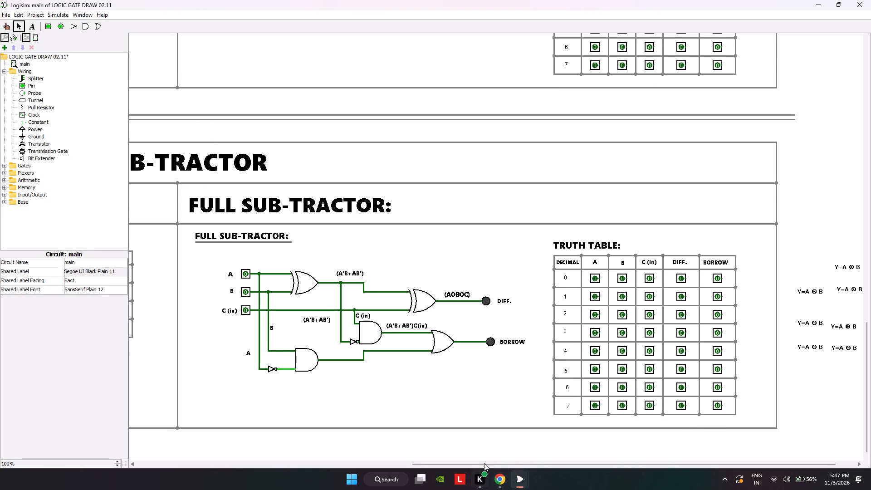
pyautogui.moveTo(484, 463); pyautogui.dragTo(191, 372)
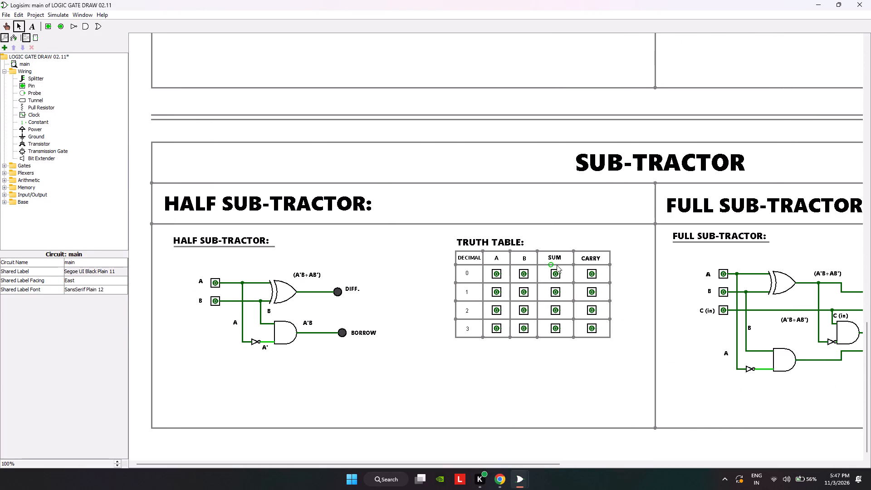
pyautogui.click(559, 258)
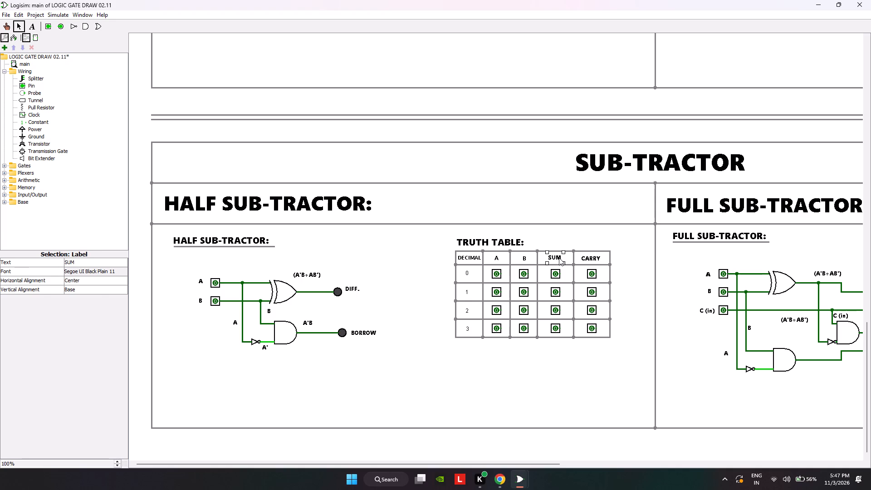
pyautogui.press('Delete')
pyautogui.click(353, 291)
pyautogui.hotkey('ctrl', 'c')
pyautogui.hotkey('ctrl', 'v')
pyautogui.moveTo(356, 294); pyautogui.dragTo(428, 293)
pyautogui.moveTo(428, 293); pyautogui.dragTo(556, 259)
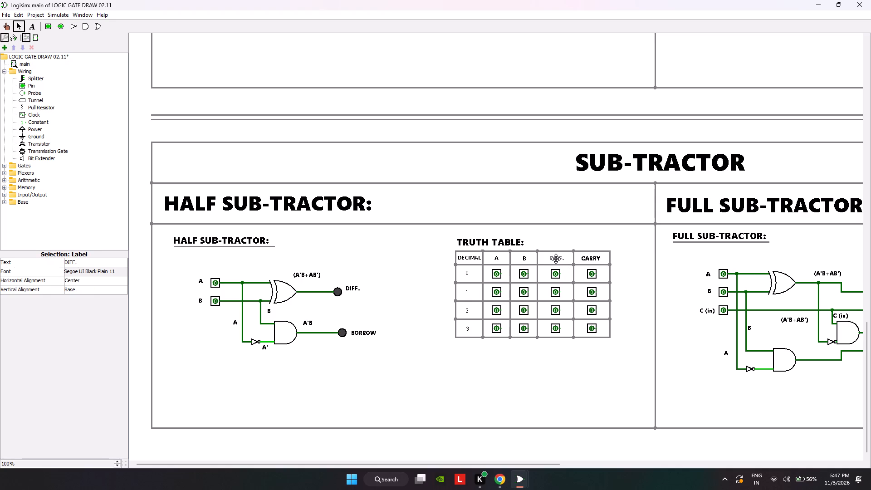
pyautogui.moveTo(556, 259); pyautogui.dragTo(555, 259)
pyautogui.click(352, 287)
# Replace the CARRY header of the half subtractor truth table with a centred copy of the circuit's BORROW output label.
pyautogui.click(363, 331)
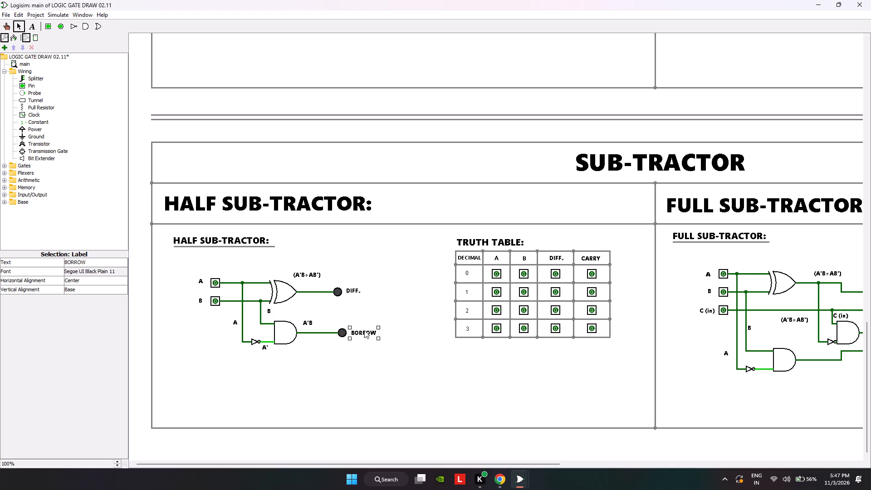
pyautogui.hotkey('ctrl', 'c')
pyautogui.hotkey('ctrl', 'v')
pyautogui.moveTo(368, 337); pyautogui.dragTo(623, 306)
pyautogui.moveTo(623, 306); pyautogui.dragTo(609, 245)
pyautogui.click(591, 260)
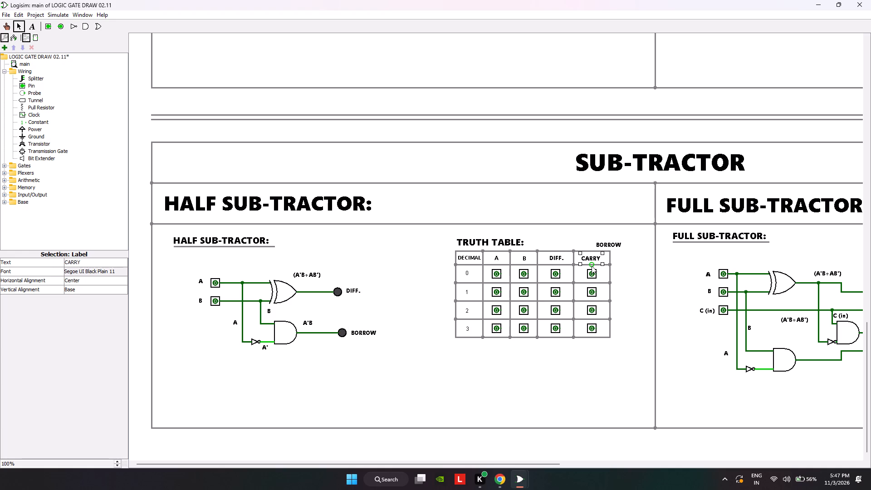
pyautogui.press('Delete')
pyautogui.moveTo(614, 245); pyautogui.dragTo(599, 259)
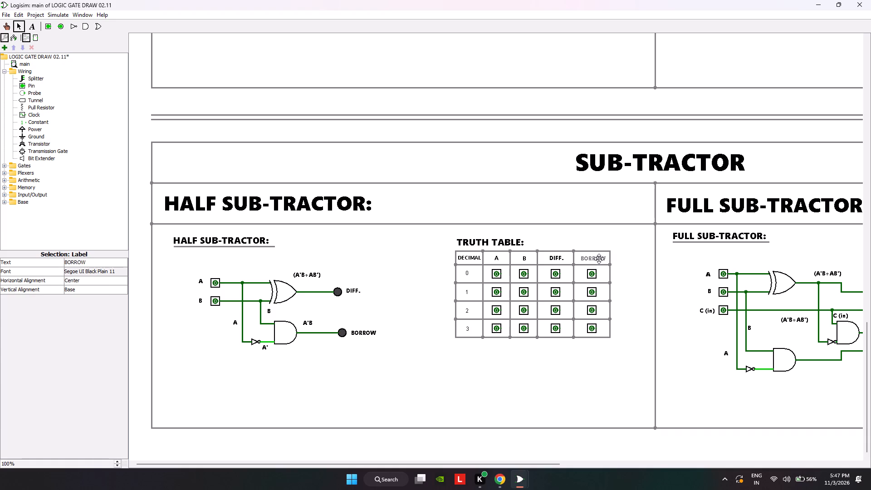
pyautogui.moveTo(599, 259); pyautogui.dragTo(597, 259)
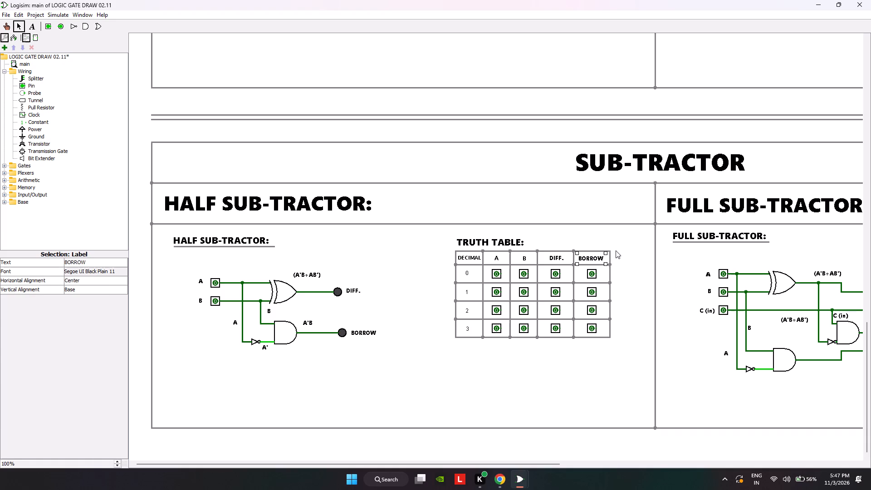
pyautogui.click(552, 436)
# Set the CARRY and SUM headers of the full adder truth table to the Segoe UI Black font, regular, size 12.
pyautogui.scroll(-6, 607, 230)
pyautogui.scroll(2, 607, 230)
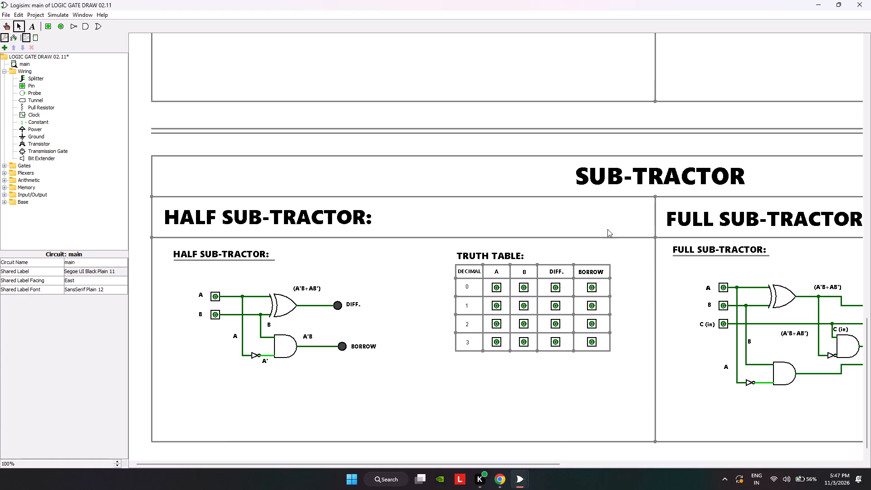
pyautogui.scroll(14, 607, 229)
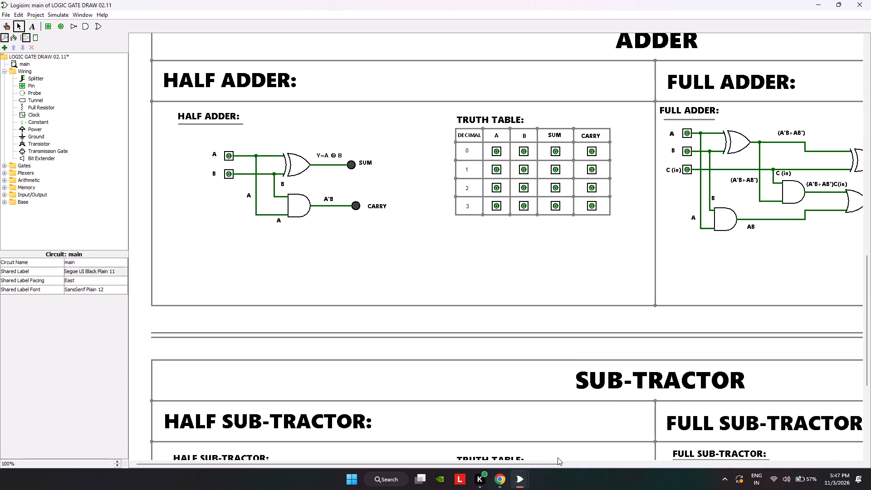
pyautogui.moveTo(553, 465); pyautogui.dragTo(861, 442)
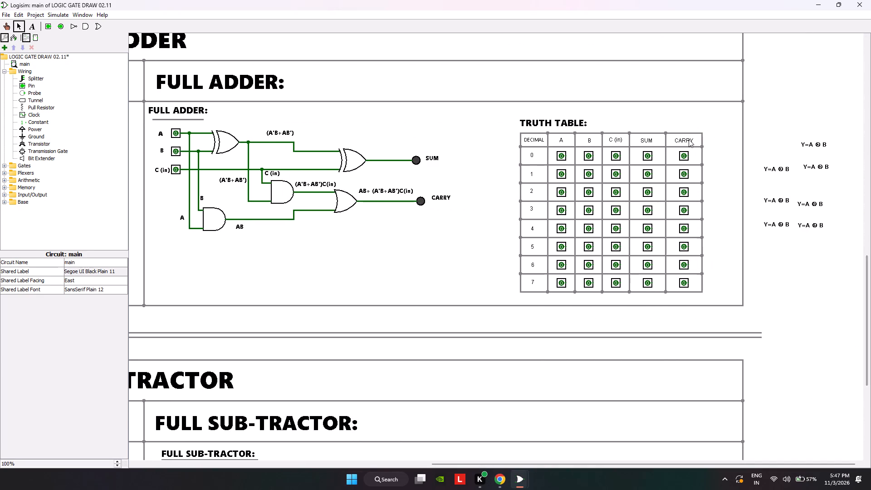
pyautogui.click(686, 140)
pyautogui.click(685, 142)
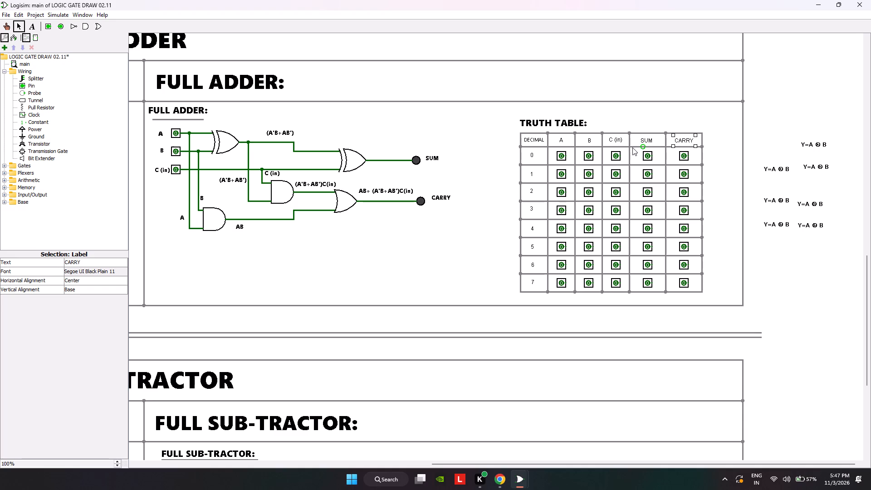
pyautogui.scroll(2, 632, 147)
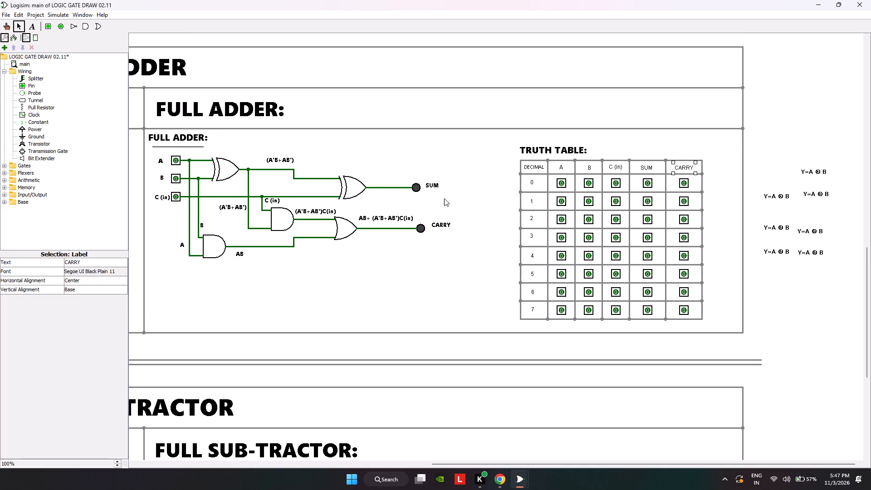
pyautogui.doubleClick(117, 272)
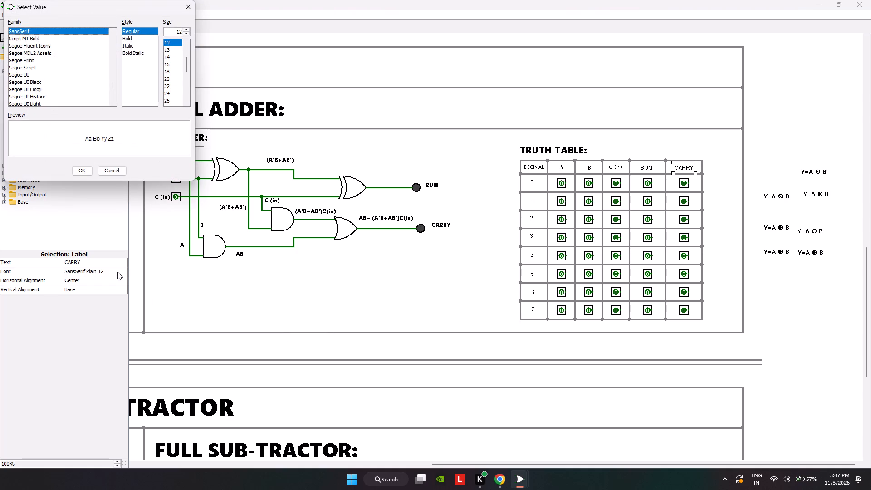
pyautogui.scroll(3, 59, 87)
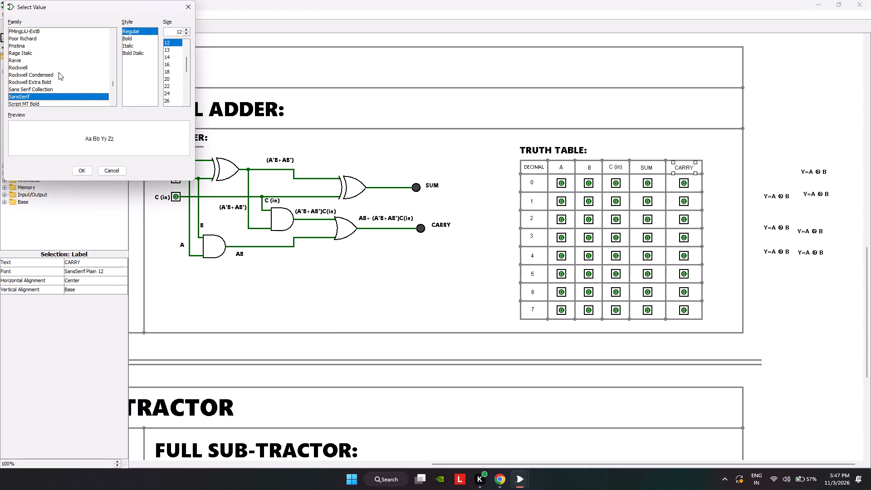
pyautogui.scroll(-3, 57, 83)
pyautogui.click(47, 83)
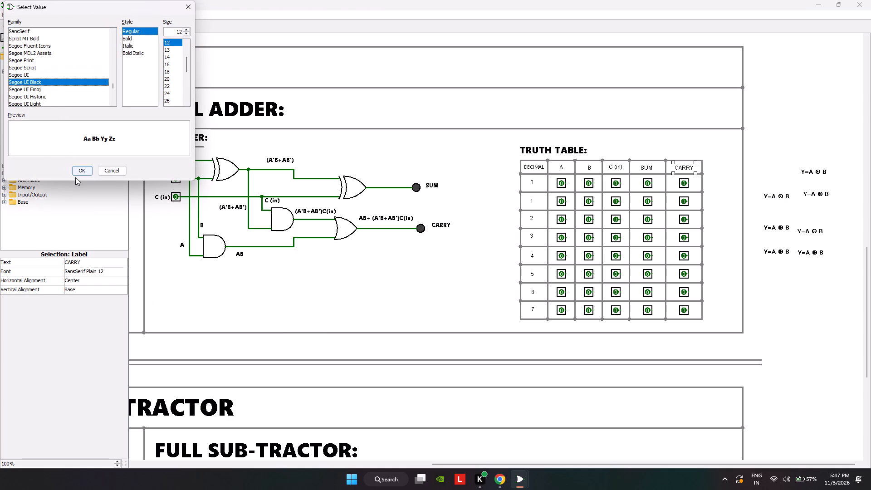
pyautogui.click(78, 171)
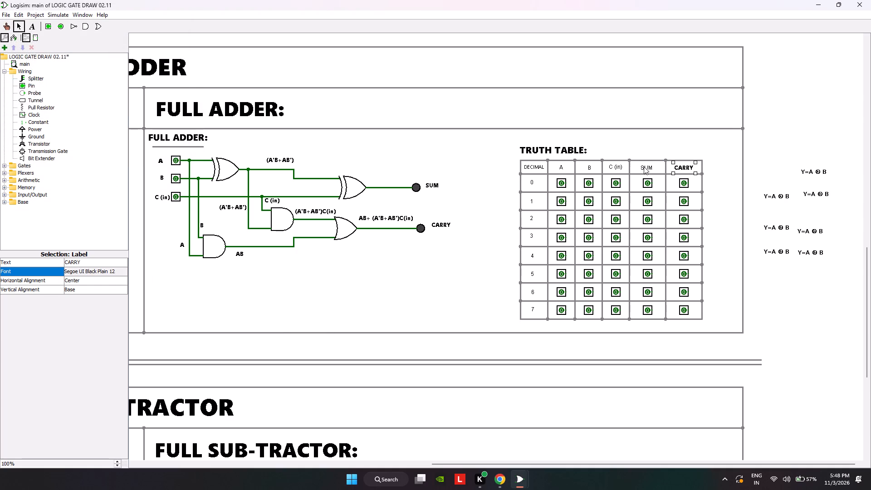
pyautogui.click(644, 167)
pyautogui.click(71, 274)
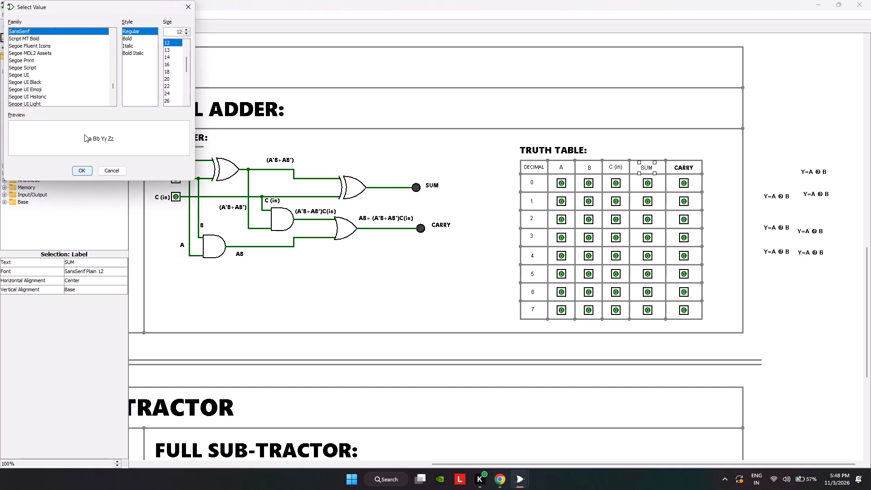
pyautogui.click(44, 82)
pyautogui.click(82, 170)
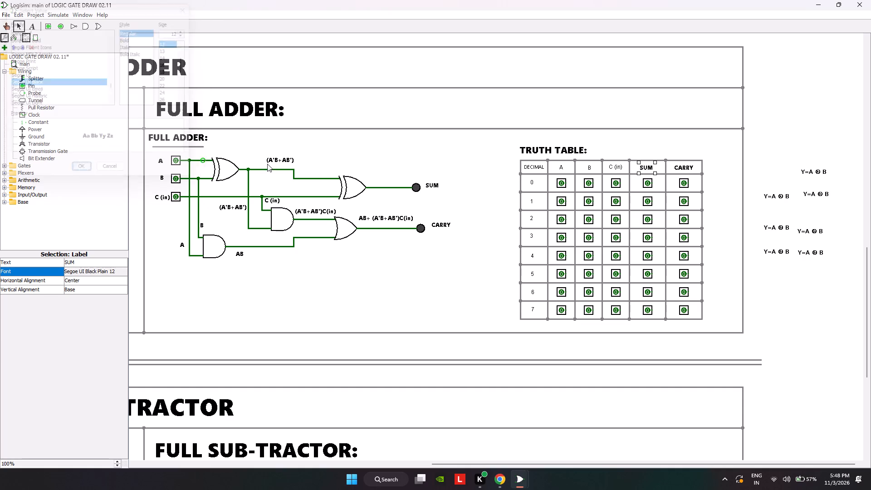
# Set the C (in), B and A headers of the full adder truth table to the Segoe UI Black font, regular, size 12.
pyautogui.click(613, 168)
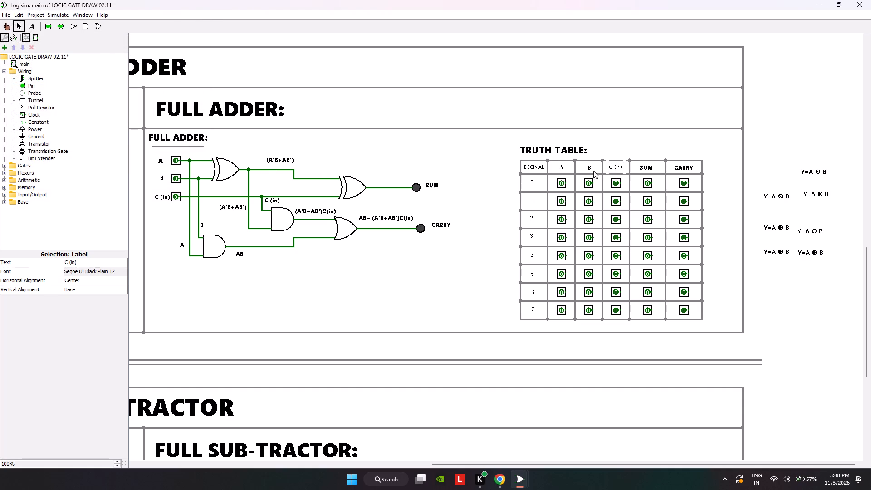
pyautogui.click(119, 275)
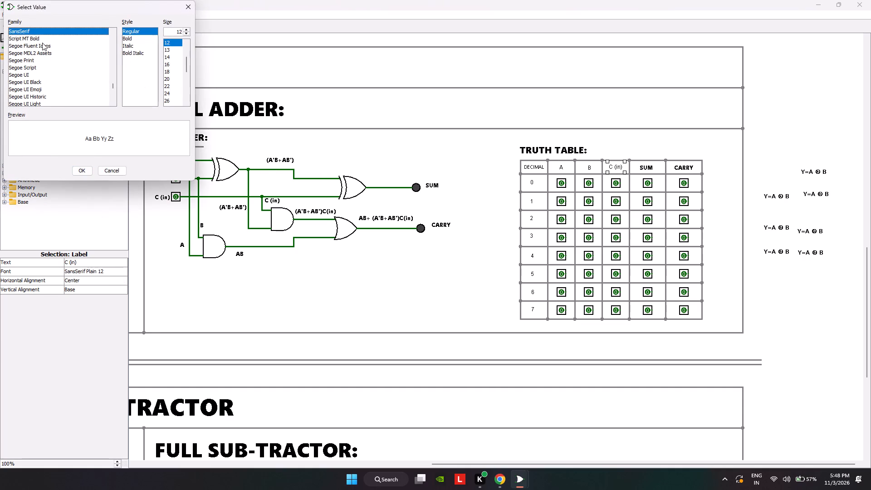
pyautogui.click(45, 83)
pyautogui.click(82, 168)
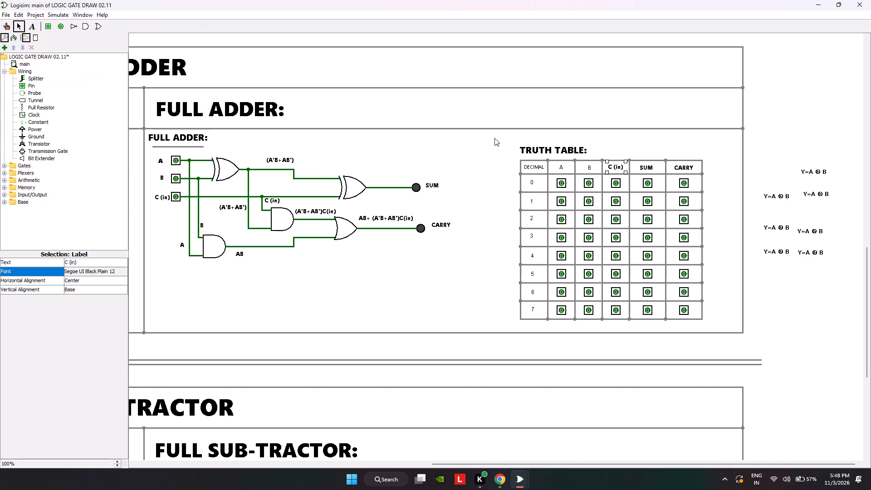
pyautogui.click(584, 169)
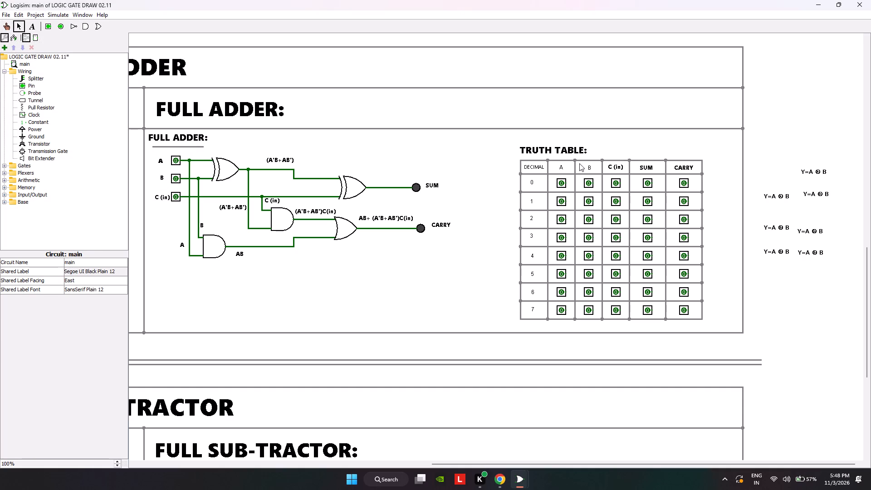
pyautogui.click(588, 168)
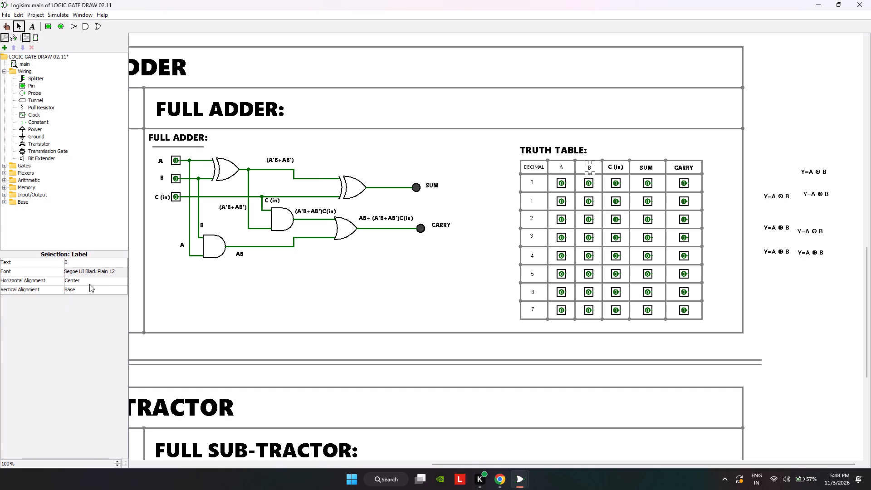
pyautogui.click(102, 269)
pyautogui.scroll(2, 60, 78)
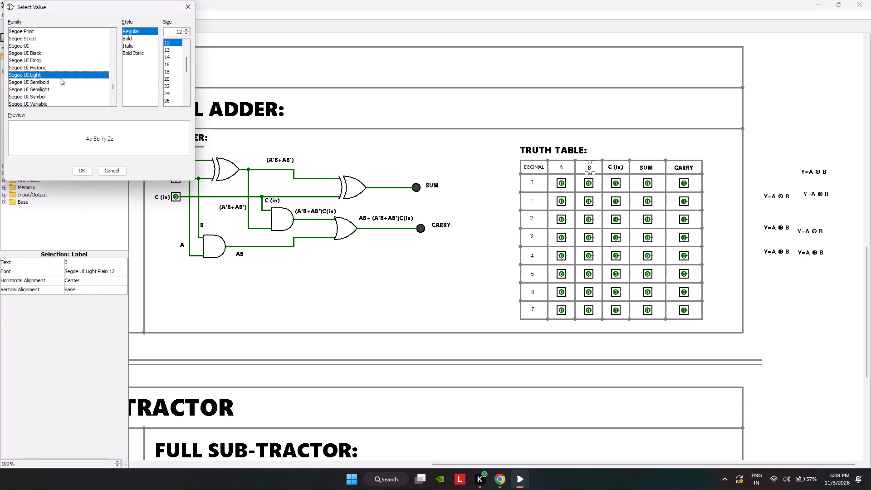
pyautogui.click(54, 52)
pyautogui.click(87, 168)
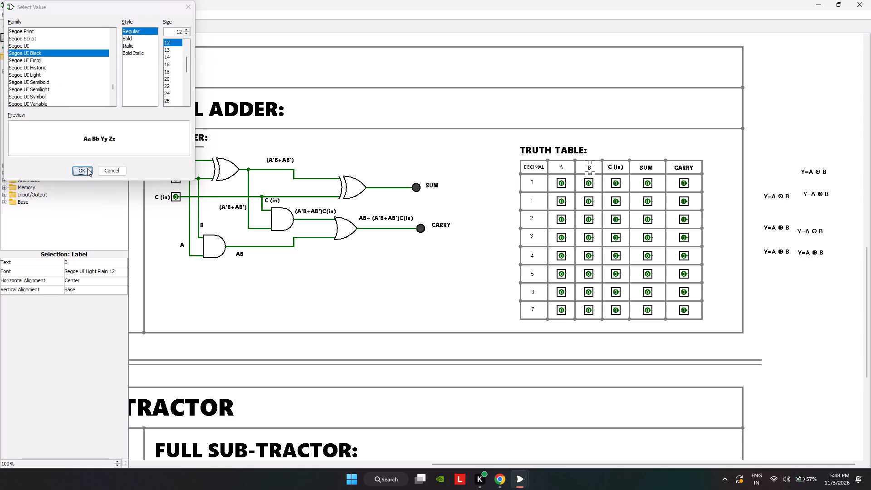
pyautogui.click(559, 167)
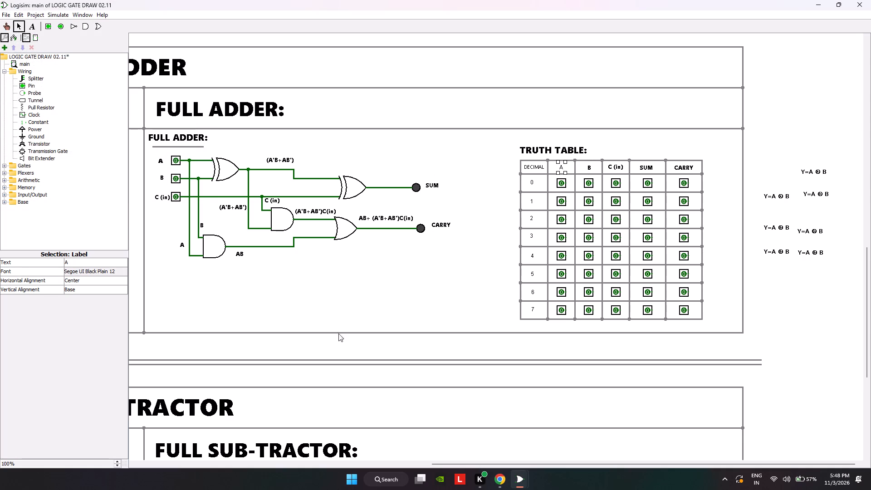
pyautogui.click(110, 270)
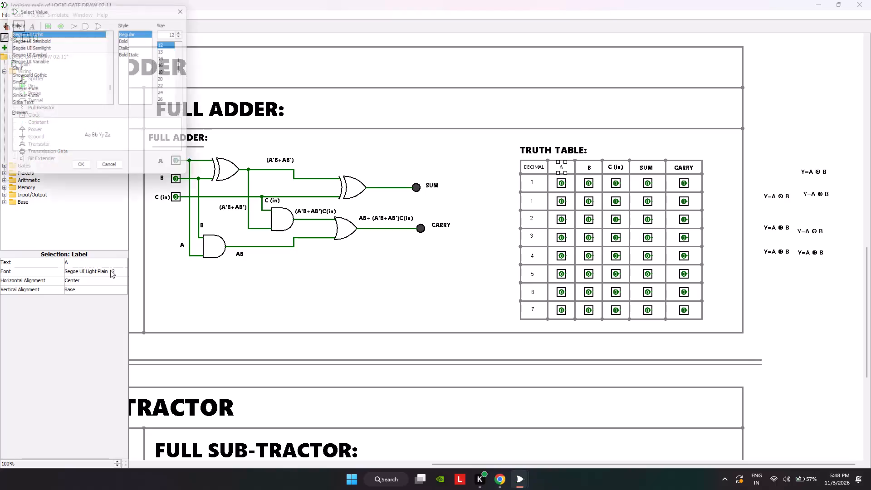
pyautogui.scroll(2, 57, 80)
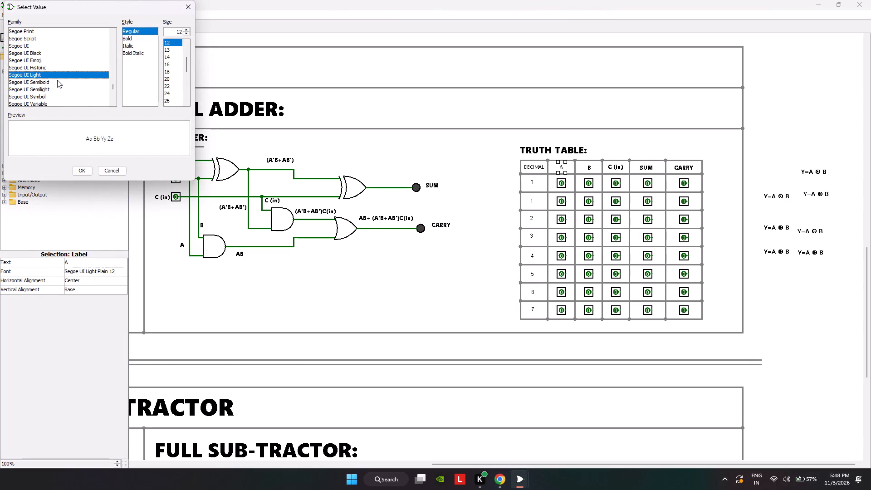
pyautogui.scroll(2, 57, 80)
pyautogui.click(50, 97)
pyautogui.click(83, 174)
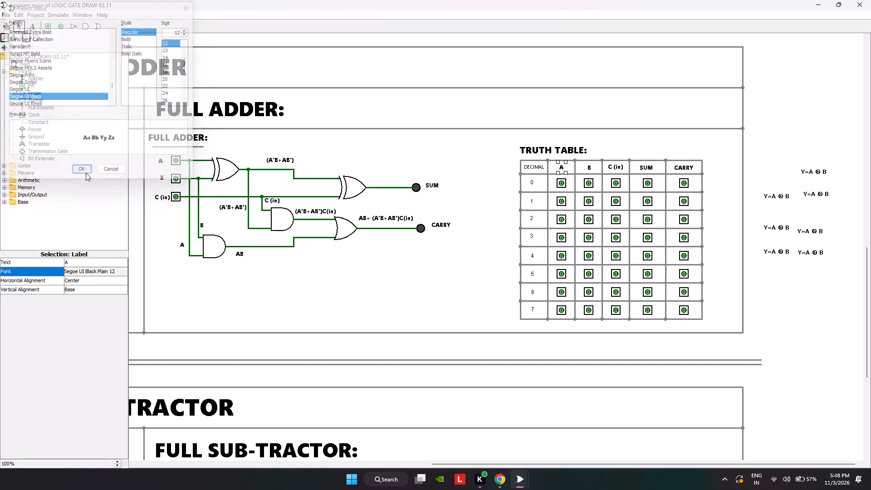
# Set the DECIMAL header of the full adder truth table to the Segoe UI Black font, keeping size 11.
pyautogui.click(532, 169)
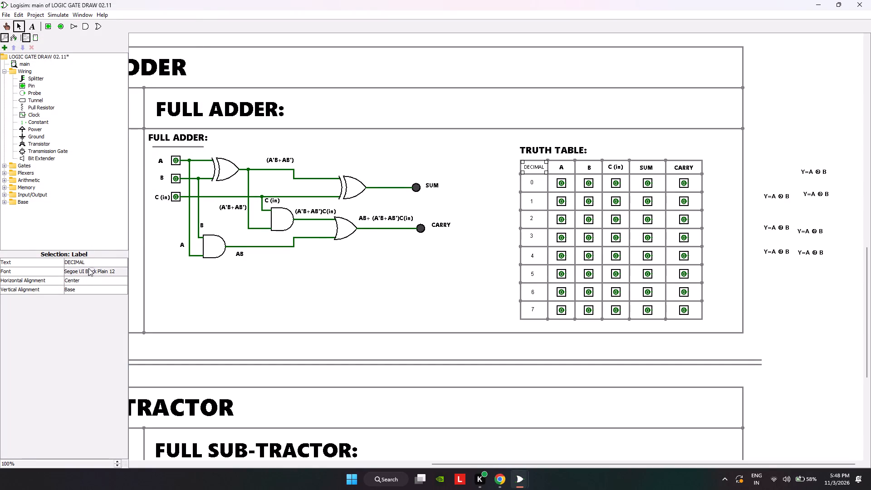
pyautogui.click(90, 273)
pyautogui.scroll(2, 73, 72)
pyautogui.click(62, 55)
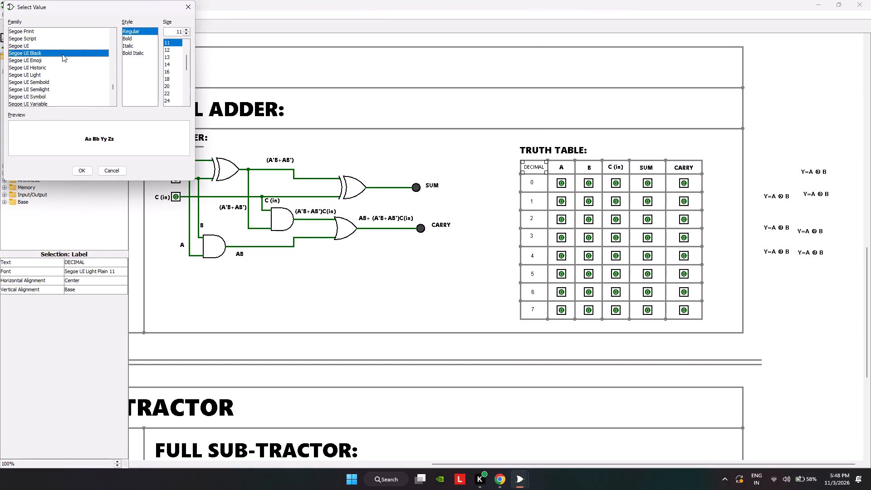
pyautogui.click(81, 173)
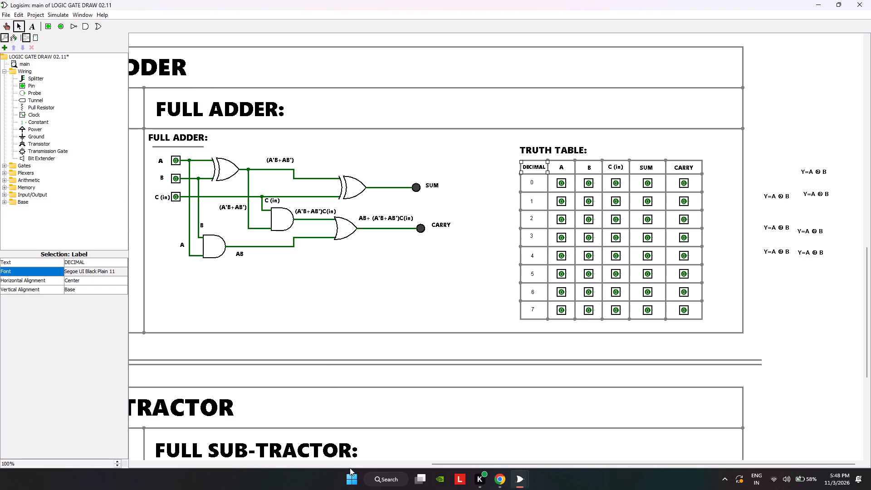
# Review the half adder section and the basic and universal gate truth tables for header font consistency.
pyautogui.moveTo(441, 462); pyautogui.dragTo(343, 432)
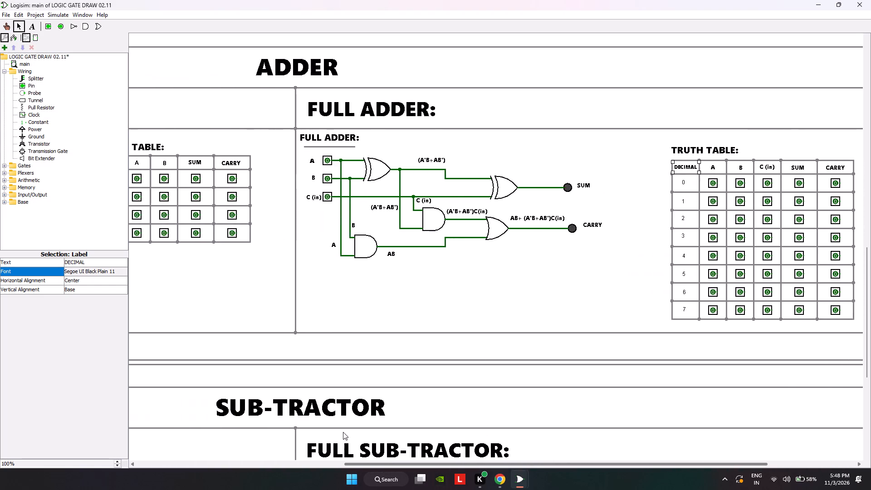
pyautogui.moveTo(343, 432); pyautogui.dragTo(223, 381)
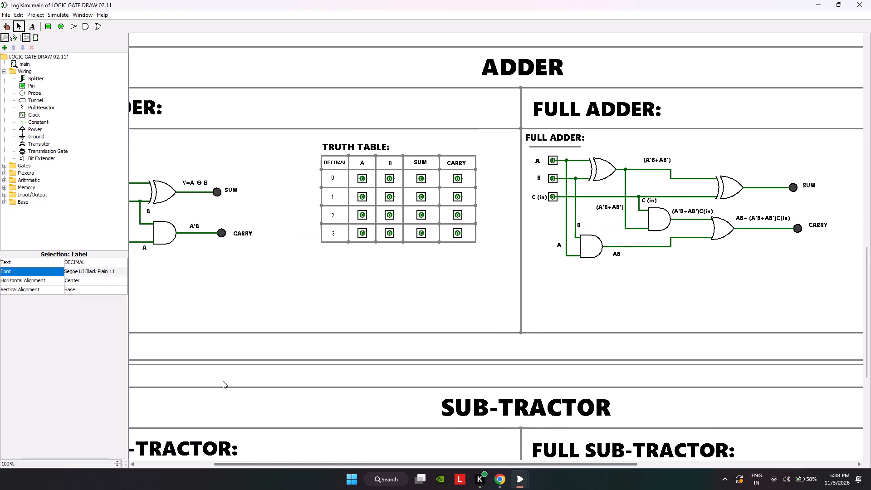
pyautogui.moveTo(223, 381); pyautogui.dragTo(169, 353)
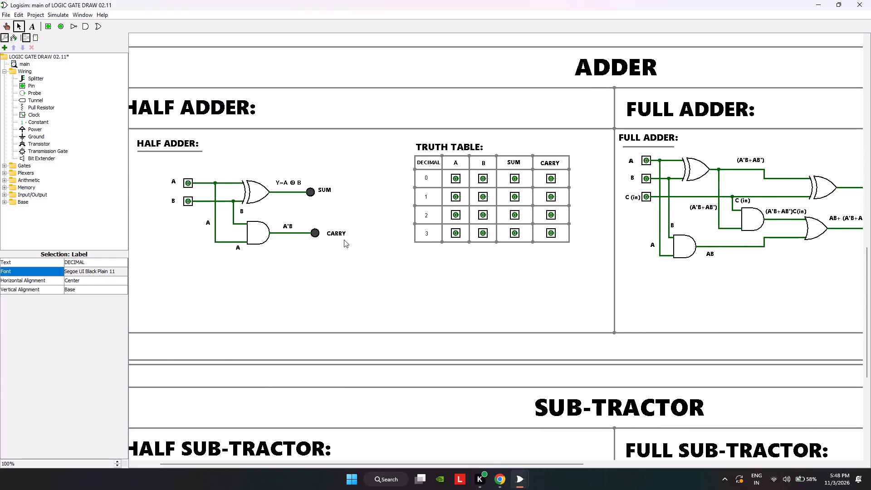
pyautogui.scroll(14, 344, 240)
pyautogui.scroll(20, 344, 239)
pyautogui.scroll(2, 344, 239)
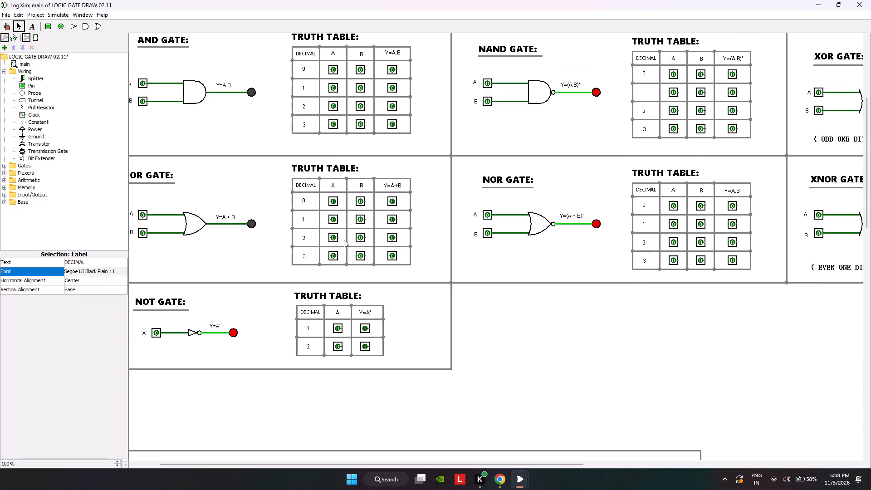
pyautogui.scroll(20, 344, 240)
pyautogui.scroll(-2, 344, 240)
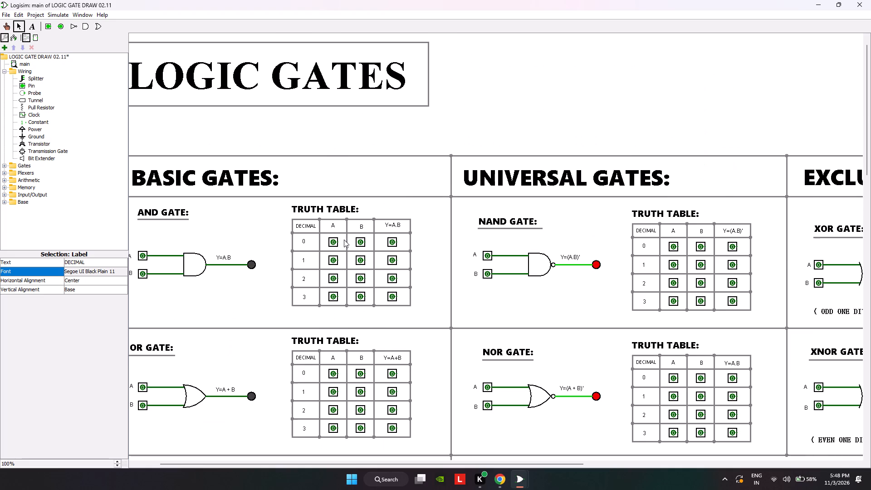
# Review the adder, sub-tractor and logic gate sections of the sheet for consistent label and truth table header fonts.
pyautogui.scroll(-20, 344, 240)
pyautogui.scroll(-9, 344, 240)
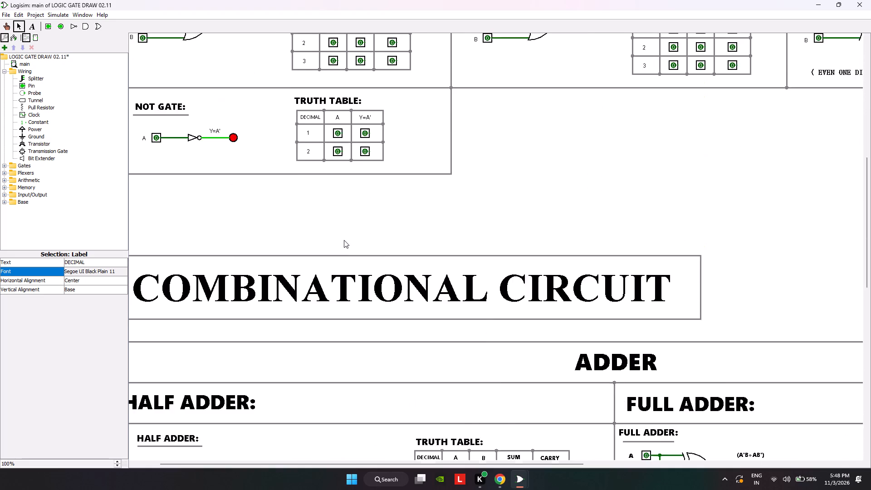
pyautogui.scroll(-3, 344, 240)
pyautogui.scroll(-18, 344, 240)
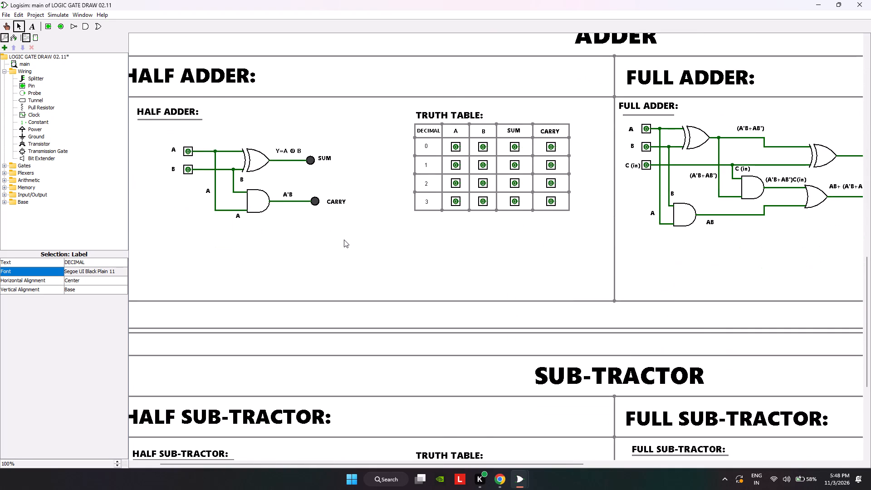
pyautogui.scroll(-19, 347, 236)
pyautogui.scroll(-6, 347, 236)
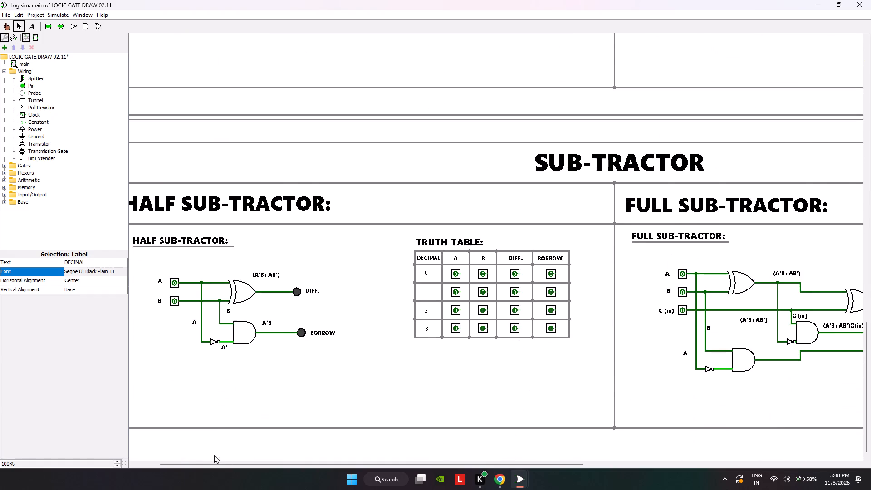
pyautogui.click(115, 466)
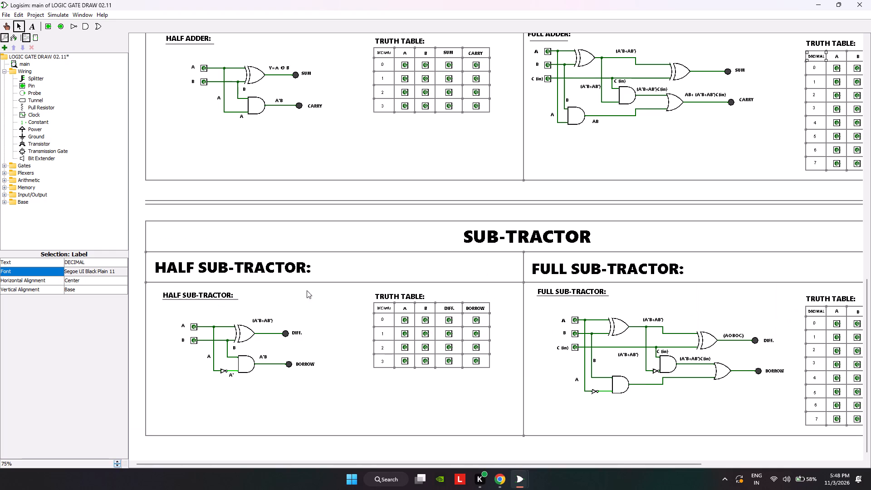
pyautogui.scroll(-7, 314, 284)
pyautogui.scroll(20, 314, 284)
pyautogui.scroll(19, 314, 284)
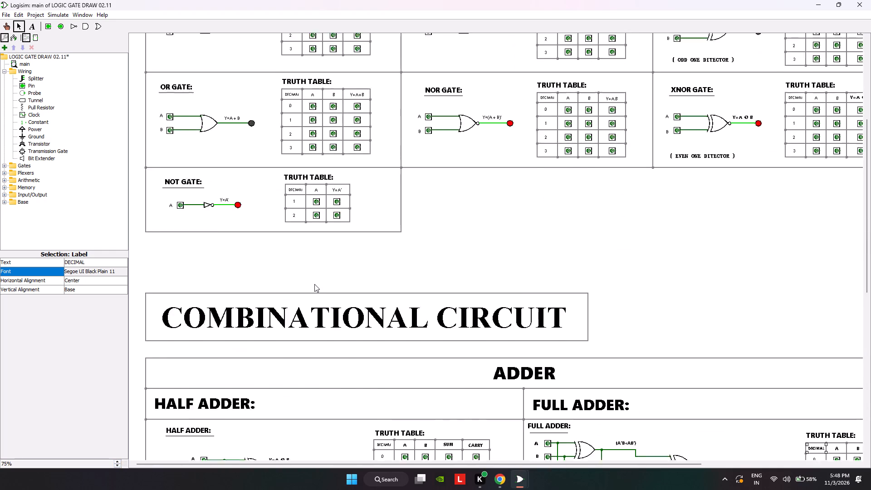
pyautogui.scroll(8, 314, 284)
pyautogui.scroll(-13, 314, 284)
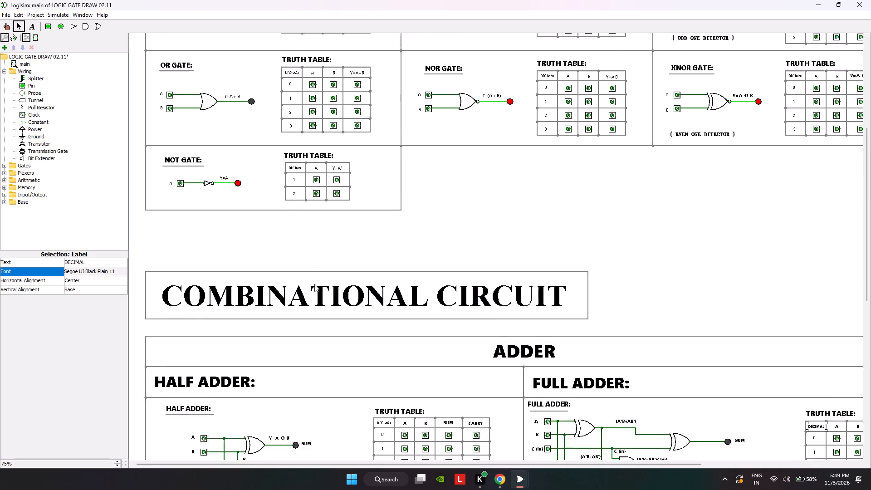
pyautogui.scroll(-17, 314, 284)
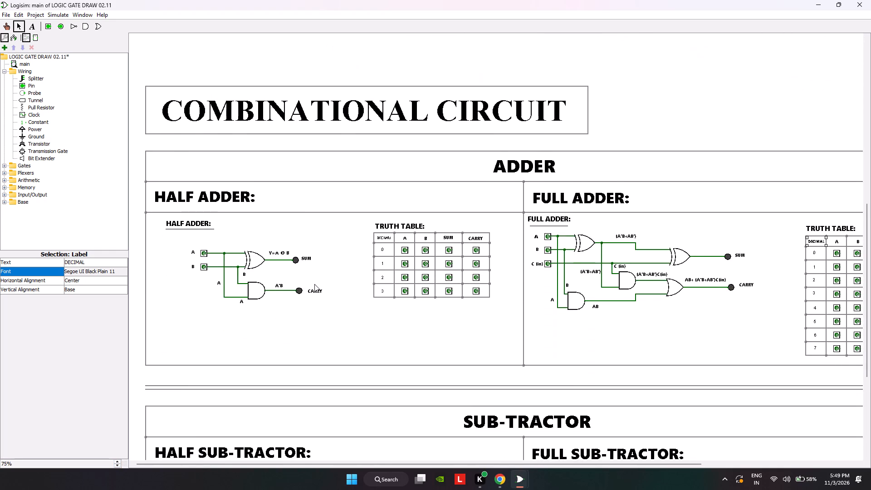
pyautogui.scroll(-6, 314, 284)
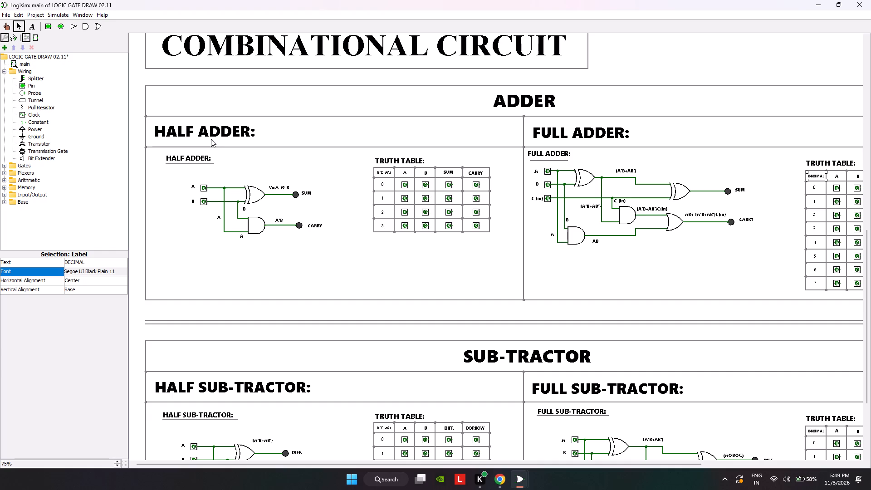
pyautogui.scroll(-5, 220, 133)
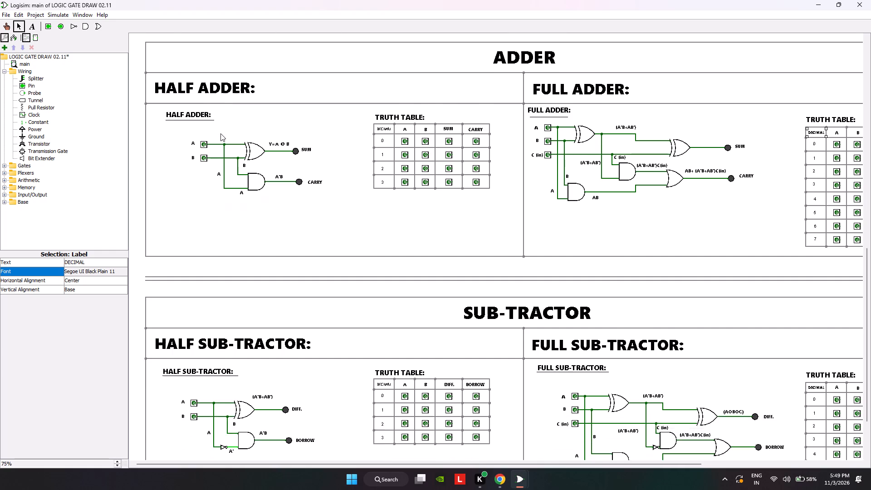
pyautogui.scroll(-16, 220, 133)
pyautogui.scroll(15, 220, 133)
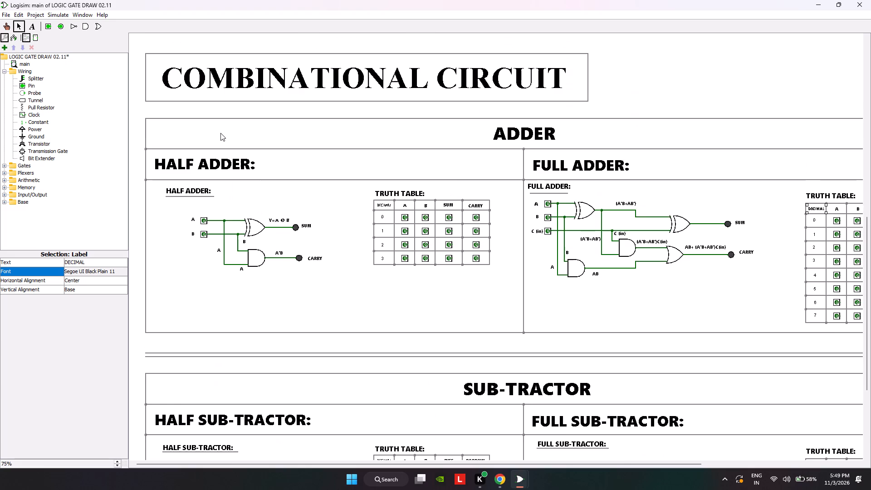
pyautogui.scroll(11, 220, 133)
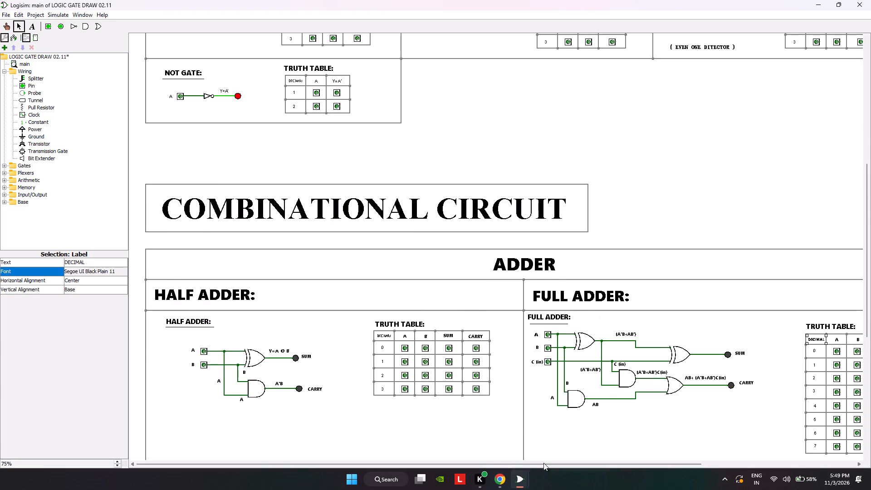
pyautogui.scroll(-6, 519, 337)
pyautogui.scroll(5, 519, 337)
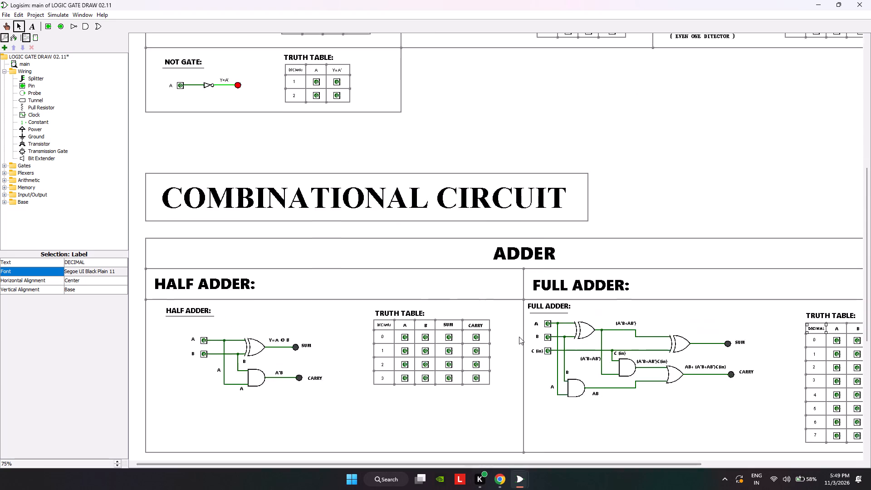
pyautogui.scroll(-5, 519, 337)
pyautogui.scroll(4, 519, 337)
pyautogui.scroll(-4, 519, 336)
pyautogui.scroll(4, 519, 336)
pyautogui.scroll(-2, 519, 336)
pyautogui.scroll(3, 519, 336)
pyautogui.scroll(20, 529, 307)
pyautogui.scroll(3, 529, 307)
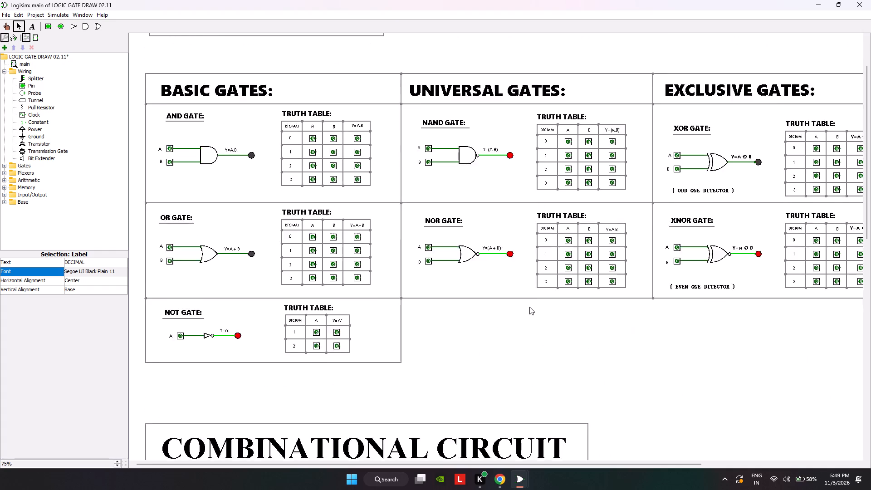
pyautogui.scroll(16, 529, 307)
pyautogui.scroll(7, 529, 306)
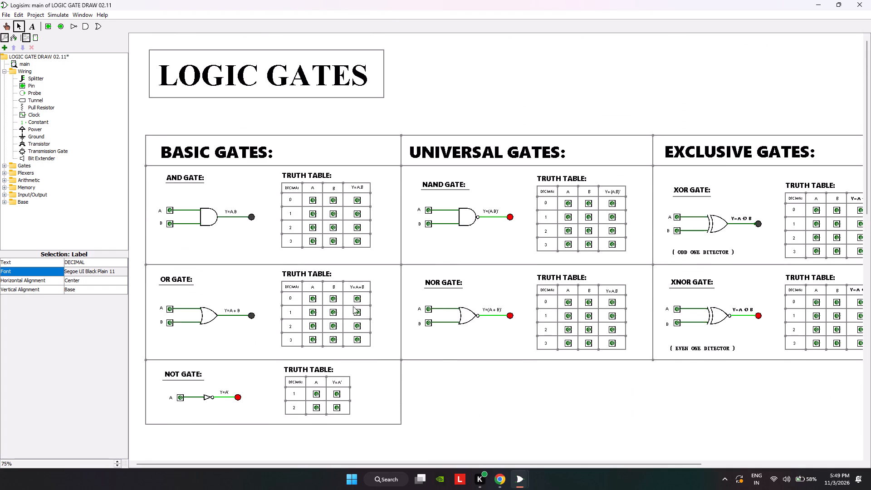
# Set the AND gate's A input label to the Segoe UI Black font, regular, size 12.
pyautogui.click(160, 211)
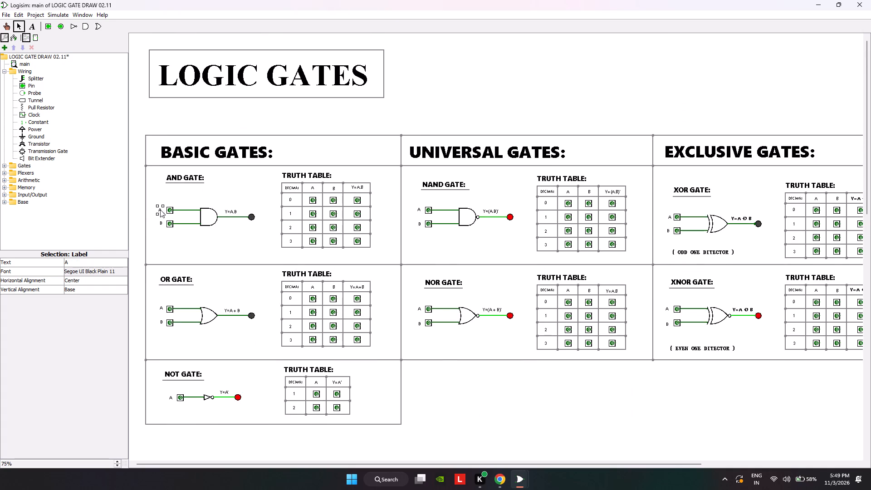
pyautogui.press('Right')
pyautogui.press('Right')
pyautogui.press('Right')
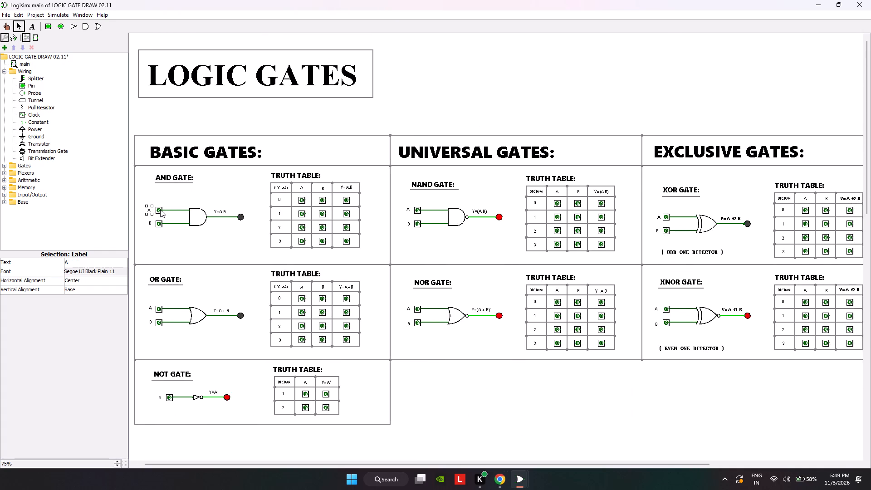
pyautogui.press('Right')
pyautogui.press('Right')
pyautogui.press('Left')
pyautogui.press('Left')
pyautogui.press('Left')
pyautogui.press('Left')
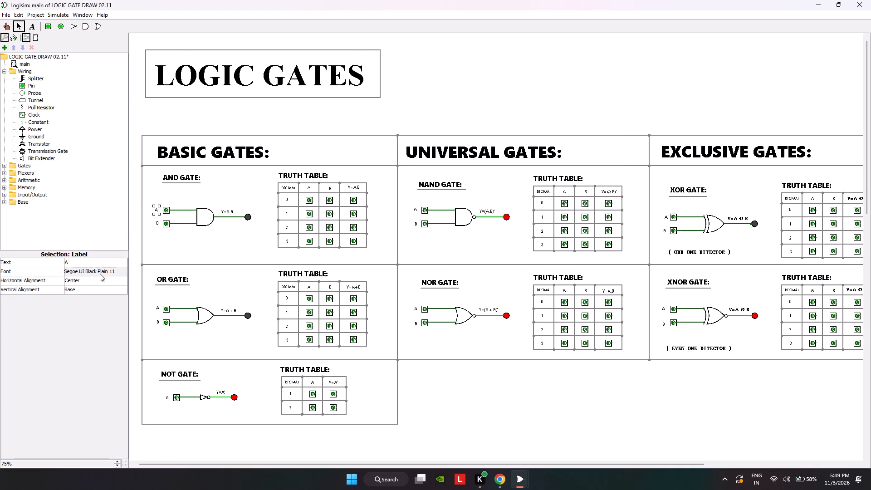
pyautogui.click(100, 273)
pyautogui.click(54, 82)
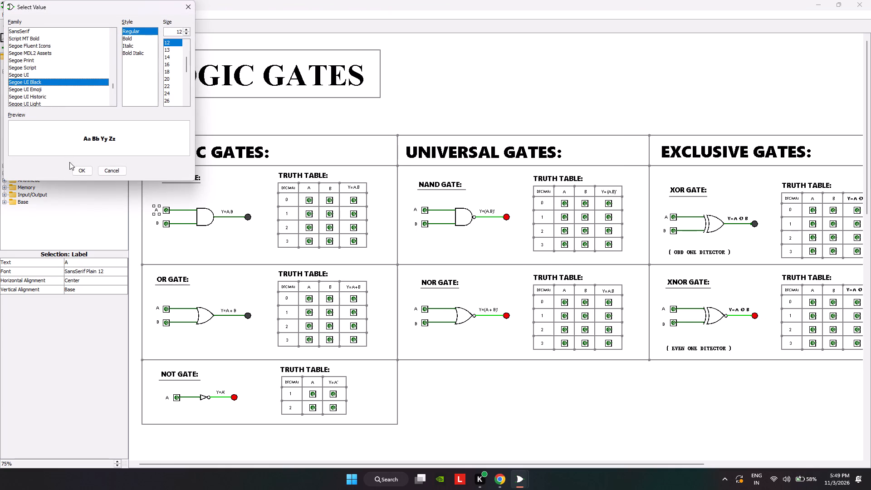
pyautogui.click(78, 170)
# Set the AND gate's B input label and Y=A.B output label to the Segoe UI Black font, regular, size 12.
pyautogui.click(157, 225)
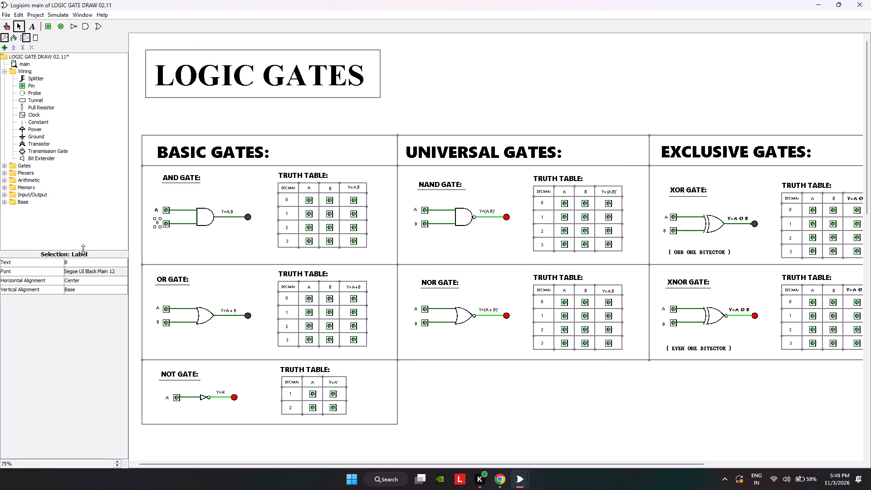
pyautogui.click(90, 268)
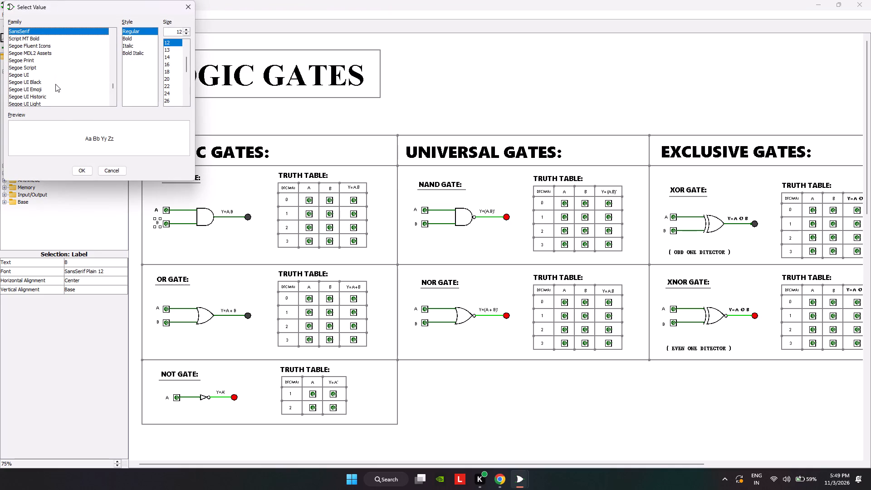
pyautogui.click(55, 84)
pyautogui.click(80, 170)
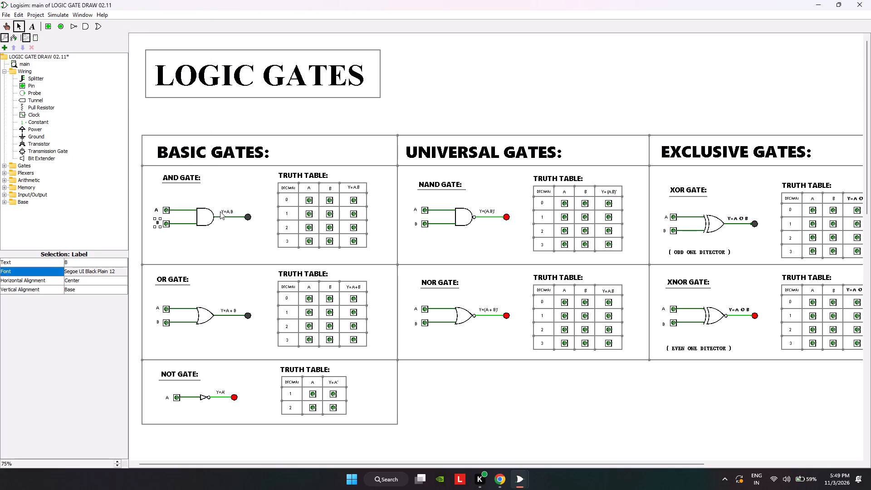
pyautogui.click(222, 211)
pyautogui.click(113, 270)
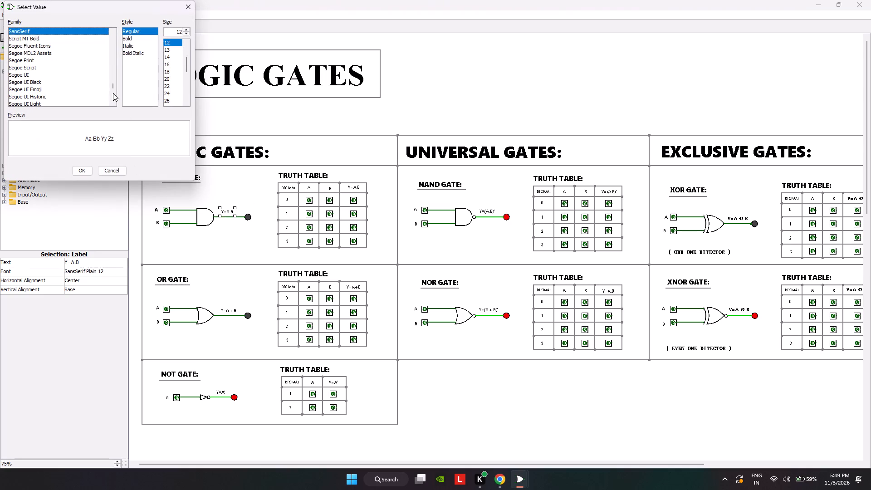
pyautogui.click(49, 83)
pyautogui.click(81, 169)
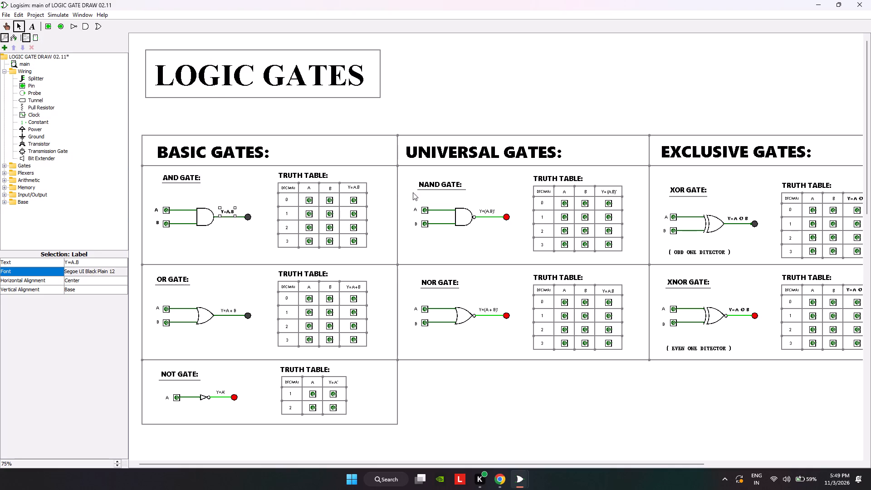
# Set the NAND gate's Y=(A.B)' output label and its A and B input labels to Segoe UI Black, regular, size 12.
pyautogui.click(489, 208)
pyautogui.click(107, 269)
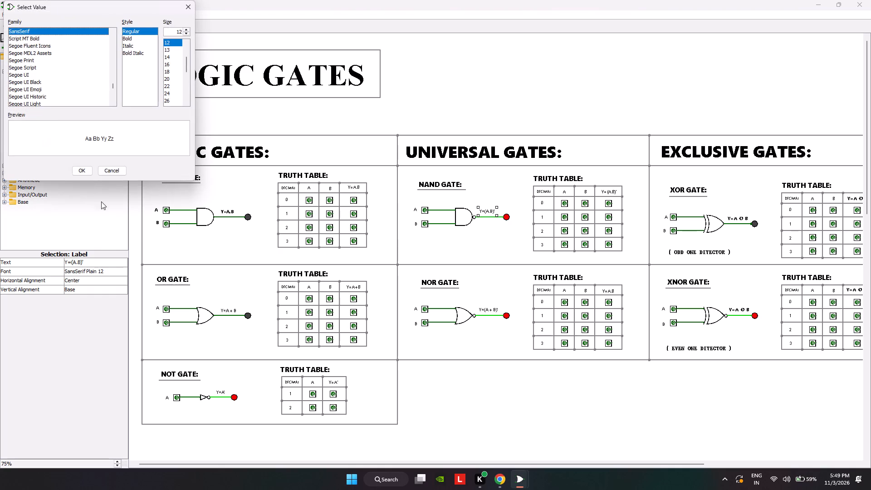
pyautogui.click(41, 75)
pyautogui.click(41, 79)
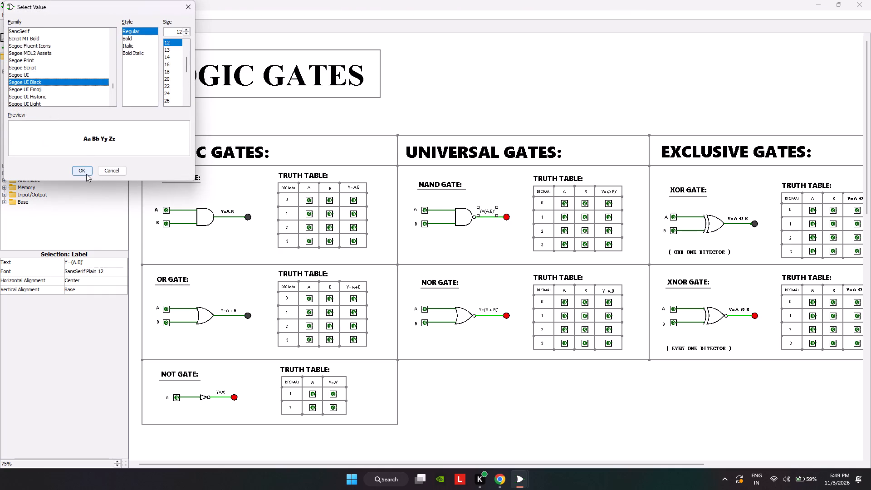
pyautogui.click(86, 174)
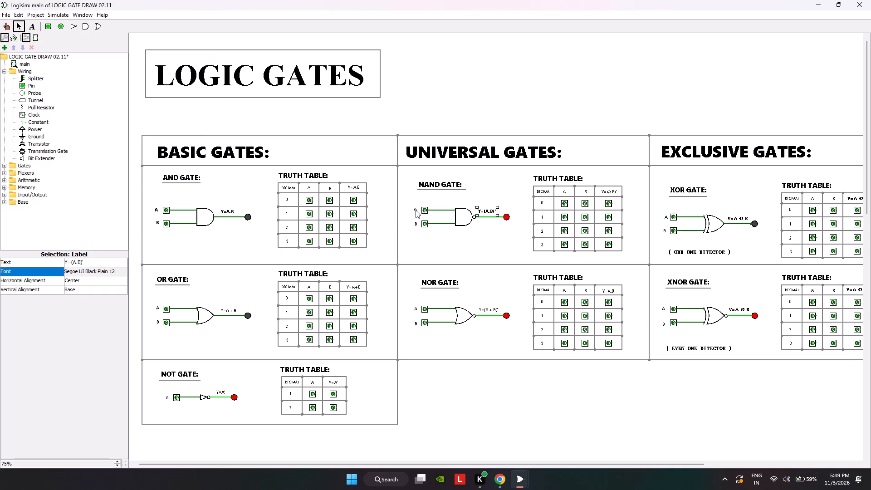
pyautogui.click(416, 210)
pyautogui.click(78, 272)
pyautogui.press('Left')
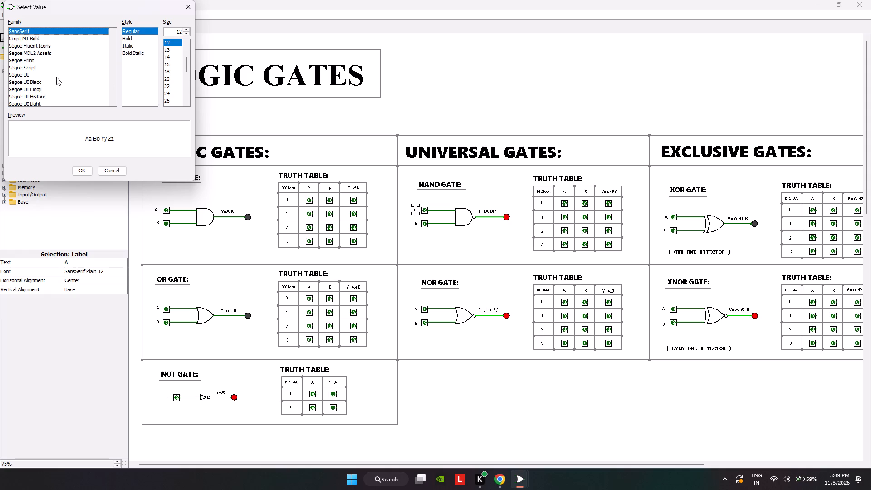
pyautogui.click(57, 85)
pyautogui.click(83, 172)
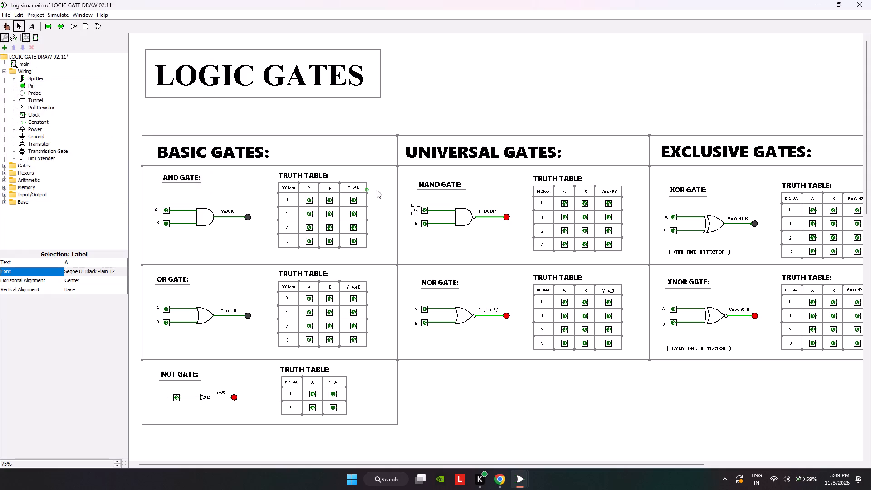
pyautogui.click(419, 225)
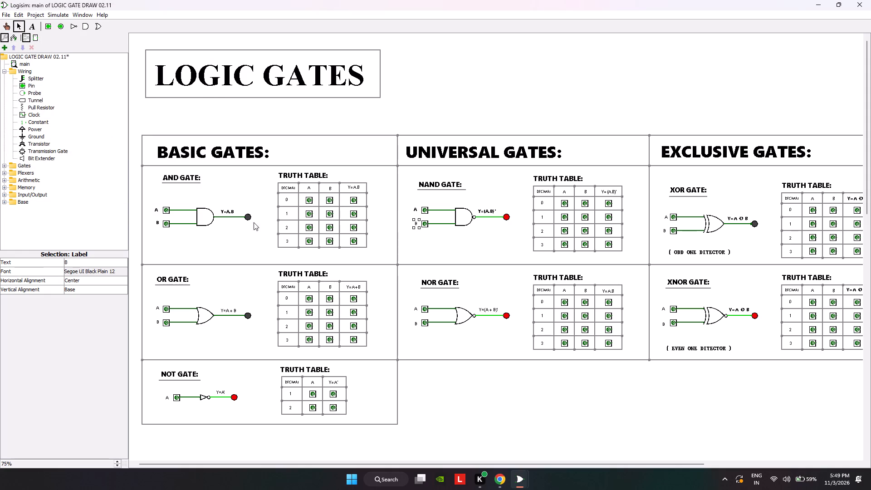
pyautogui.click(117, 272)
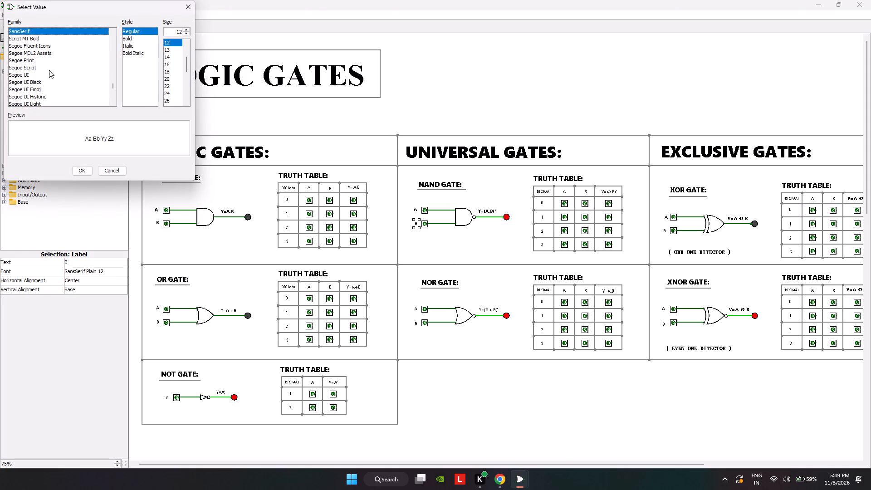
pyautogui.click(44, 81)
pyautogui.click(86, 168)
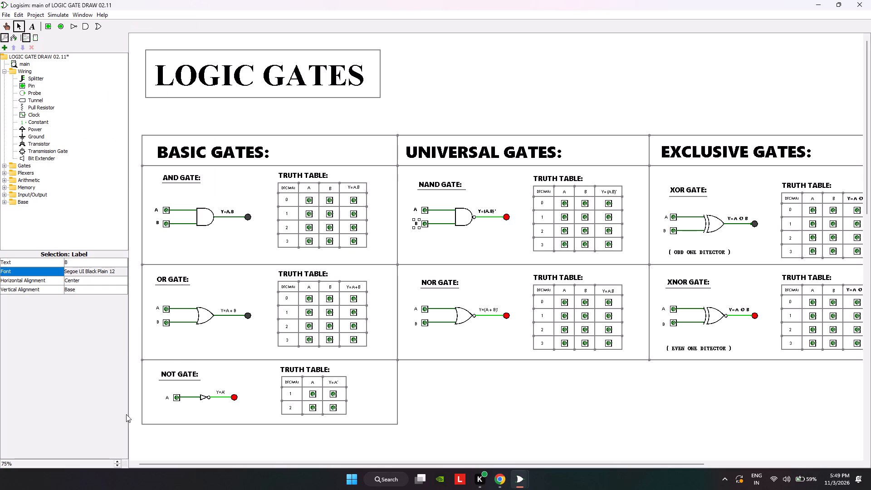
# Browse the Windows symbol picker's punctuation, currency, Latin and geometric symbols for a circled operator sign suitable for the gate labels.
pyautogui.click(117, 461)
pyautogui.scroll(10, 362, 271)
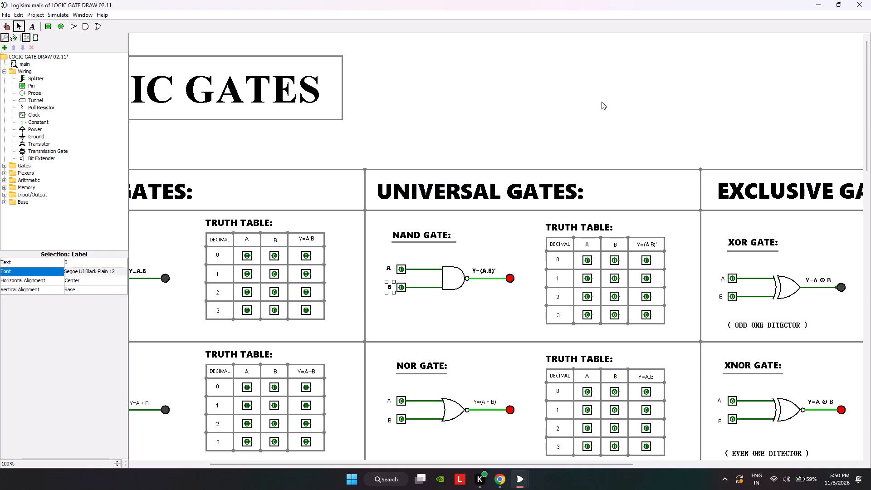
pyautogui.press('super+v')
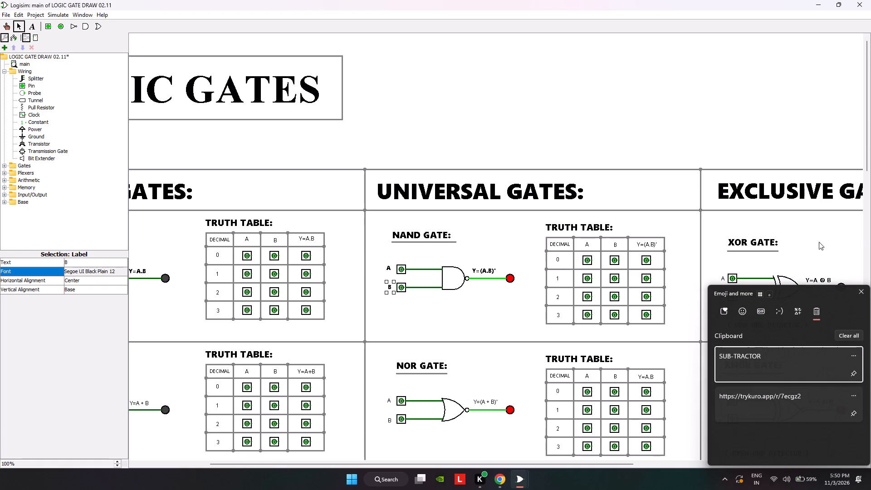
pyautogui.scroll(-4, 789, 389)
pyautogui.scroll(3, 787, 384)
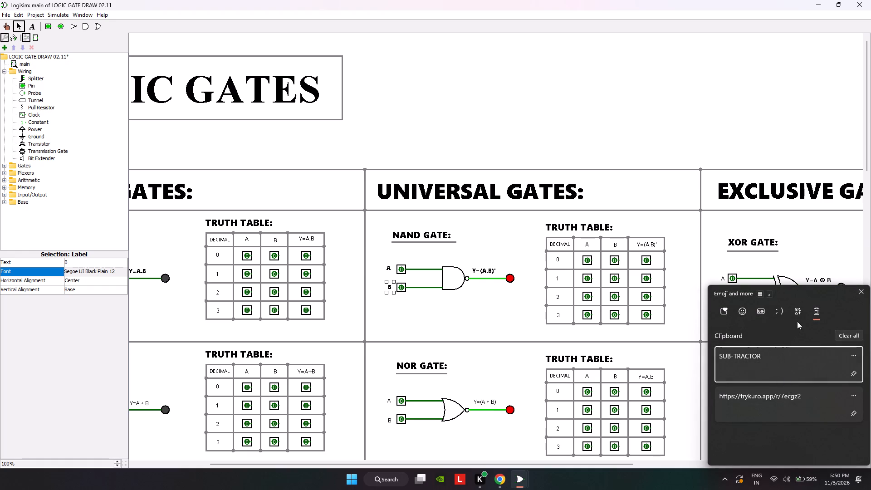
pyautogui.click(800, 313)
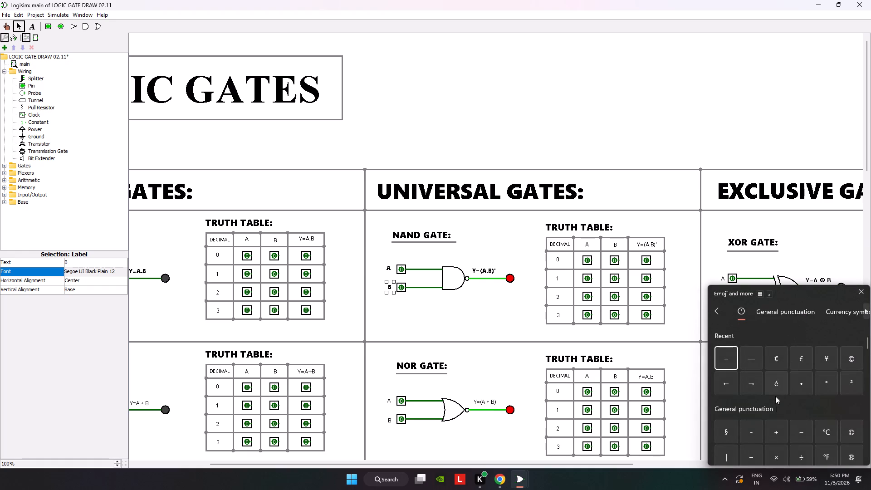
pyautogui.scroll(-5, 774, 378)
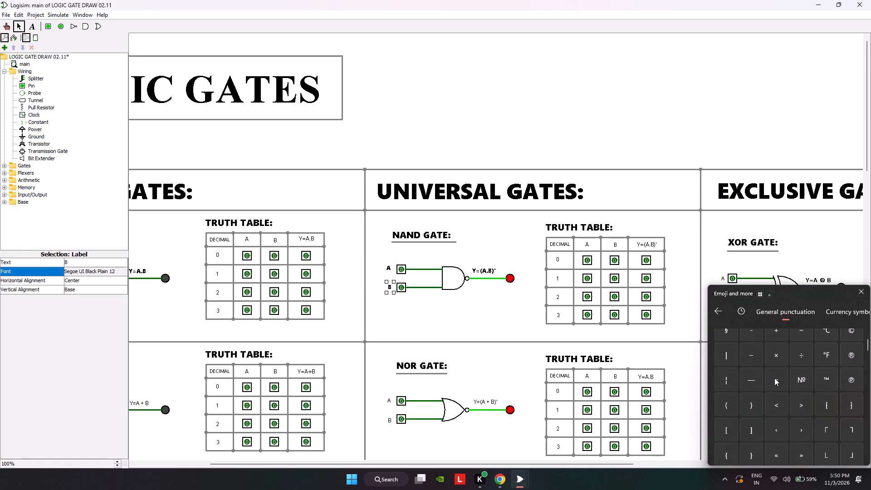
pyautogui.scroll(2, 774, 377)
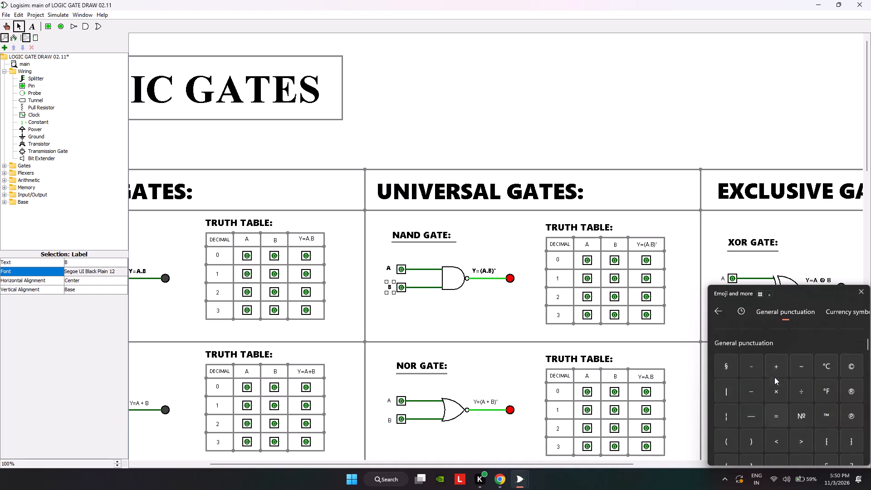
pyautogui.scroll(2, 774, 377)
pyautogui.scroll(-12, 774, 377)
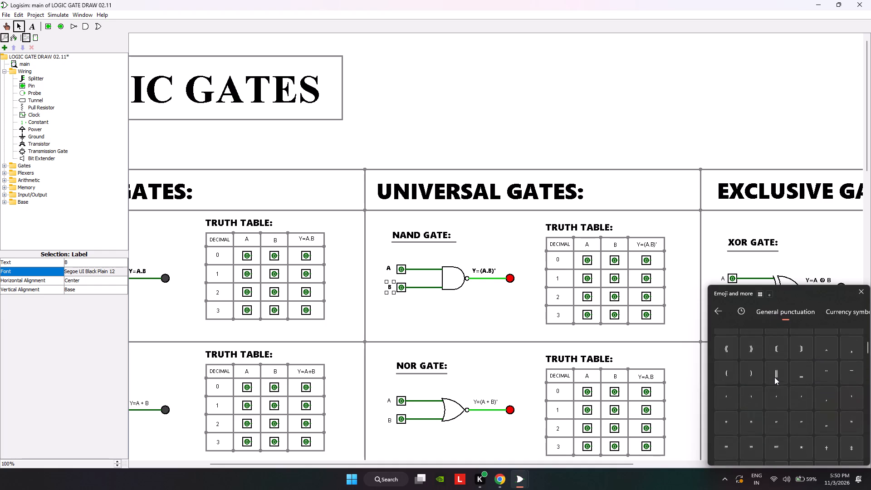
pyautogui.scroll(-5, 774, 377)
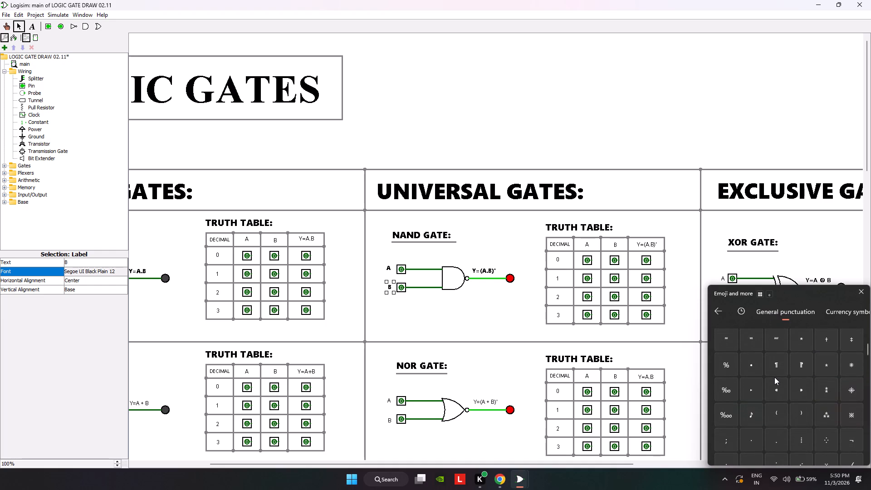
pyautogui.scroll(-4, 774, 377)
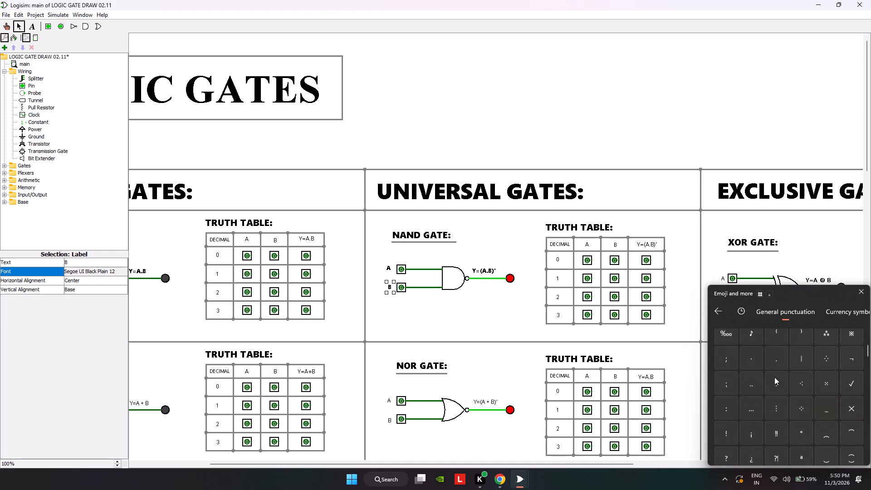
pyautogui.scroll(-7, 774, 377)
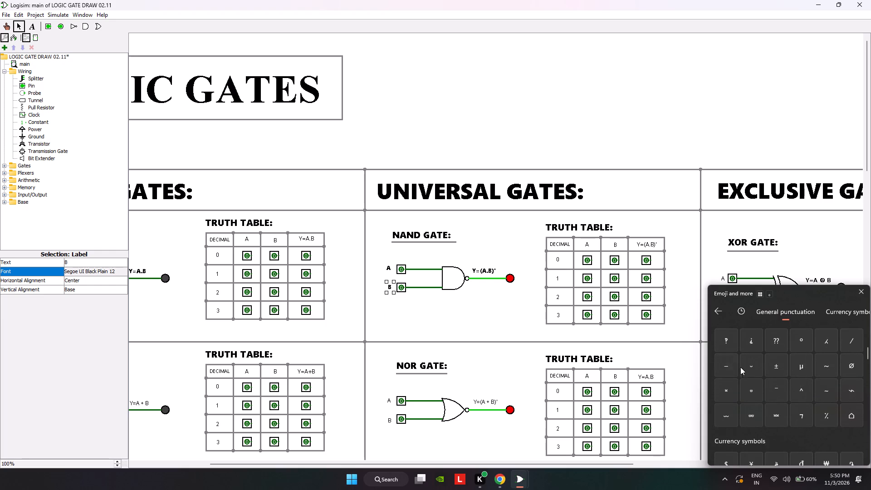
pyautogui.scroll(-2, 755, 362)
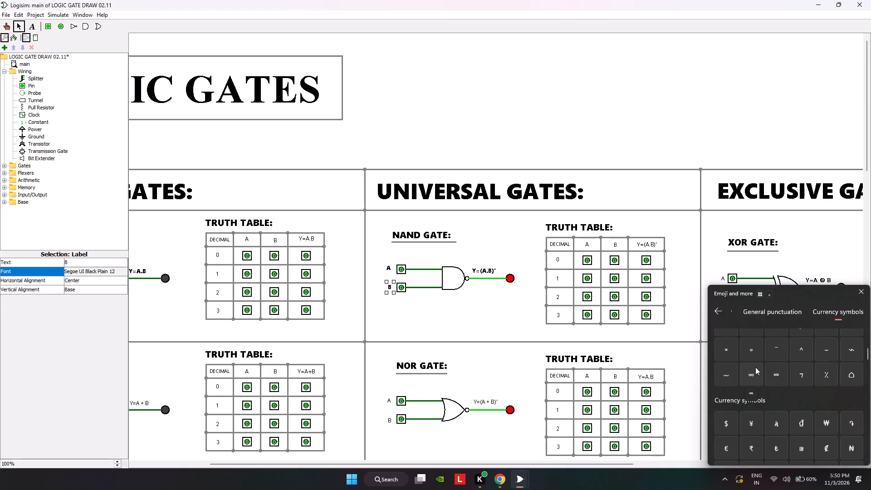
pyautogui.scroll(-8, 755, 367)
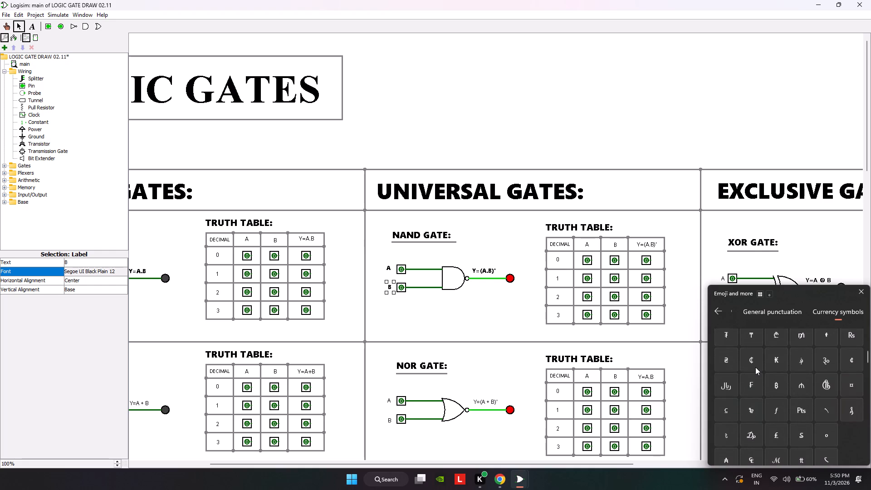
pyautogui.scroll(-3, 751, 386)
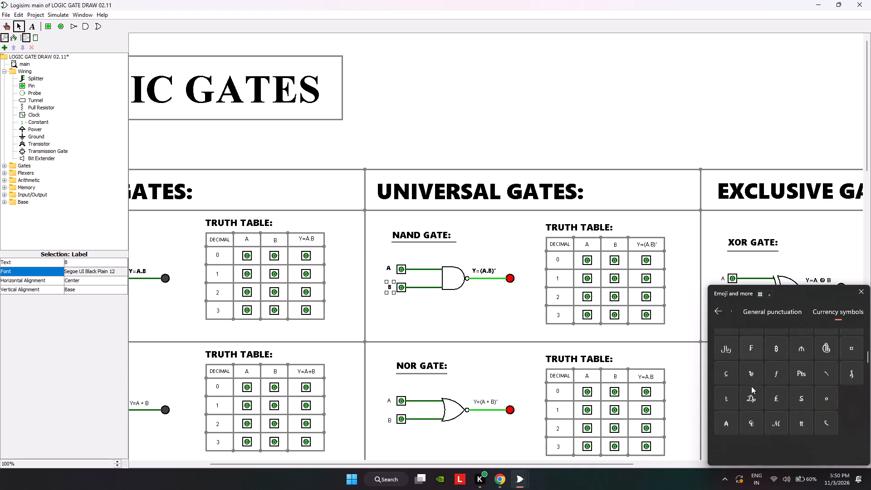
pyautogui.scroll(-6, 751, 386)
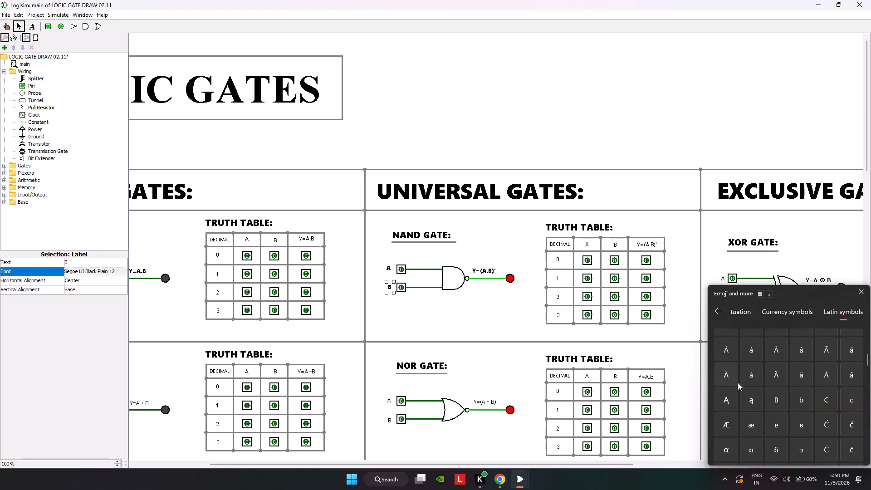
pyautogui.scroll(-6, 738, 382)
pyautogui.scroll(-2, 802, 365)
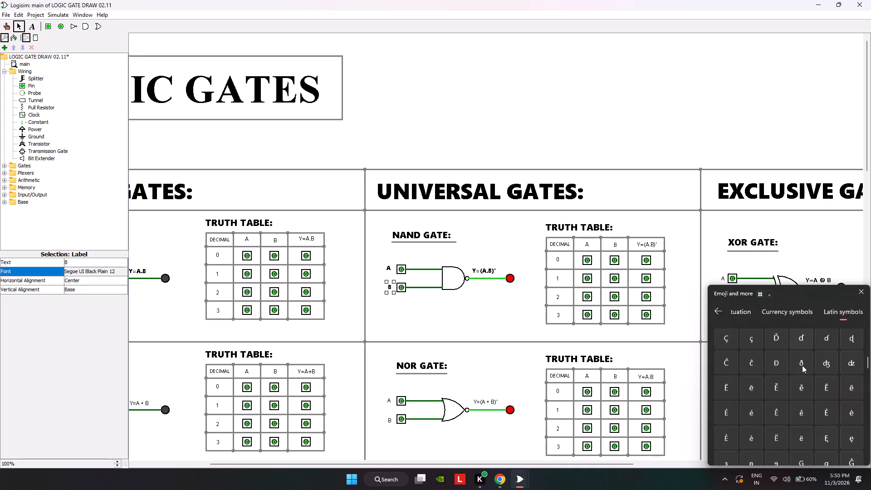
pyautogui.scroll(-13, 802, 365)
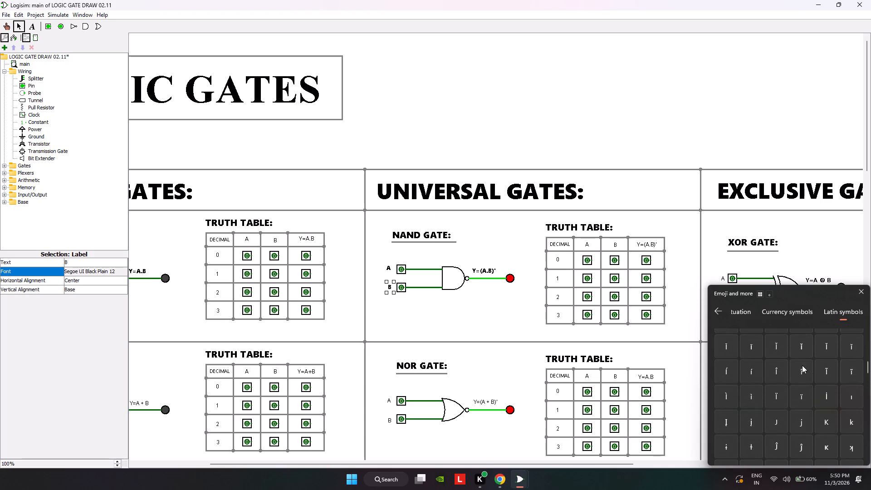
pyautogui.scroll(-9, 802, 365)
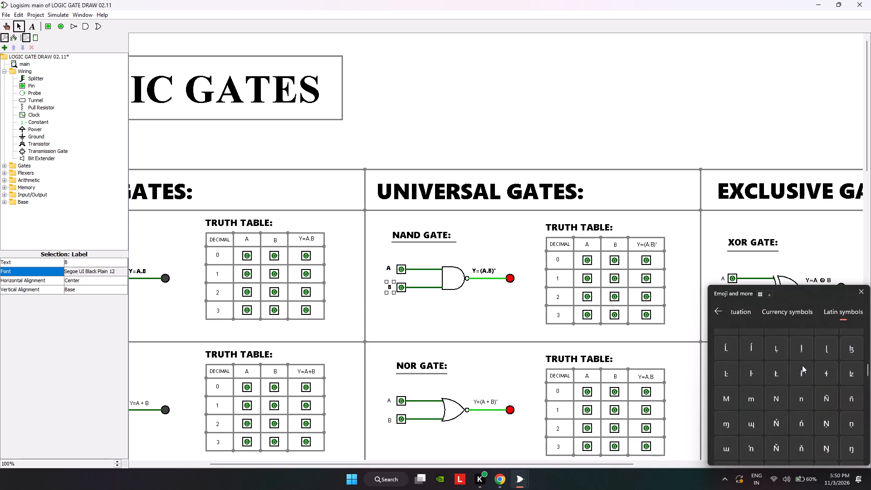
pyautogui.scroll(-6, 802, 365)
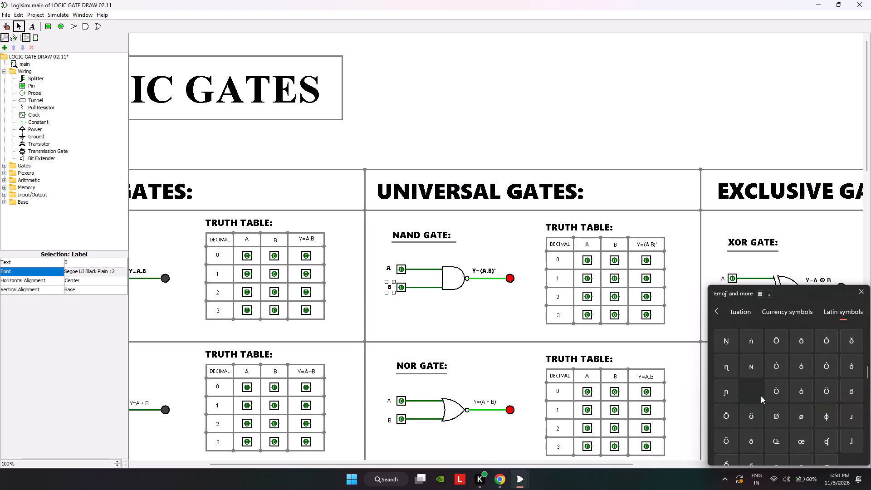
pyautogui.scroll(-3, 749, 416)
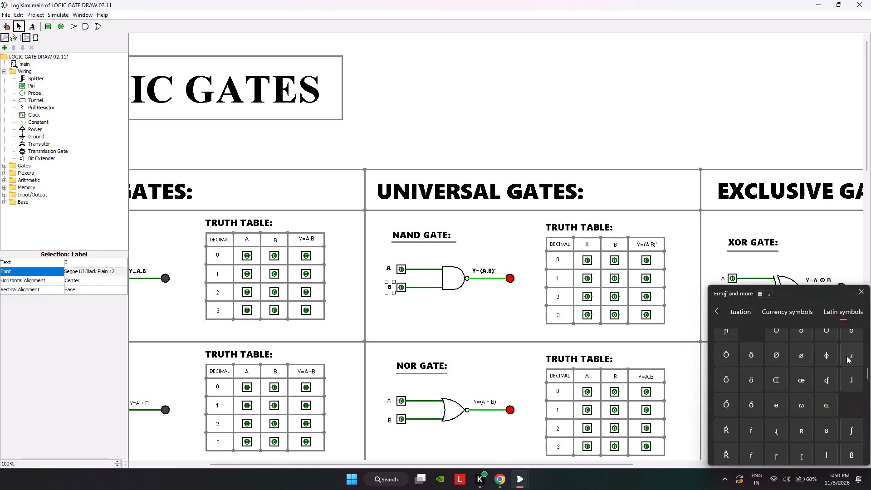
pyautogui.scroll(3, 823, 393)
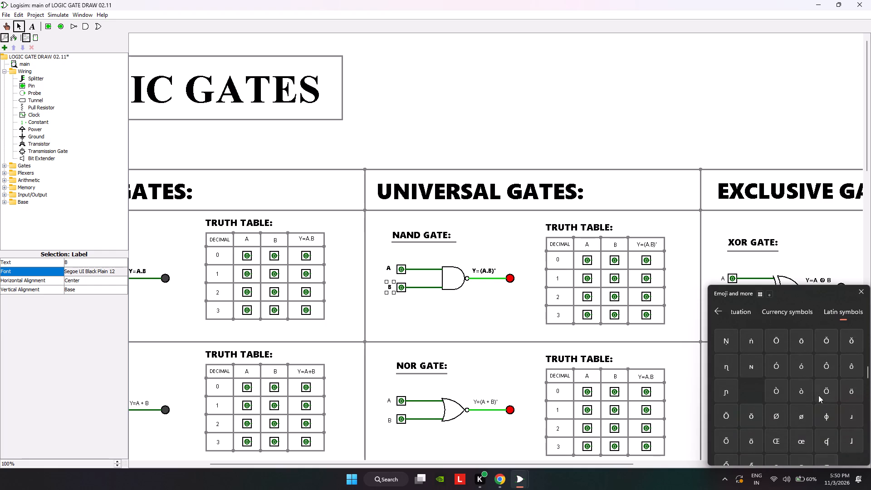
pyautogui.scroll(-3, 822, 390)
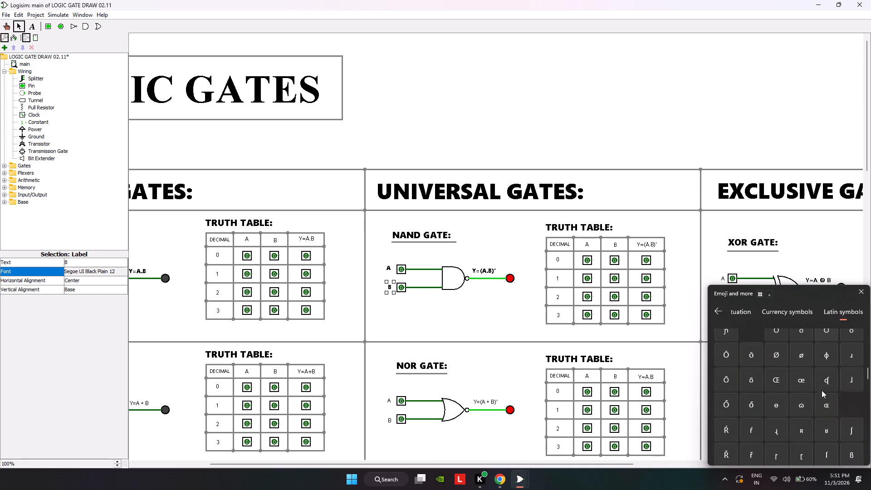
pyautogui.scroll(-3, 802, 388)
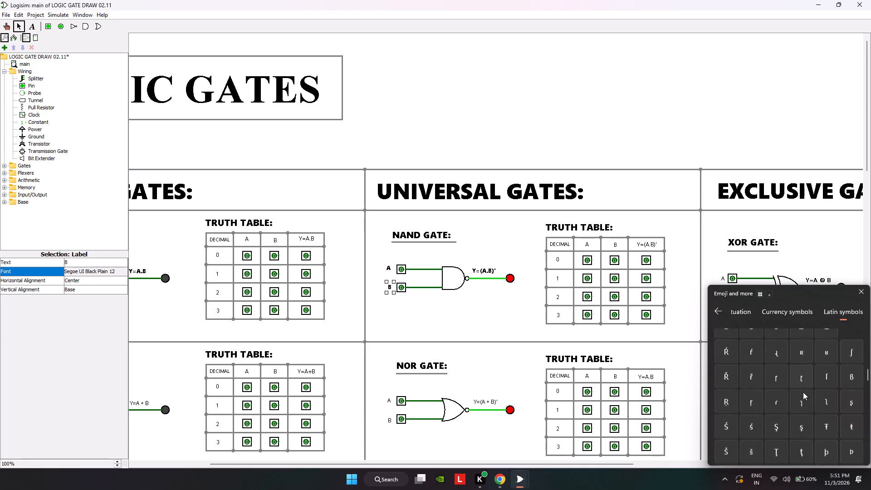
pyautogui.scroll(-8, 803, 392)
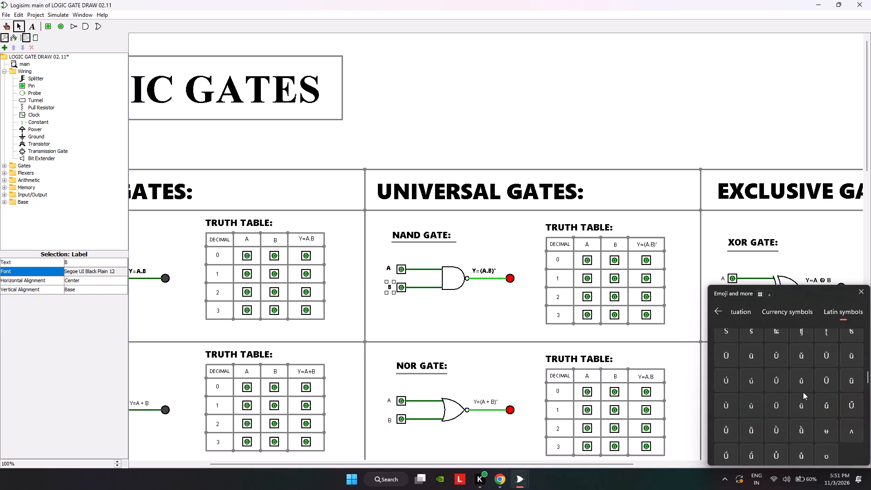
pyautogui.scroll(-5, 803, 392)
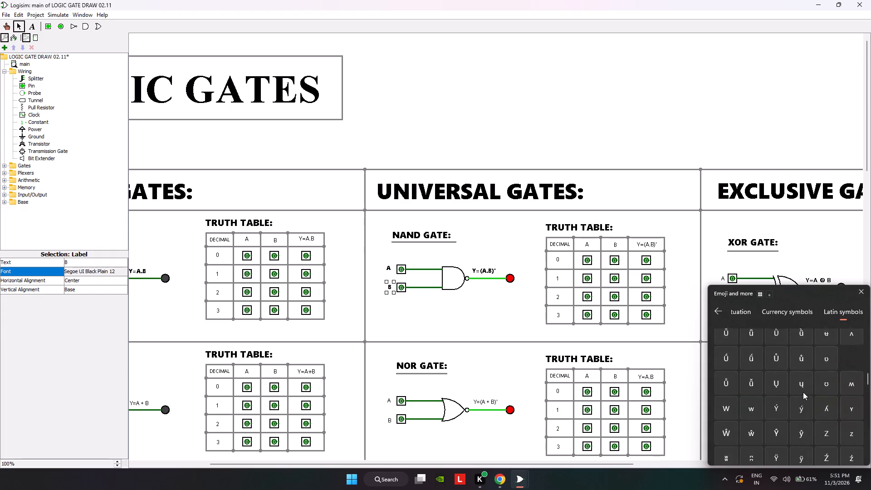
pyautogui.scroll(-4, 803, 392)
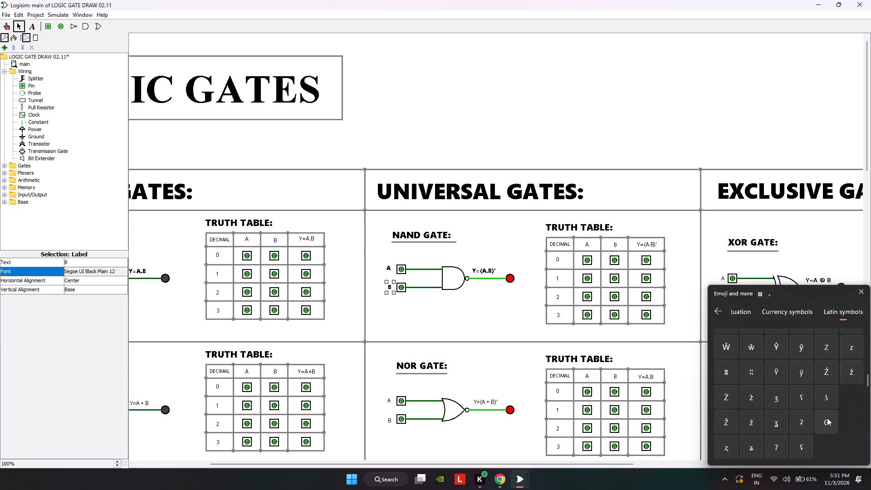
pyautogui.scroll(-11, 807, 403)
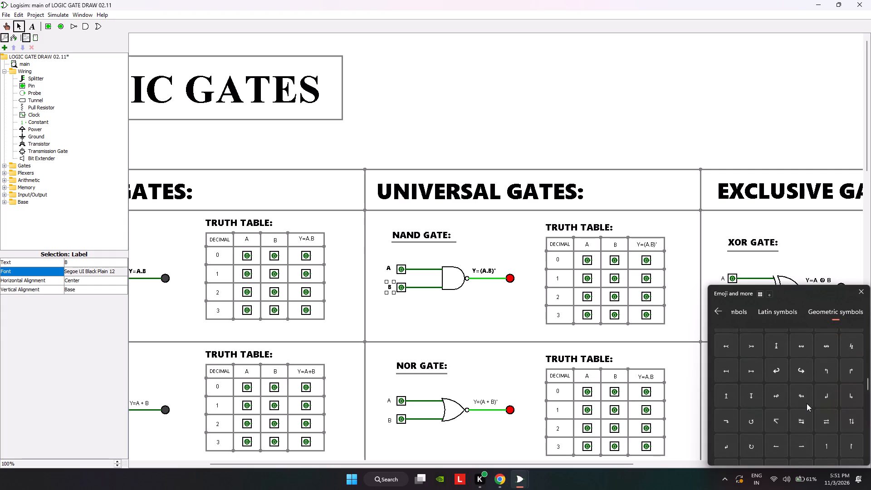
pyautogui.scroll(-4, 807, 403)
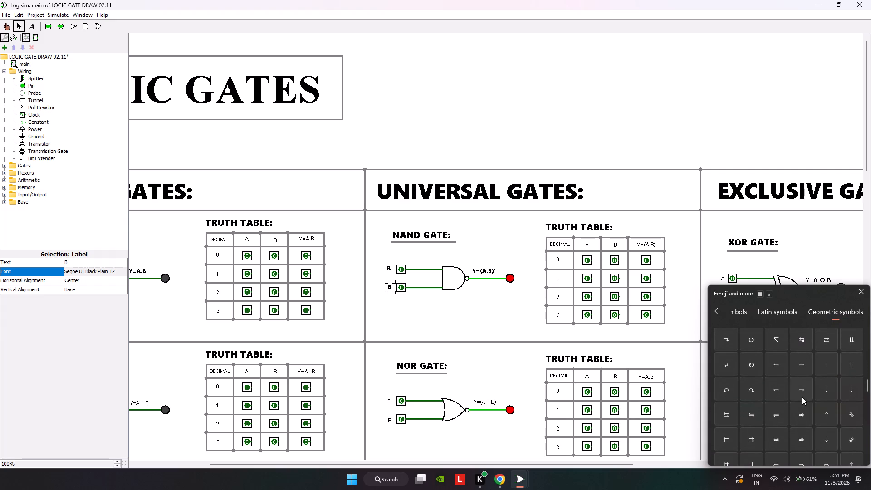
pyautogui.scroll(-9, 802, 397)
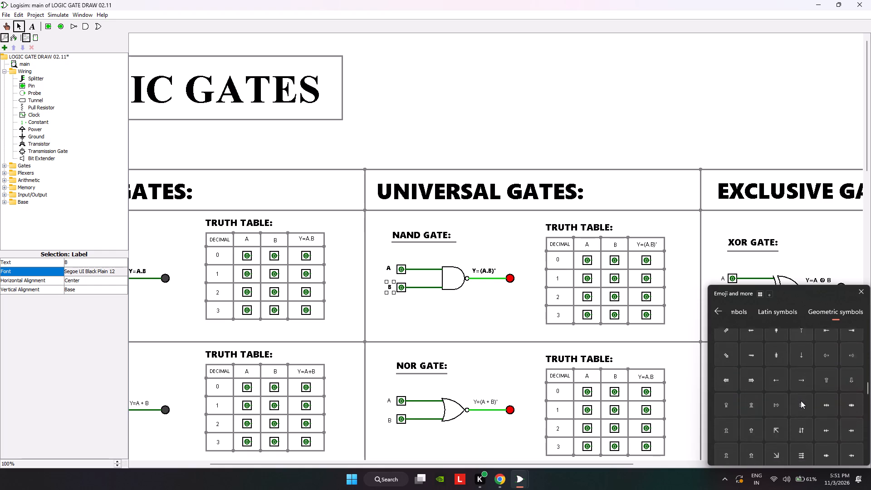
pyautogui.scroll(-5, 801, 401)
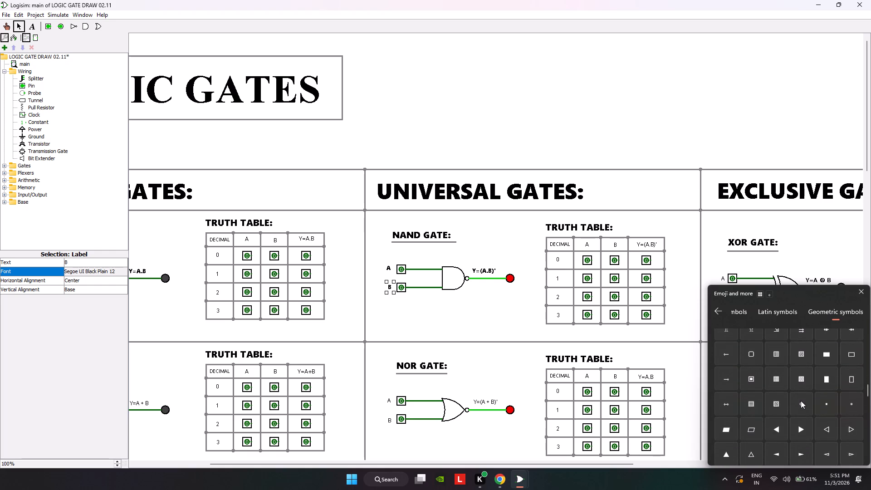
pyautogui.scroll(-5, 795, 430)
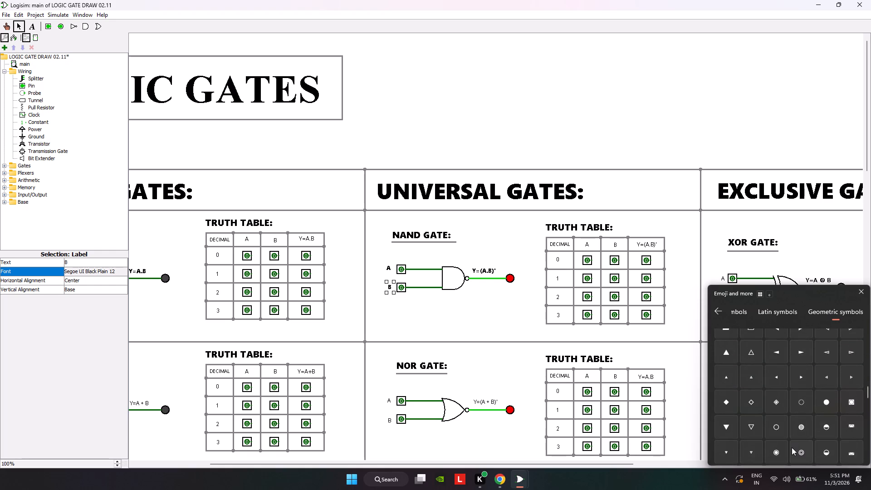
pyautogui.scroll(-1, 792, 447)
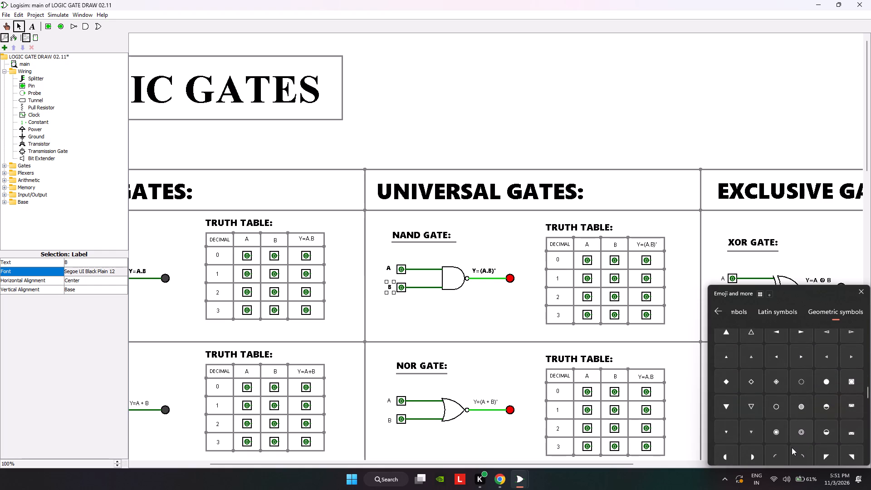
pyautogui.scroll(-2, 769, 450)
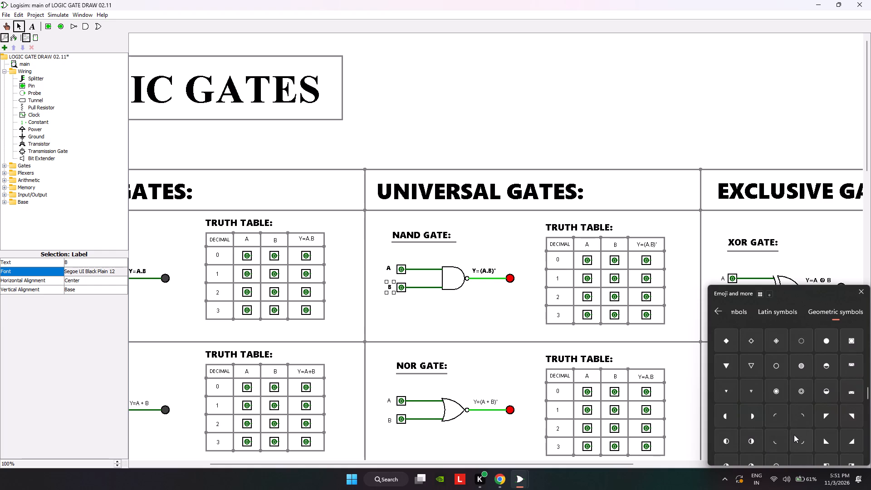
pyautogui.scroll(-3, 794, 435)
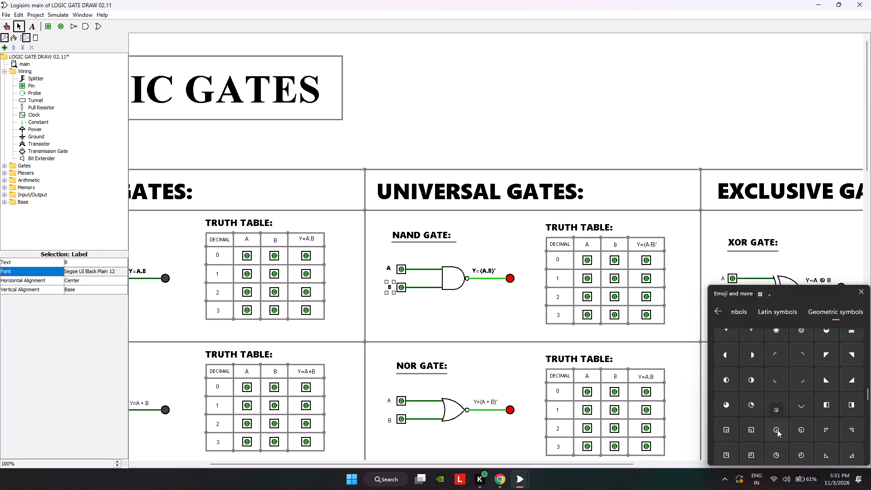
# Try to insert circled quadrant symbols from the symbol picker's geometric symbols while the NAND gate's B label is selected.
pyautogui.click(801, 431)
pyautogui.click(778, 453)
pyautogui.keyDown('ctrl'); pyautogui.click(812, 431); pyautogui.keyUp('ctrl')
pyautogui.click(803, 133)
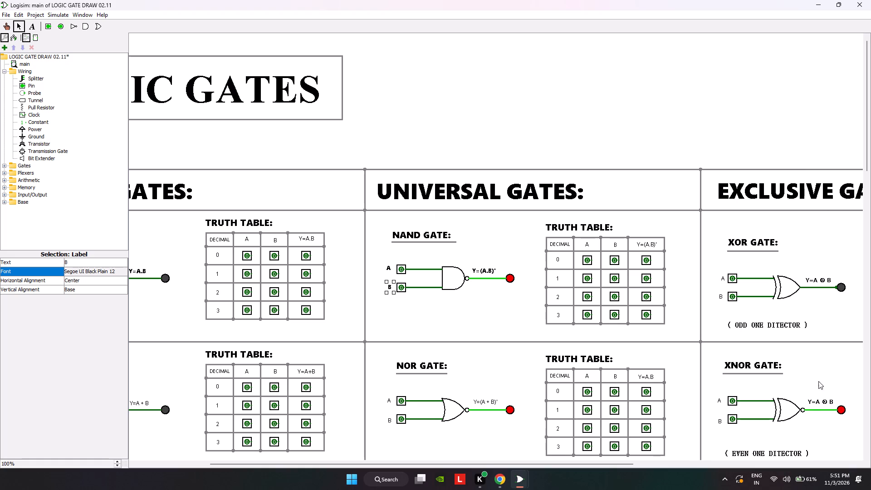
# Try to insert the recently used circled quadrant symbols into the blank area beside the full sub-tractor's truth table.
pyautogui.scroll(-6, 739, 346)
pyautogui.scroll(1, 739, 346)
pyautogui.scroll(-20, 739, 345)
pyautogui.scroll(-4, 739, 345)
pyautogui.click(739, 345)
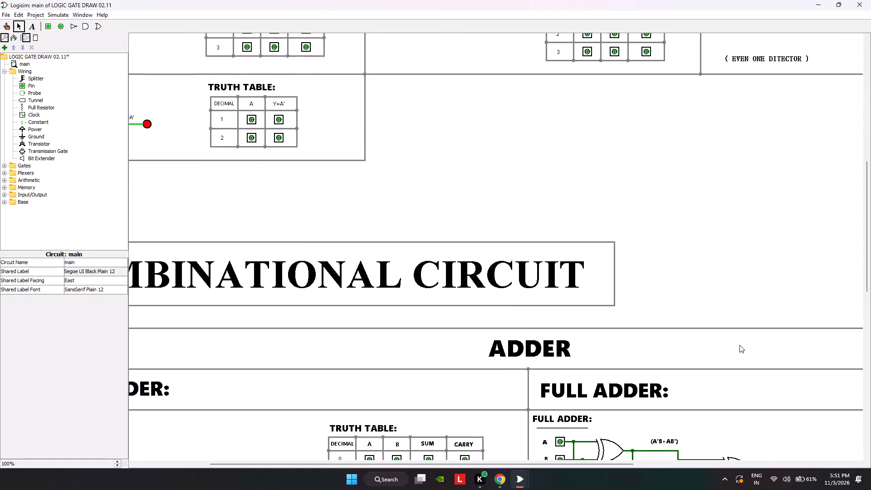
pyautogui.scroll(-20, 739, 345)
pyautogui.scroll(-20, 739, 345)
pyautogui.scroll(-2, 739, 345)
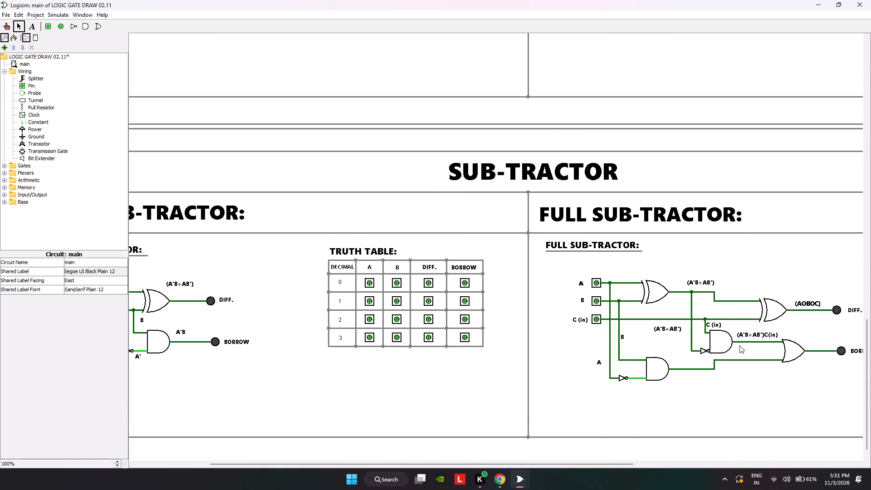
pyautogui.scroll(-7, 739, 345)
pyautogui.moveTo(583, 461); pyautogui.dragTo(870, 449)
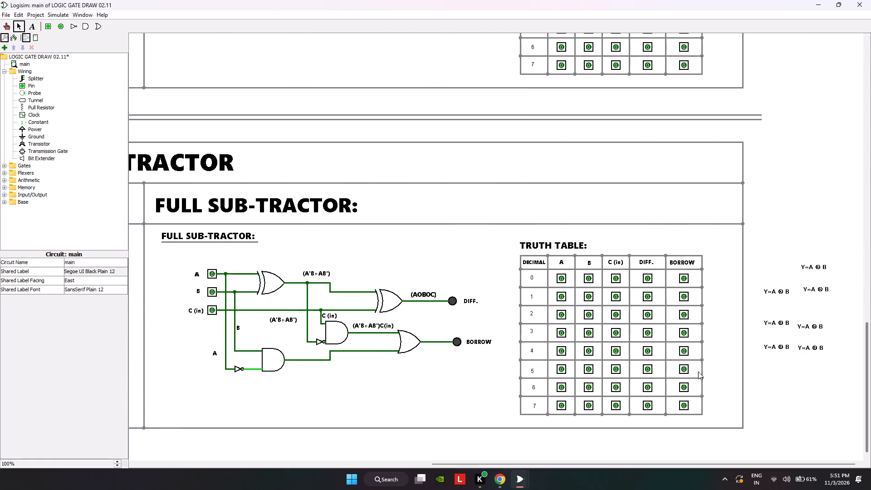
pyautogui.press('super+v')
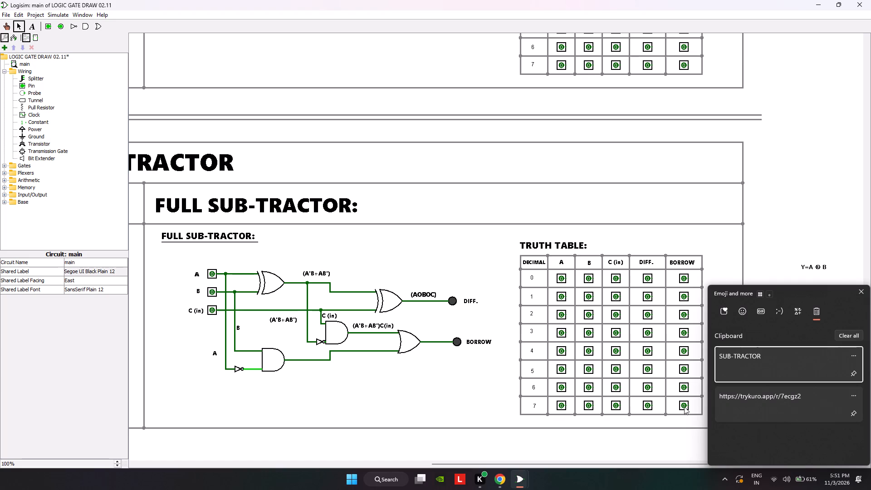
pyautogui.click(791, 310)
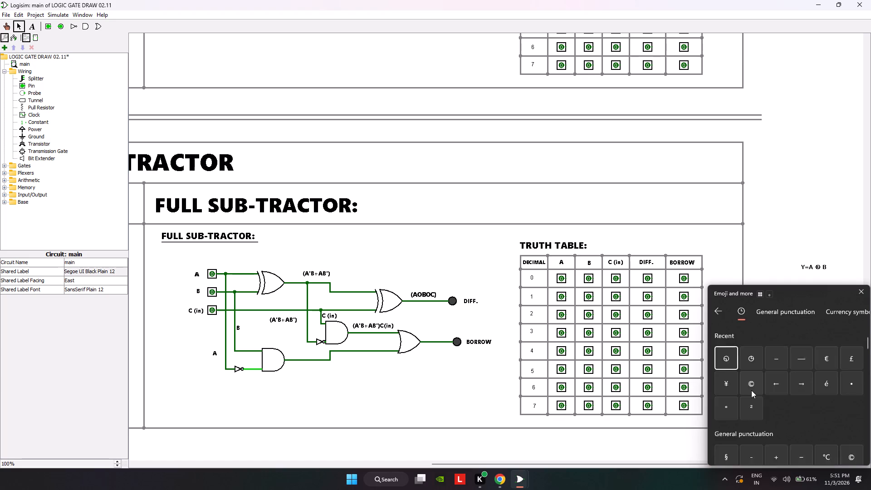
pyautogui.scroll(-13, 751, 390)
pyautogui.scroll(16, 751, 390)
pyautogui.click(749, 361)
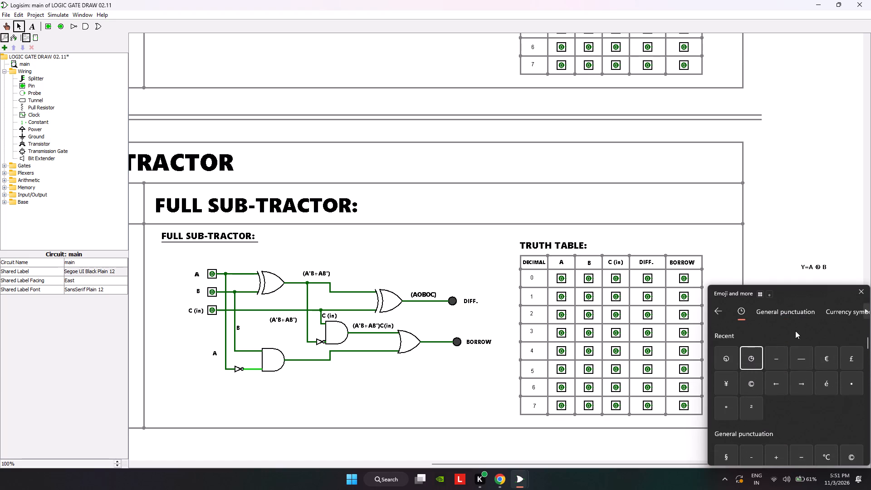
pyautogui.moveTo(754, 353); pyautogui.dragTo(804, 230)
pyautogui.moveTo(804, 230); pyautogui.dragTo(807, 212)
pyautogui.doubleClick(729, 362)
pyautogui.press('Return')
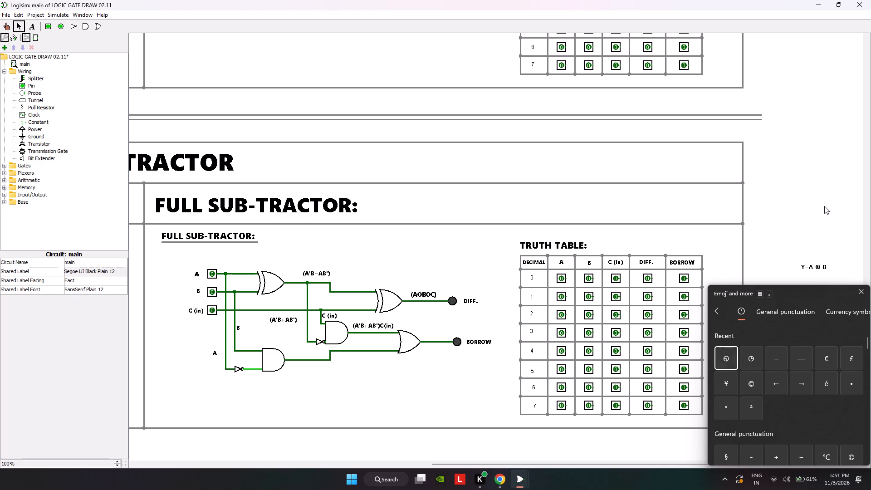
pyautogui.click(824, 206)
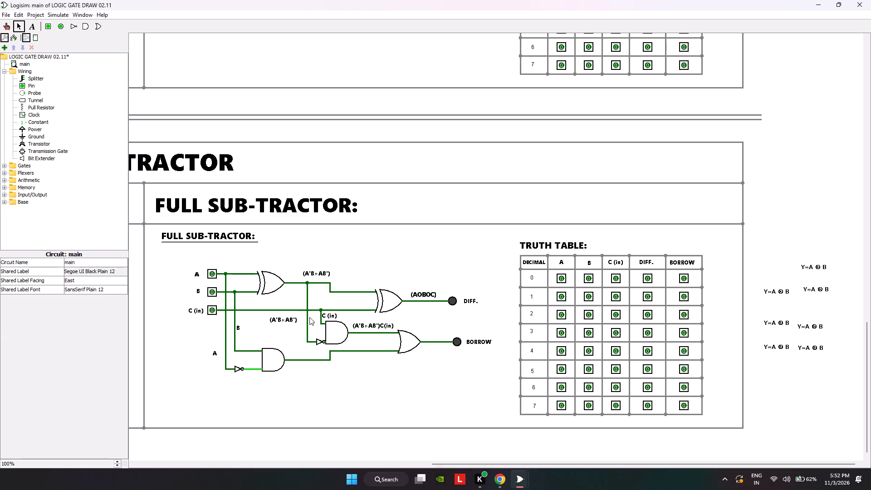
# Look over the whole sheet and the half/full adder and subtractor circuits in the prac 2.11 file, then return to the sheet.
pyautogui.click(118, 466)
pyautogui.click(118, 466)
pyautogui.scroll(4, 462, 336)
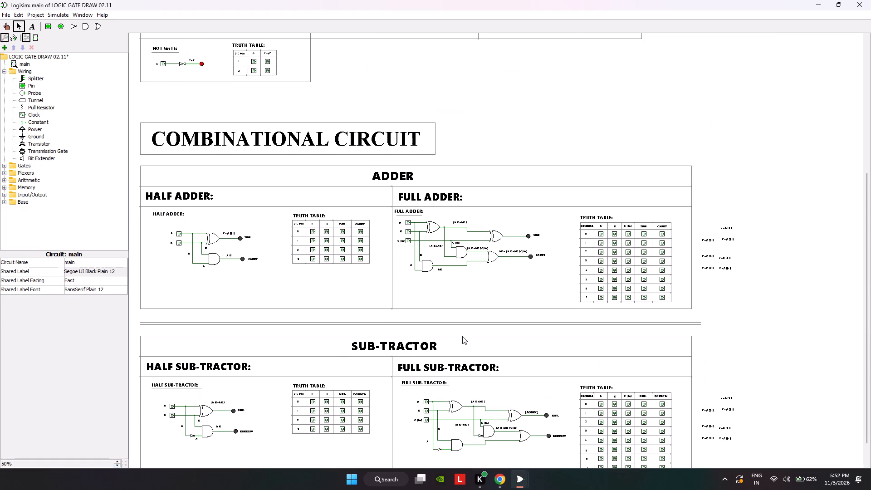
pyautogui.scroll(6, 462, 336)
pyautogui.scroll(18, 462, 336)
pyautogui.scroll(5, 462, 336)
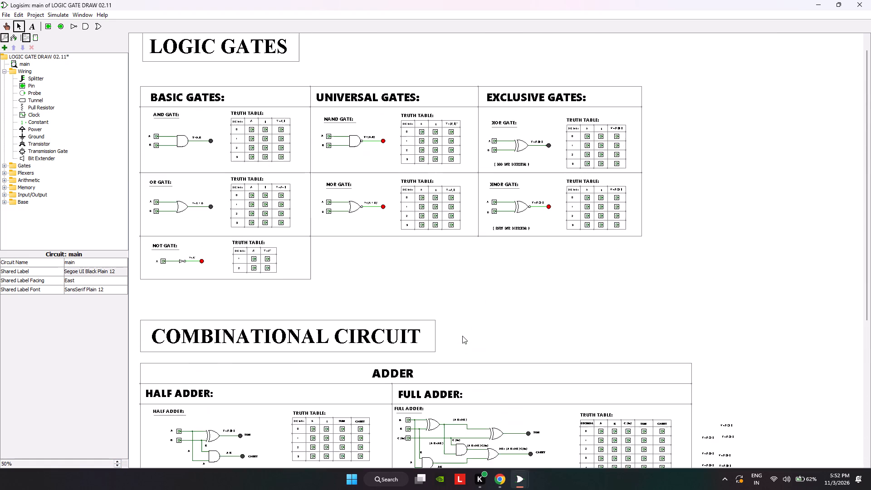
pyautogui.scroll(16, 462, 336)
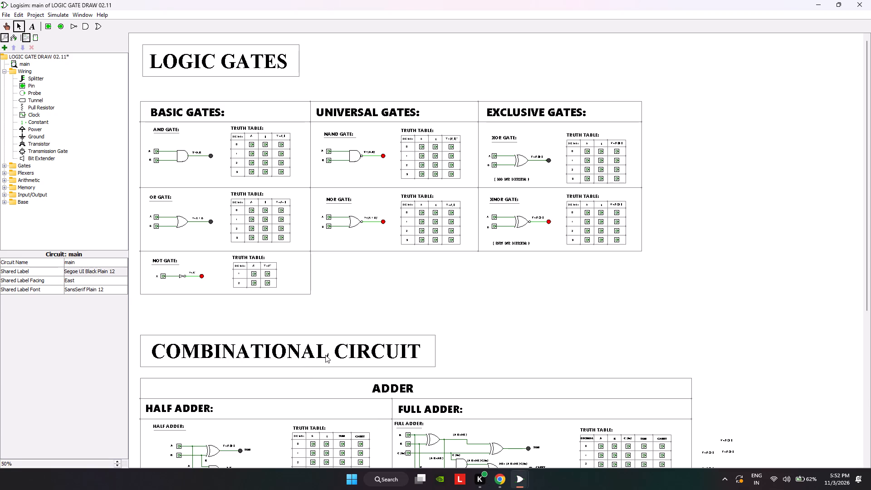
pyautogui.click(519, 482)
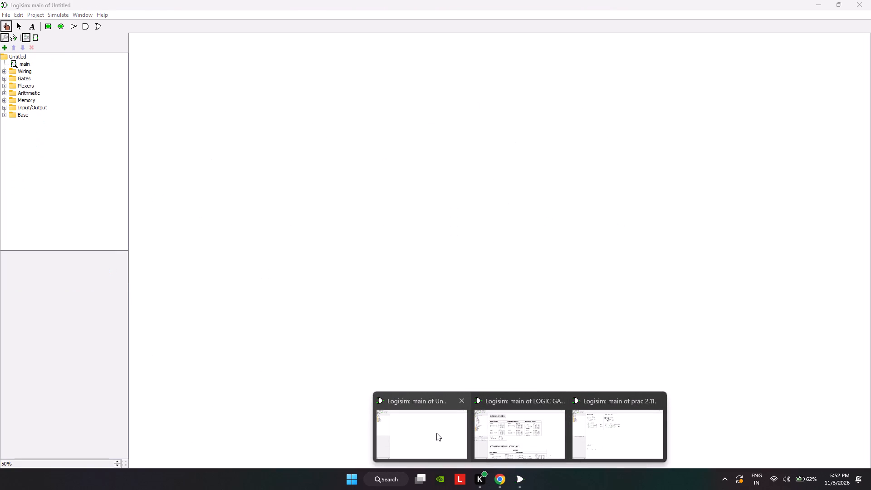
pyautogui.click(594, 433)
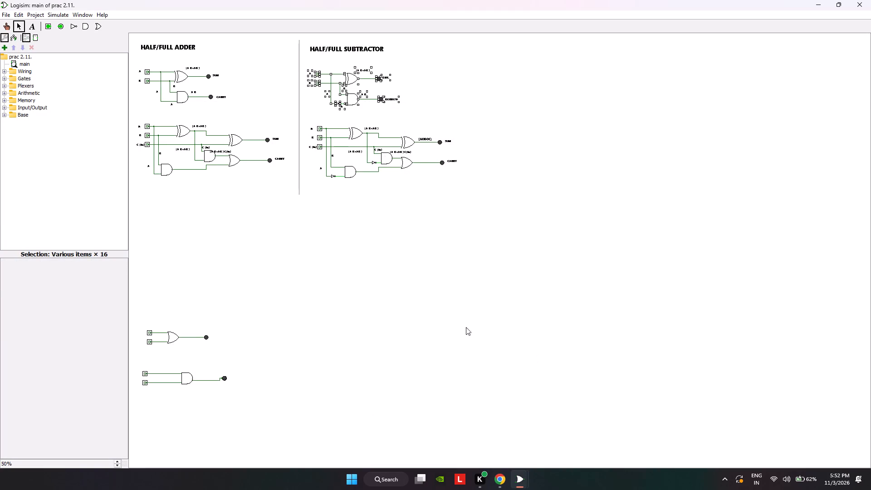
pyautogui.click(433, 325)
pyautogui.scroll(4, 419, 324)
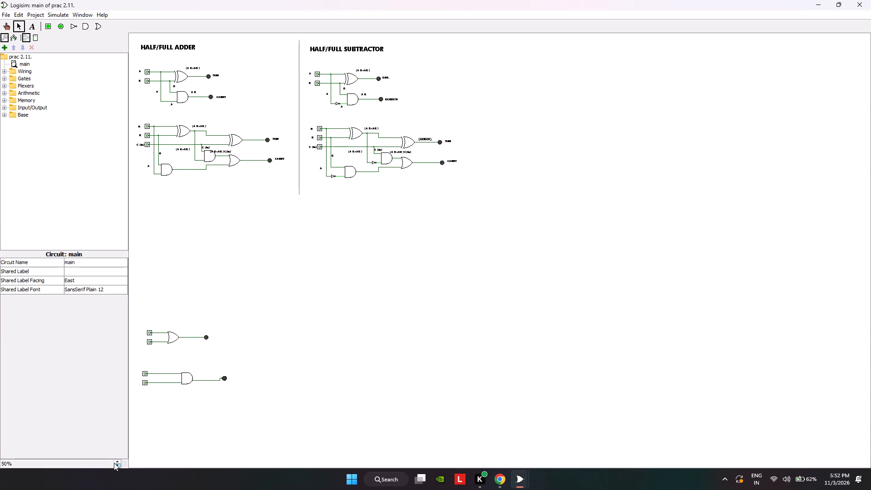
pyautogui.click(115, 461)
pyautogui.scroll(5, 269, 353)
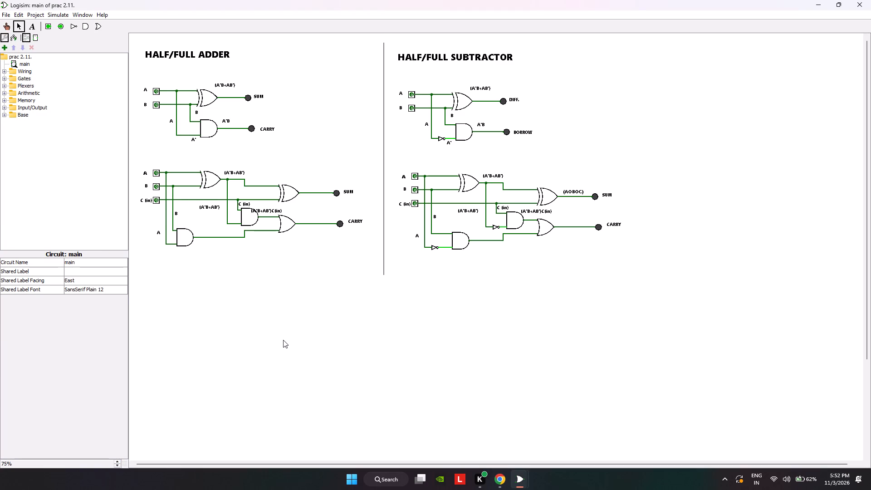
pyautogui.scroll(-6, 284, 340)
pyautogui.scroll(5, 285, 341)
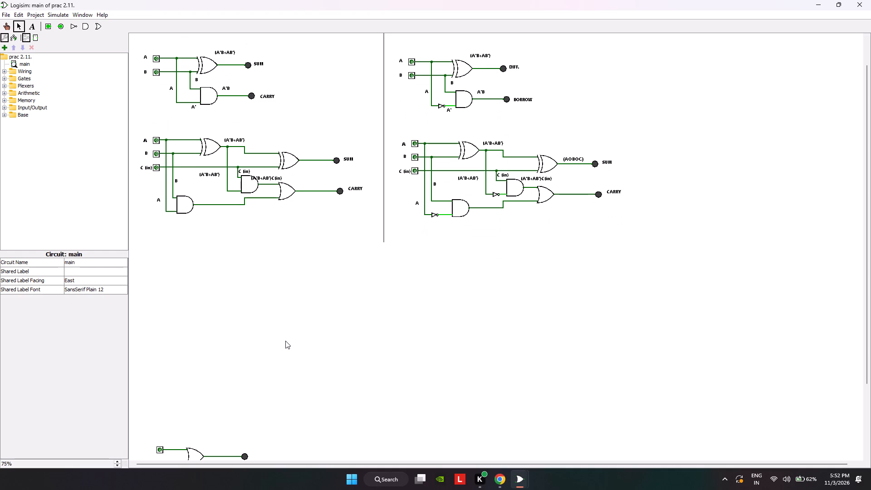
pyautogui.hotkey('alt', 'Tab')
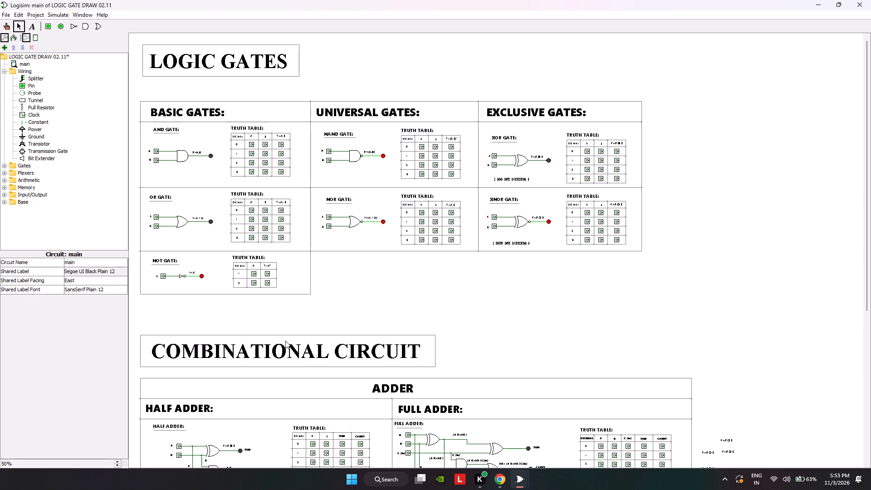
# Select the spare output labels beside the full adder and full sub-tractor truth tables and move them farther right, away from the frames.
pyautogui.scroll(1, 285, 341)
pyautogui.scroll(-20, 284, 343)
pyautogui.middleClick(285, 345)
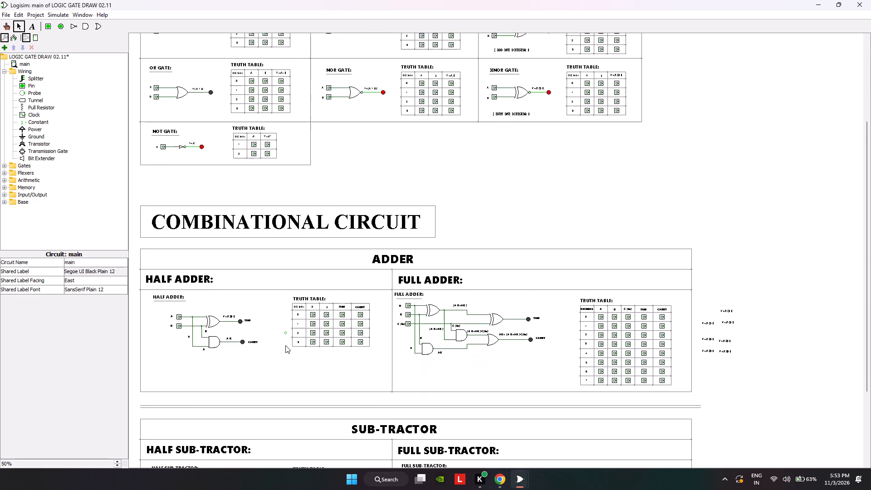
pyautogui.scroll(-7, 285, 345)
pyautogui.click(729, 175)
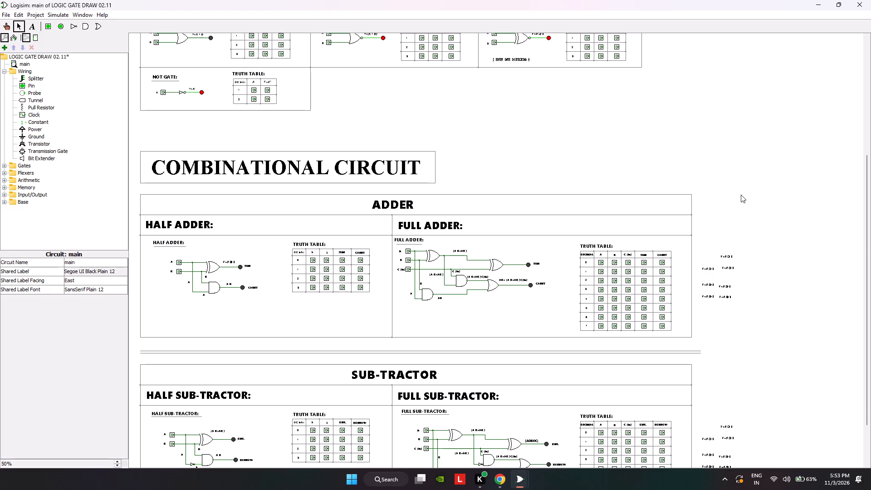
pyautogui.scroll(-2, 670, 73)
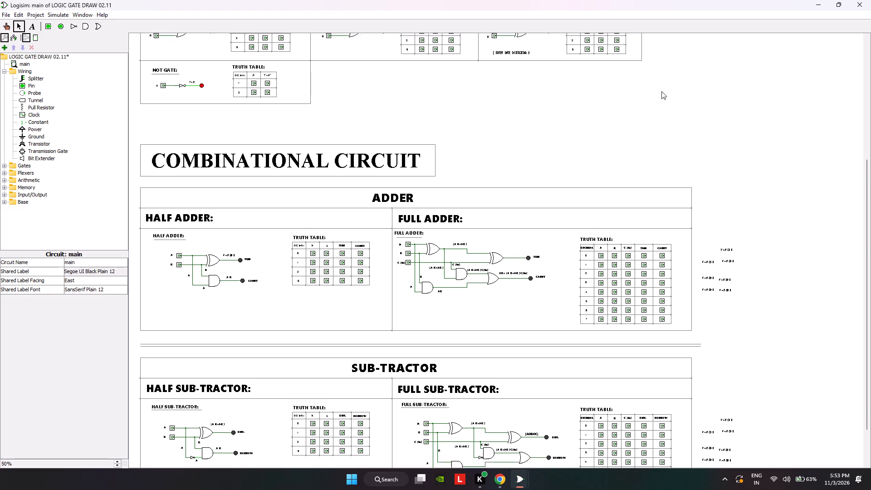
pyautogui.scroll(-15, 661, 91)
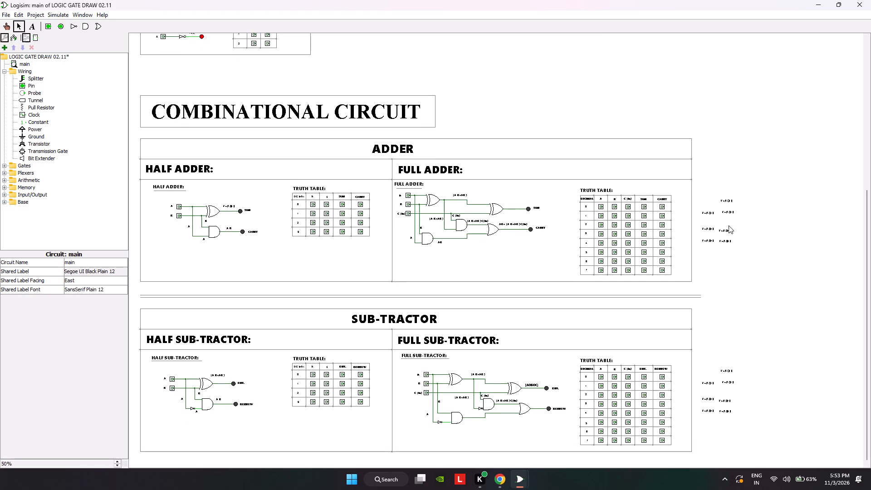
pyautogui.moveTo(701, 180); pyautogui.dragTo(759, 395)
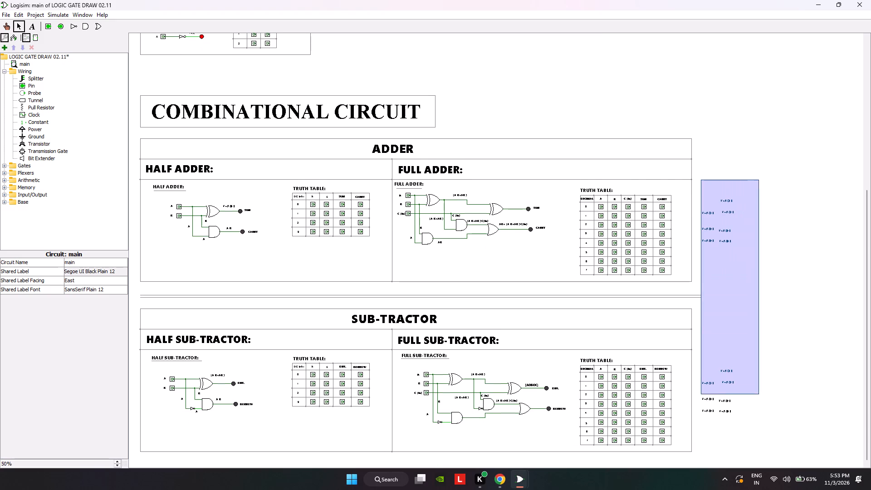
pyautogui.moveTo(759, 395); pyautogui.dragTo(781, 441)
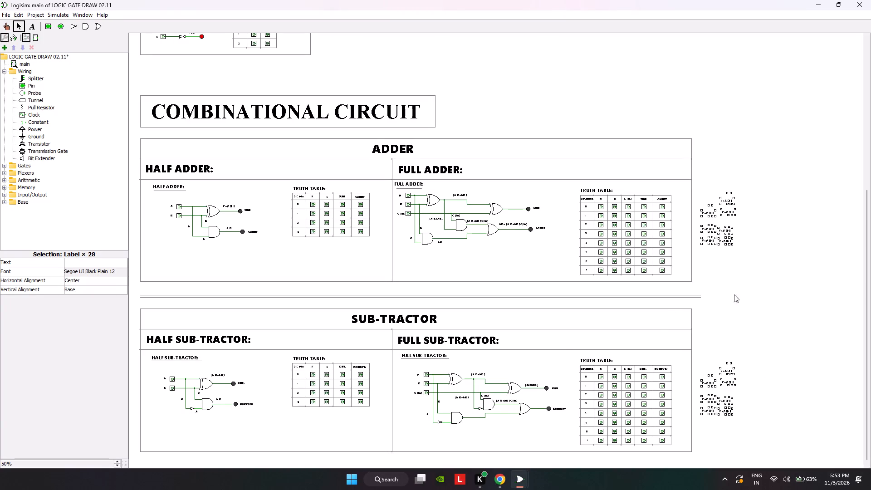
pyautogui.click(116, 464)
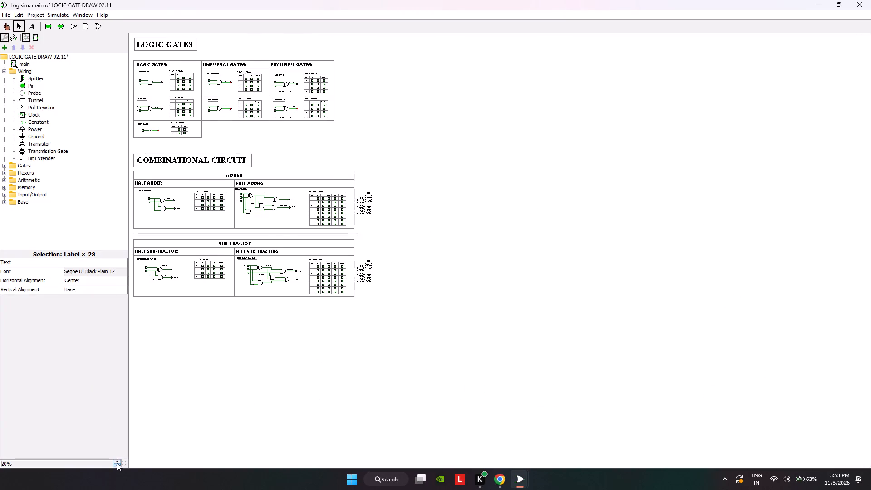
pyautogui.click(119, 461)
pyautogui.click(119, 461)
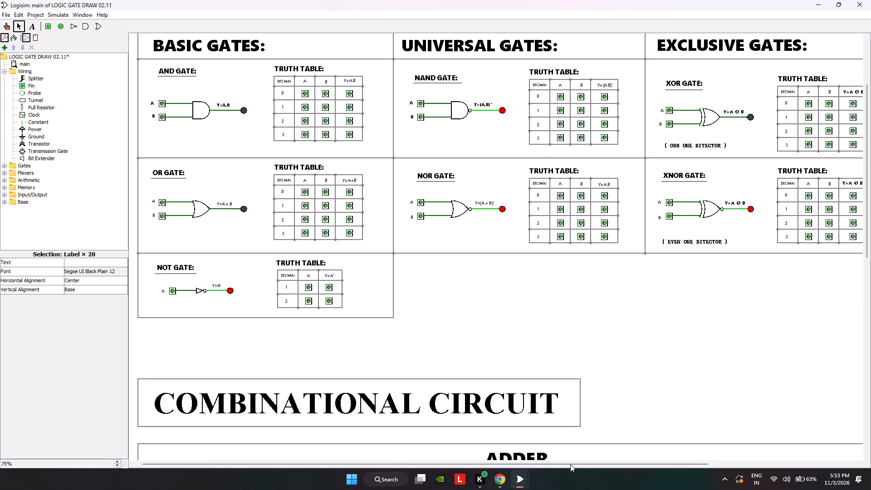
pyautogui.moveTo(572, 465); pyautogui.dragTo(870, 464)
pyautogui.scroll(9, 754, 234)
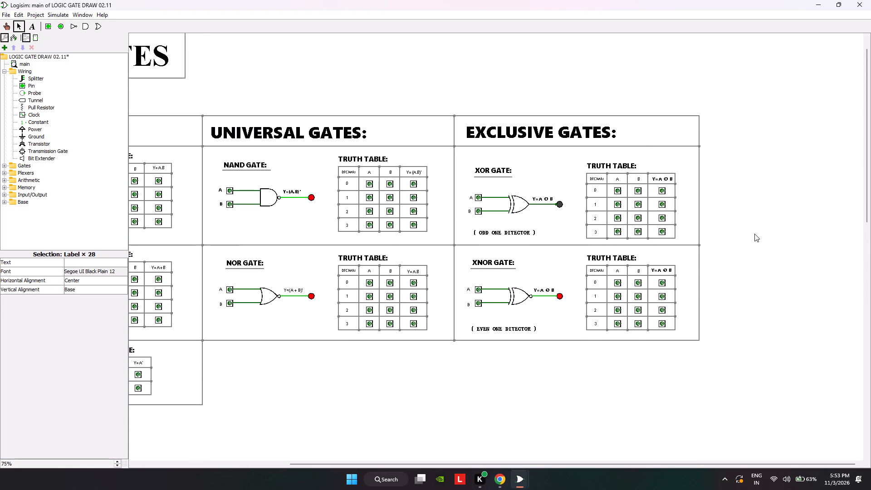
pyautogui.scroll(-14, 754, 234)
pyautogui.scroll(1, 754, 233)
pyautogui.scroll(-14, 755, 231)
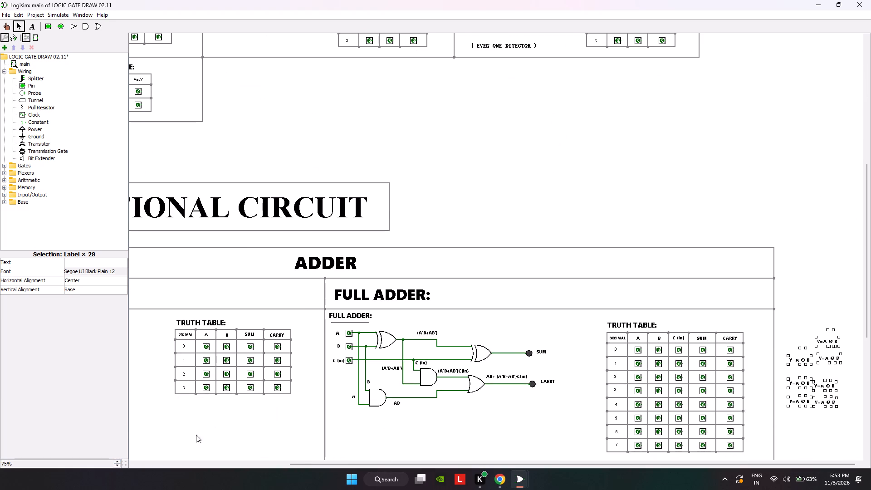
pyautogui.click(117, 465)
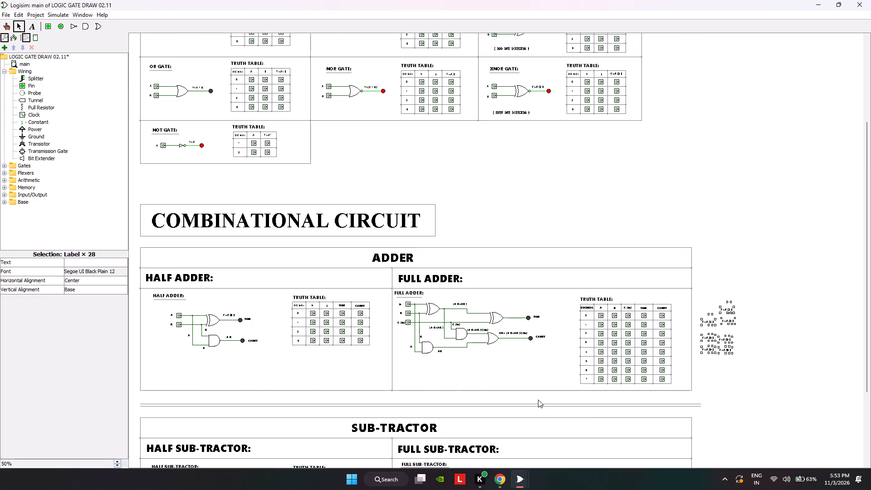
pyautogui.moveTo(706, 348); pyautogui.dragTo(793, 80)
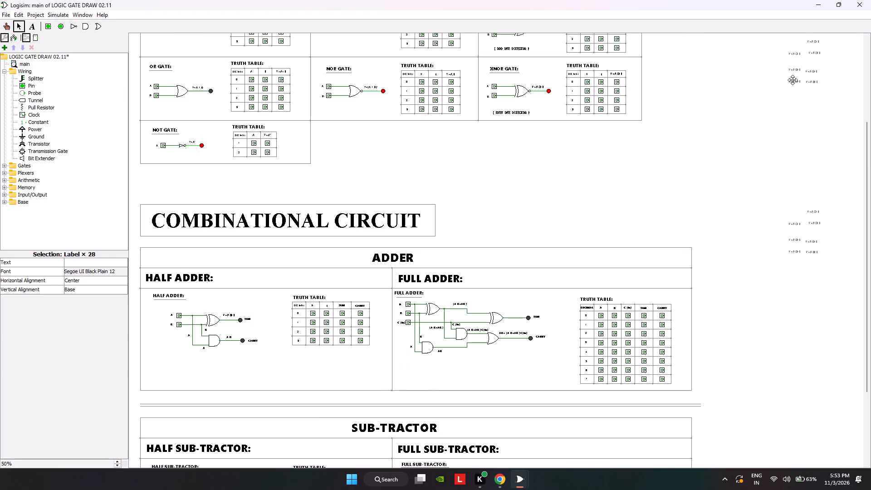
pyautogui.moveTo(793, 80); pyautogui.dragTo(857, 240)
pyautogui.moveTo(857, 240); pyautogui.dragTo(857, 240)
# Look over the whole sheet to check the placement of the spare labels relative to the adder and sub-tractor frames.
pyautogui.moveTo(687, 465); pyautogui.dragTo(778, 480)
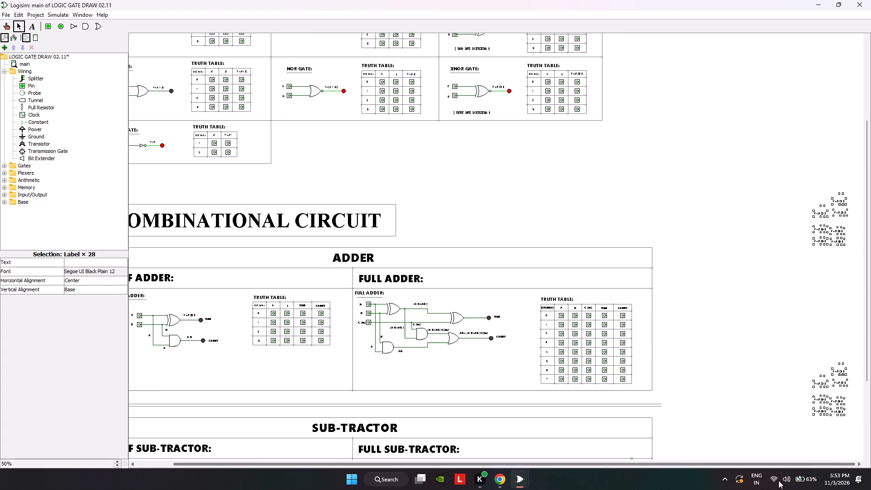
pyautogui.moveTo(778, 480); pyautogui.dragTo(856, 476)
pyautogui.scroll(-5, 698, 330)
pyautogui.moveTo(686, 464); pyautogui.dragTo(69, 402)
pyautogui.scroll(-12, 783, 334)
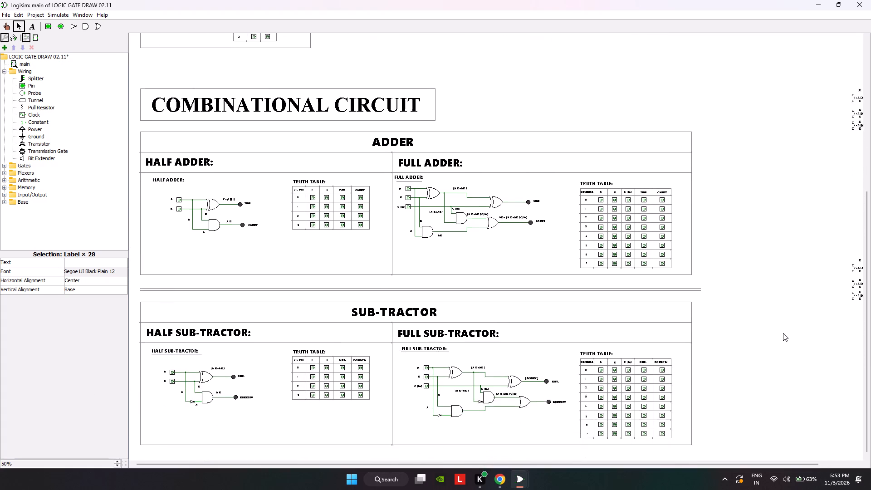
pyautogui.scroll(-1, 783, 333)
pyautogui.scroll(2, 783, 333)
pyautogui.scroll(-11, 760, 303)
pyautogui.scroll(-4, 619, 426)
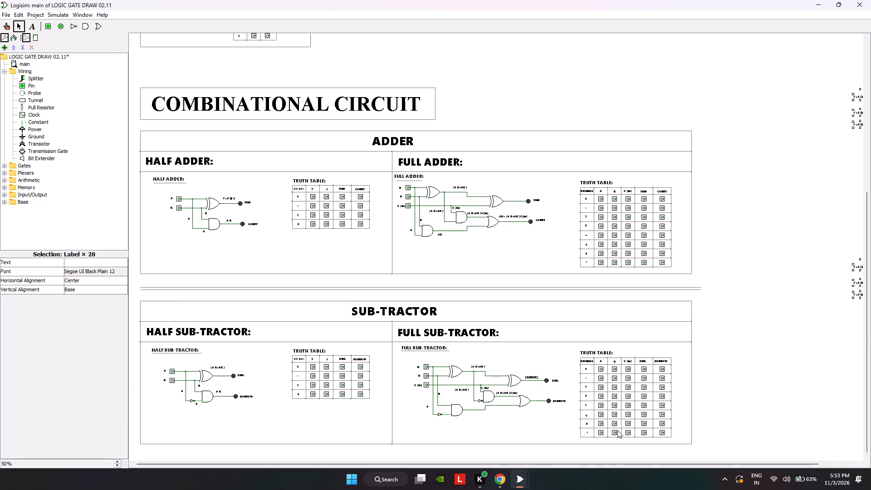
pyautogui.scroll(-8, 617, 430)
pyautogui.click(823, 333)
pyautogui.scroll(12, 749, 349)
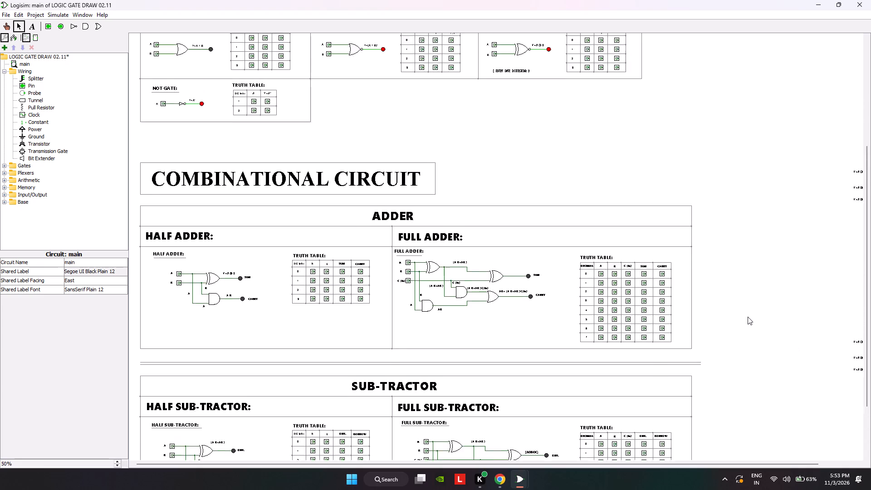
pyautogui.scroll(20, 748, 317)
pyautogui.scroll(2, 748, 317)
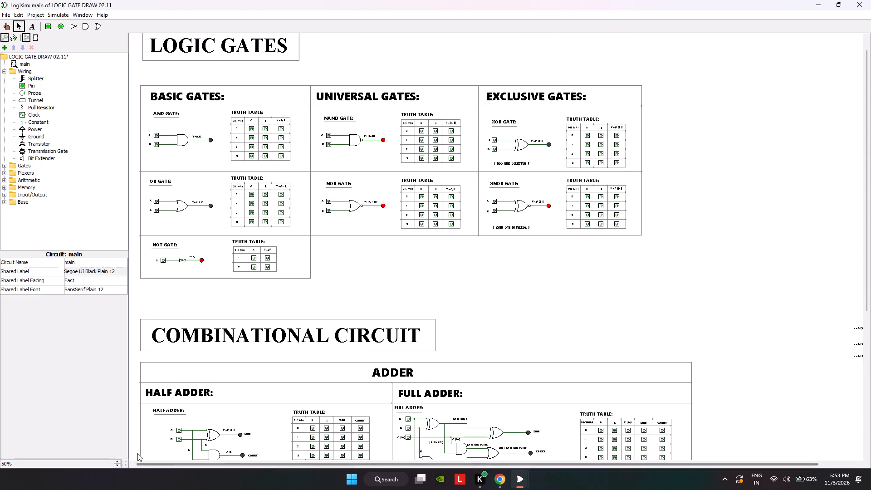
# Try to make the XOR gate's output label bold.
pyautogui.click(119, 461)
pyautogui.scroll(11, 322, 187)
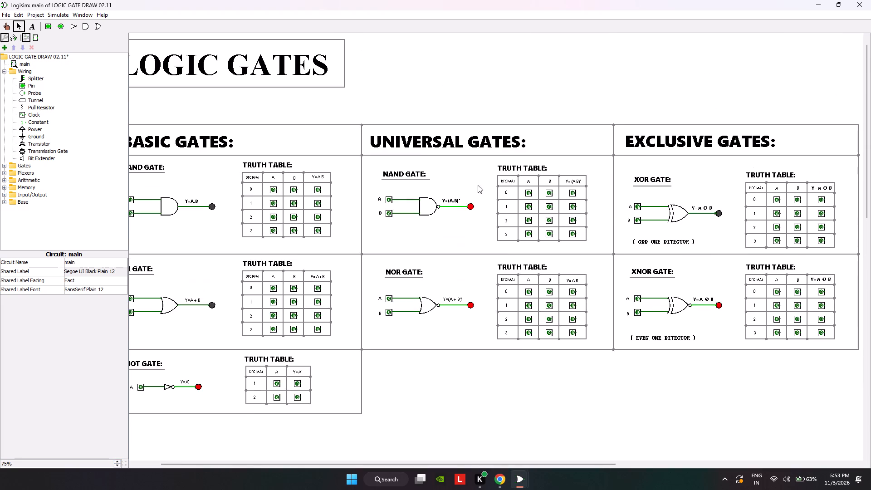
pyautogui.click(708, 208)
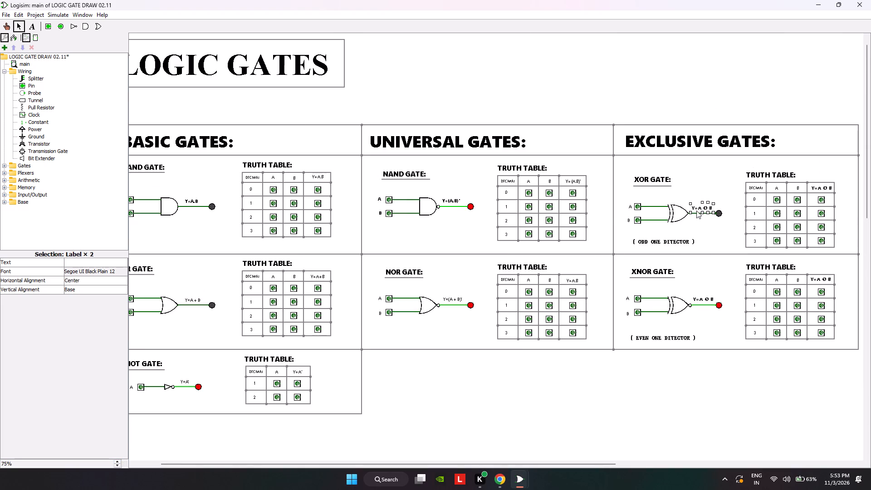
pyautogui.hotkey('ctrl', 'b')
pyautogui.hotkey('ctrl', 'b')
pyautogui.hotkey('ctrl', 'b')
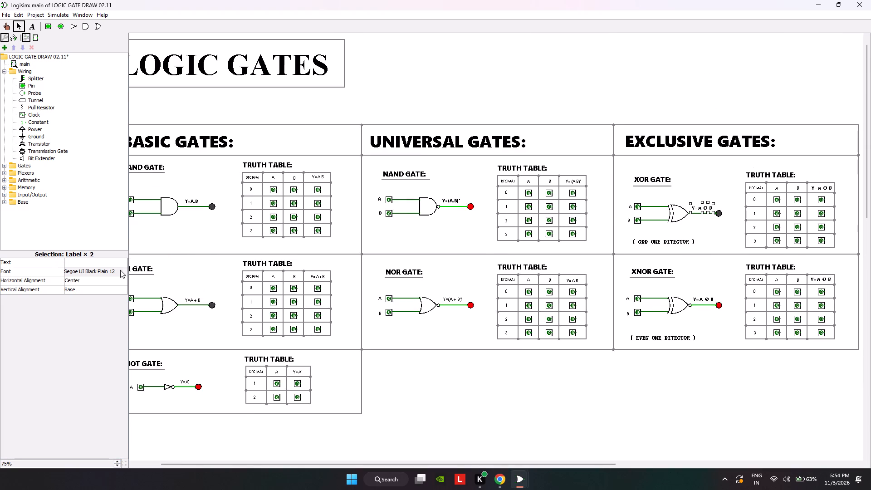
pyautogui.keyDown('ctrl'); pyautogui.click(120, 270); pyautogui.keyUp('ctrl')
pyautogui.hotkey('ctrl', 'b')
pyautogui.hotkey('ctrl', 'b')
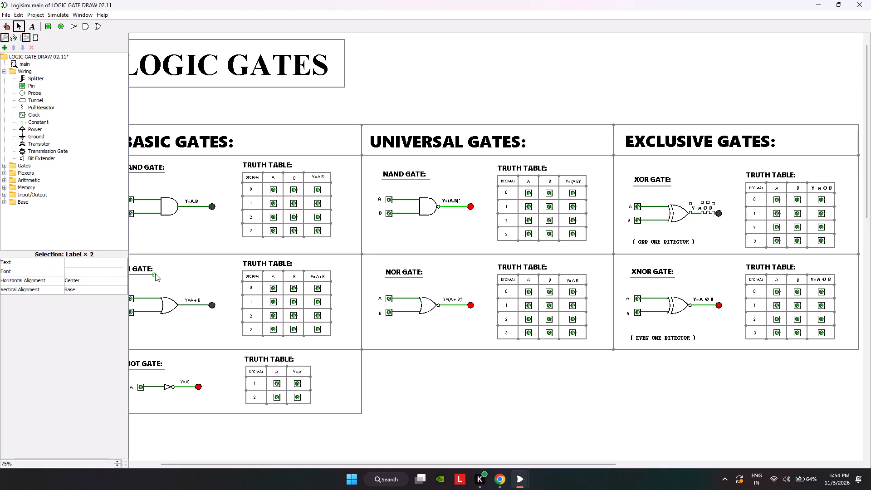
# Undo the spare labels' move and the NAND gate B label's font change, try a redo, and clear the selection.
pyautogui.hotkey('ctrl', 'z')
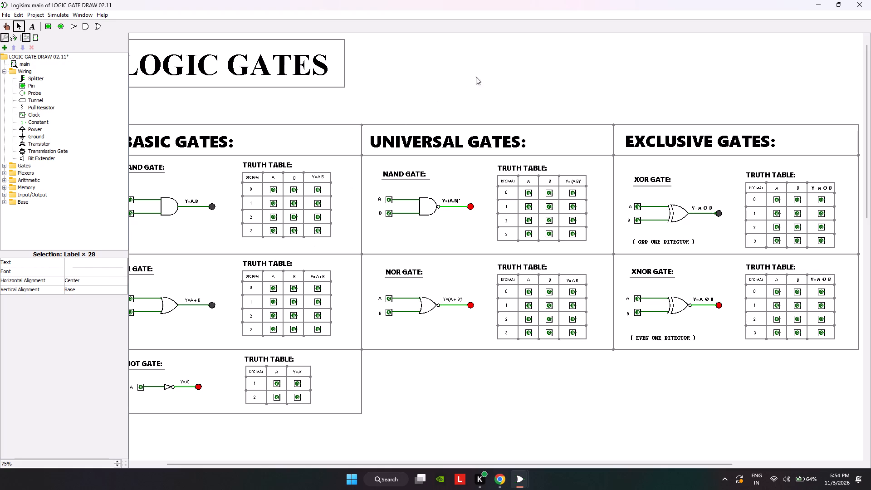
pyautogui.hotkey('ctrl', 'z')
pyautogui.hotkey('ctrl', 'y')
pyautogui.click(655, 63)
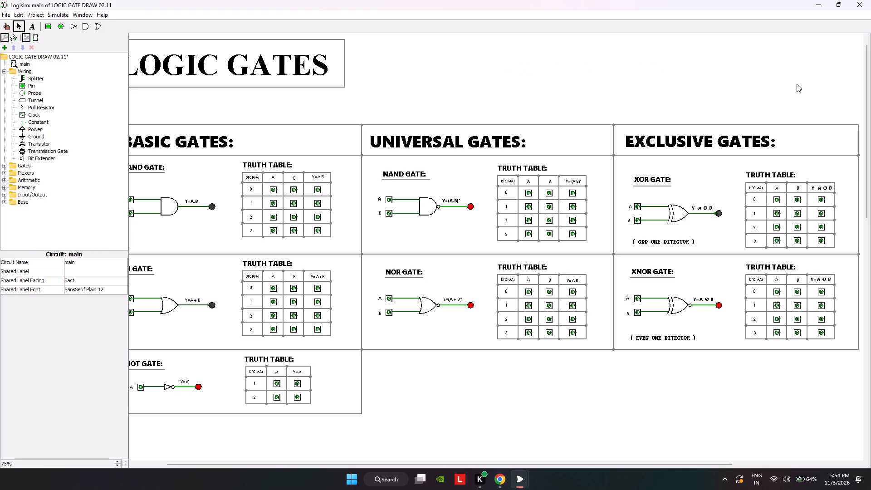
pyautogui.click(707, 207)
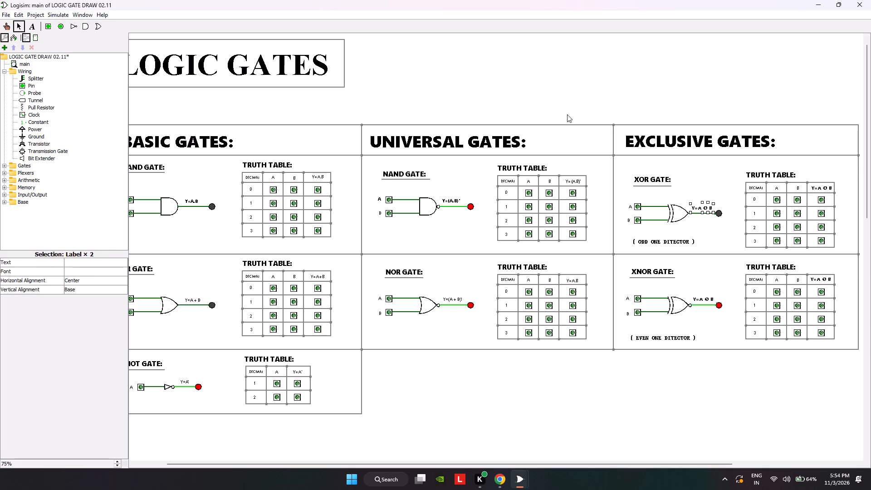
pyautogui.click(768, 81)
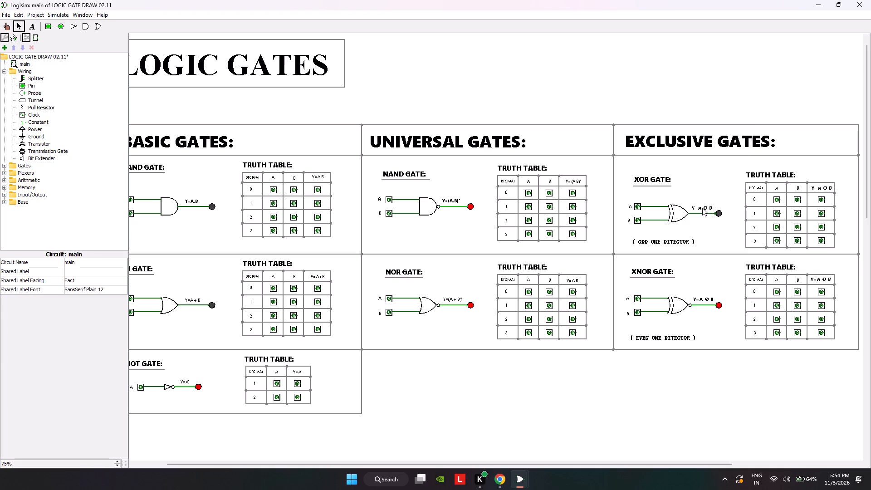
# Set the font of the XOR gate's A and B input labels to Segoe UI Black, regular style, size 12.
pyautogui.click(631, 208)
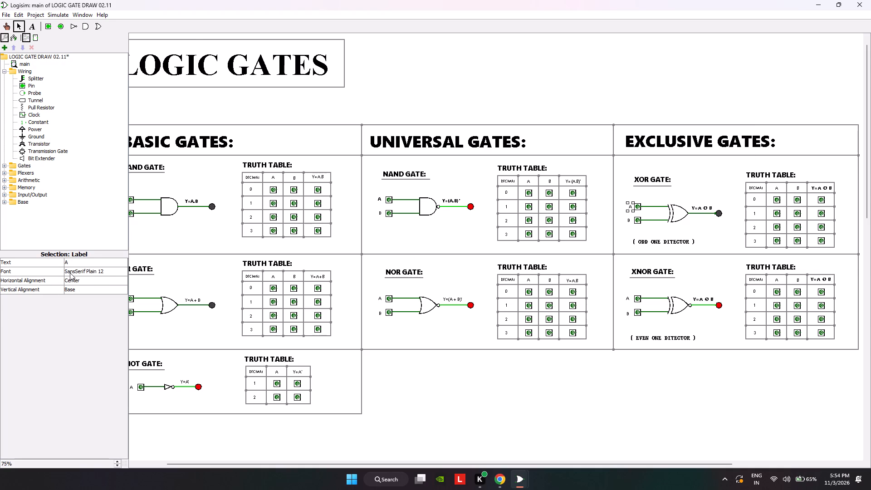
pyautogui.click(70, 273)
pyautogui.click(43, 83)
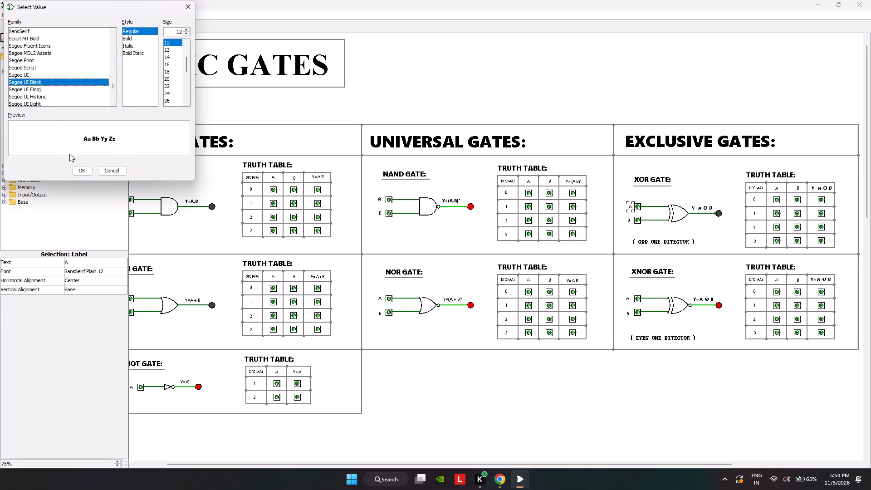
pyautogui.click(84, 168)
pyautogui.click(626, 221)
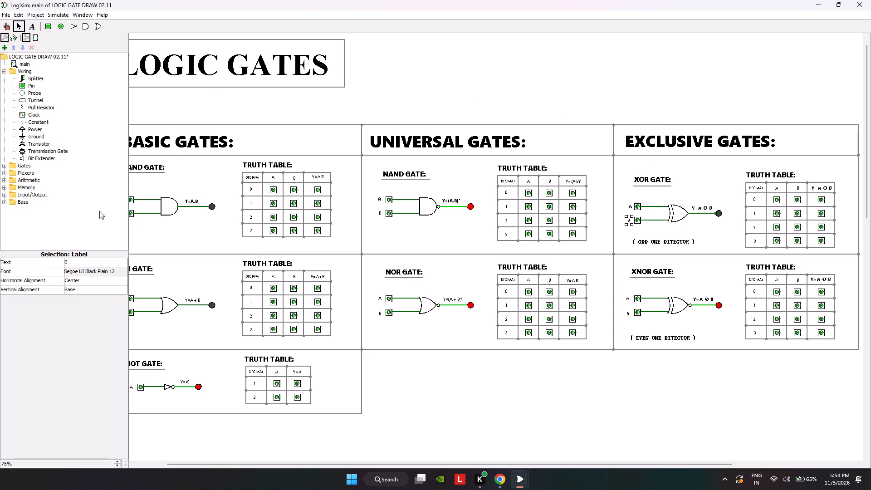
pyautogui.click(95, 269)
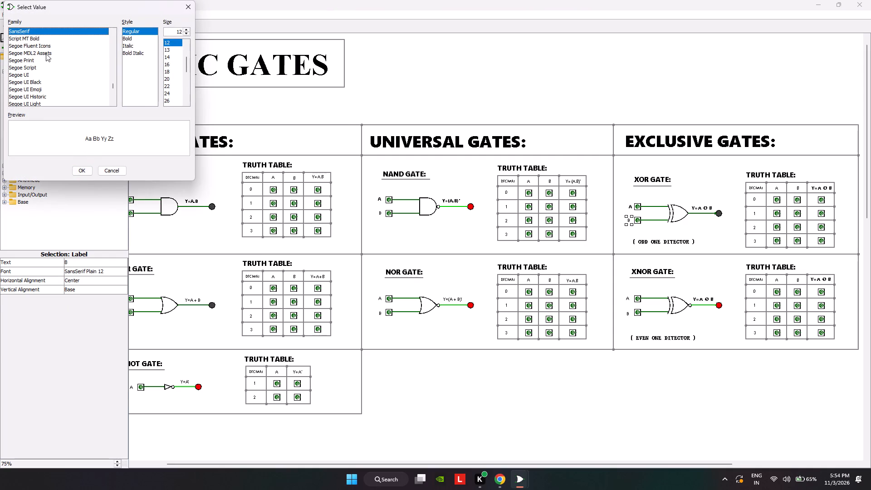
pyautogui.moveTo(196, 463); pyautogui.dragTo(201, 463)
pyautogui.click(52, 80)
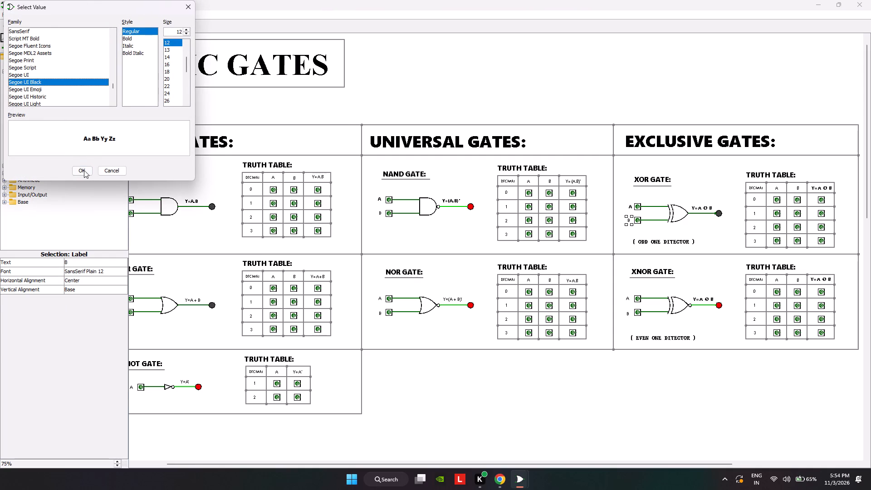
pyautogui.click(85, 171)
pyautogui.click(116, 460)
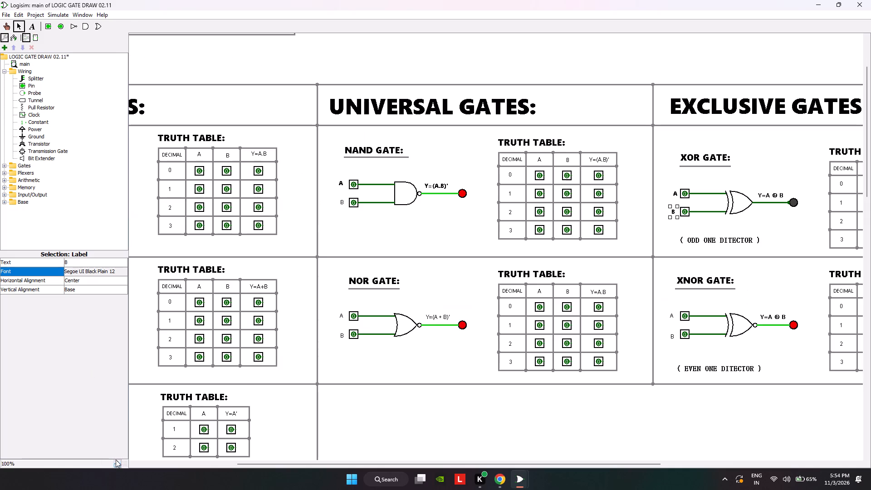
pyautogui.moveTo(388, 461); pyautogui.dragTo(449, 467)
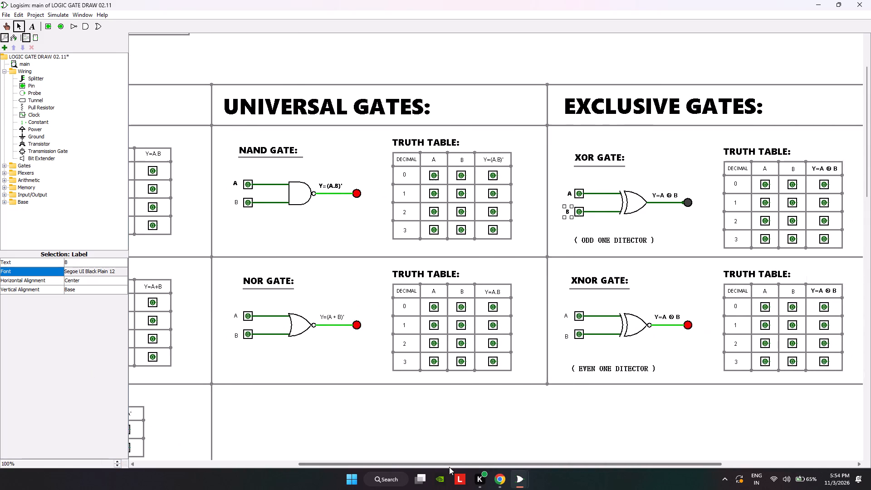
# Set the font of the XNOR gate's A and B input labels to Segoe UI Black, regular style, size 12.
pyautogui.moveTo(449, 467); pyautogui.dragTo(756, 489)
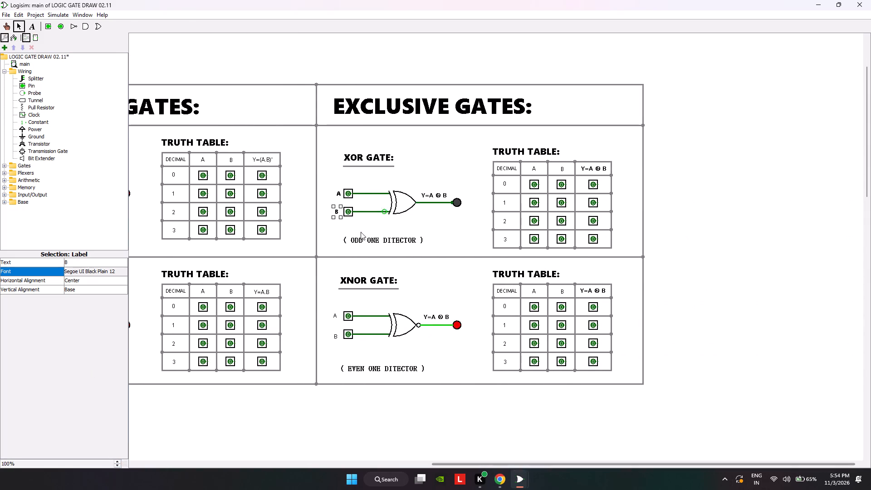
pyautogui.click(338, 314)
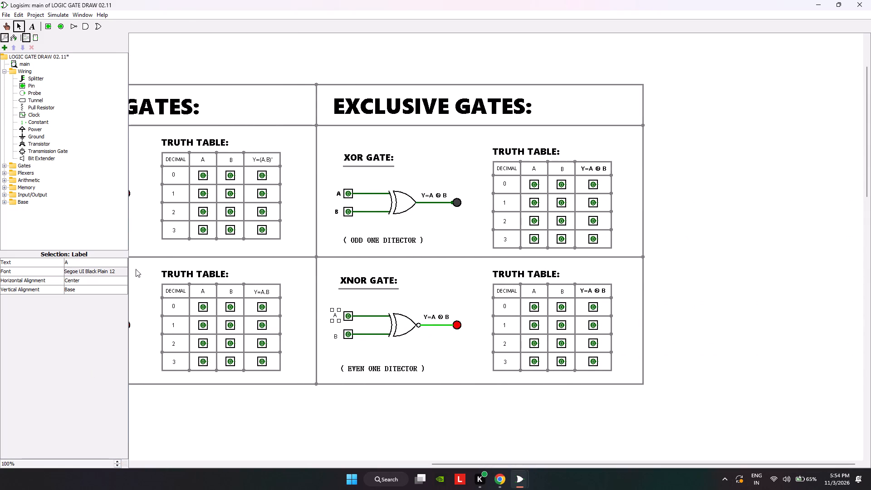
pyautogui.click(125, 271)
pyautogui.click(80, 75)
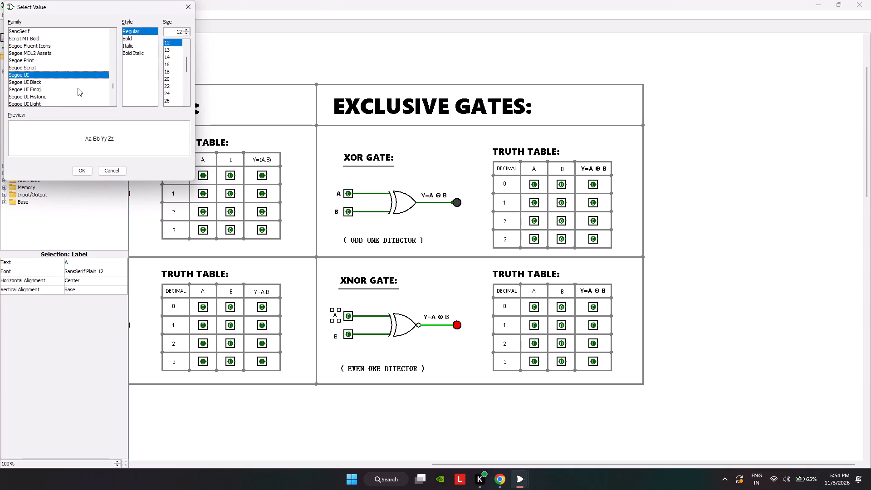
pyautogui.click(78, 79)
pyautogui.click(83, 169)
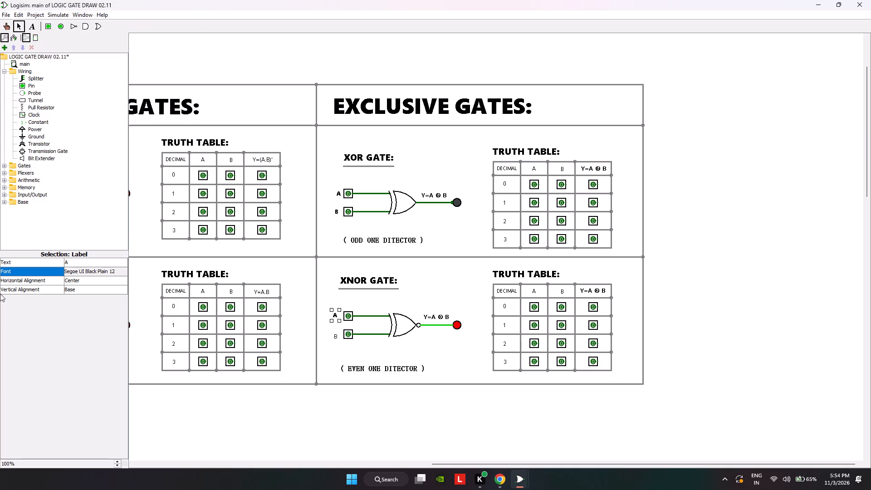
pyautogui.click(338, 337)
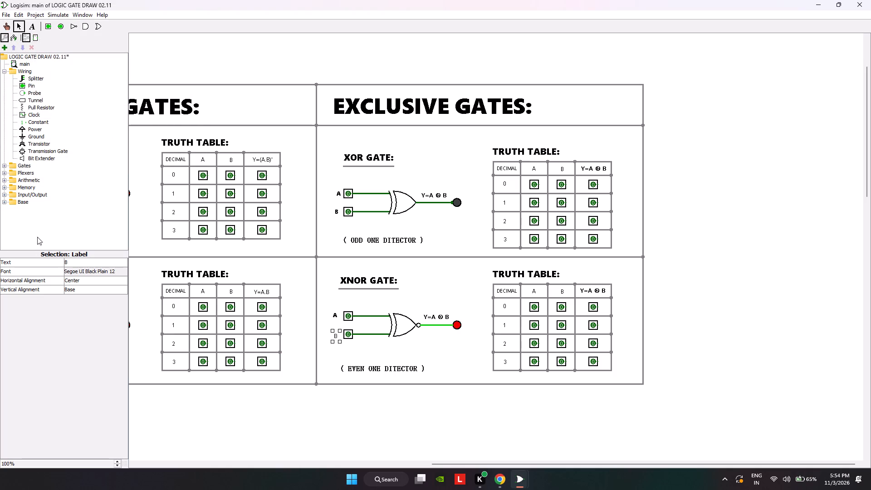
pyautogui.click(81, 270)
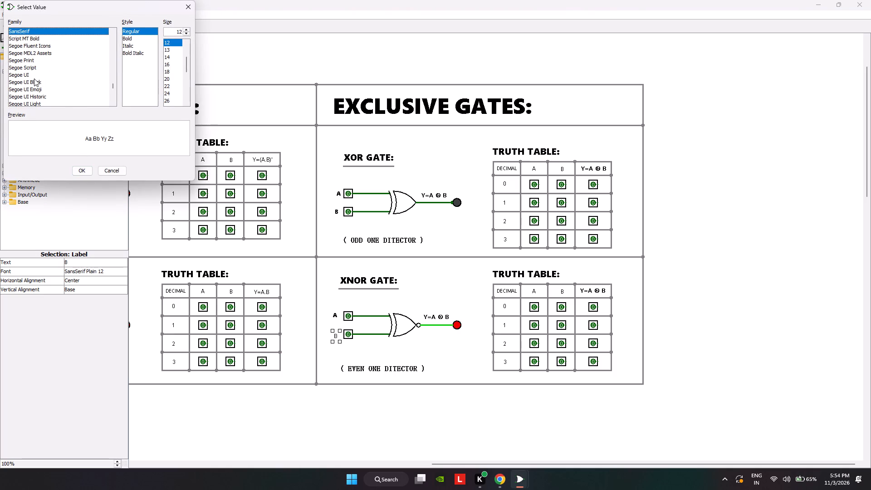
pyautogui.click(34, 78)
pyautogui.click(84, 169)
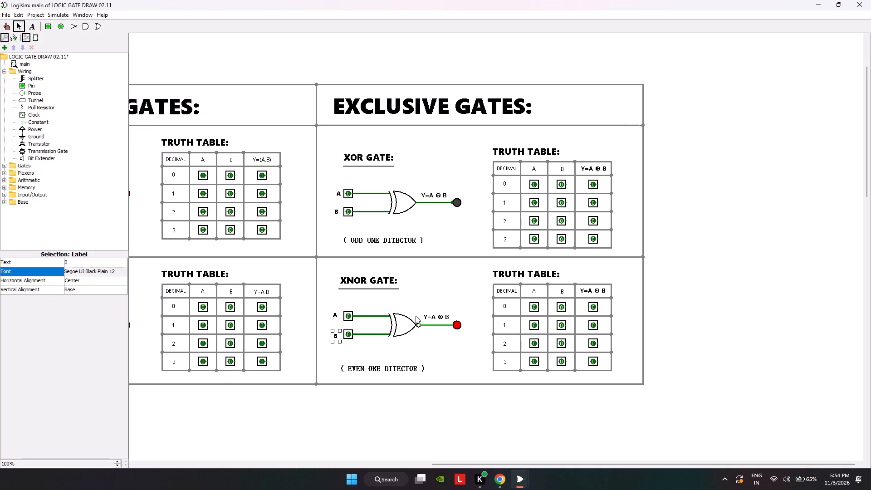
# Set the DECIMAL header of the XNOR gate's truth table to Segoe UI Black, regular style, size 11.
pyautogui.scroll(-2, 232, 299)
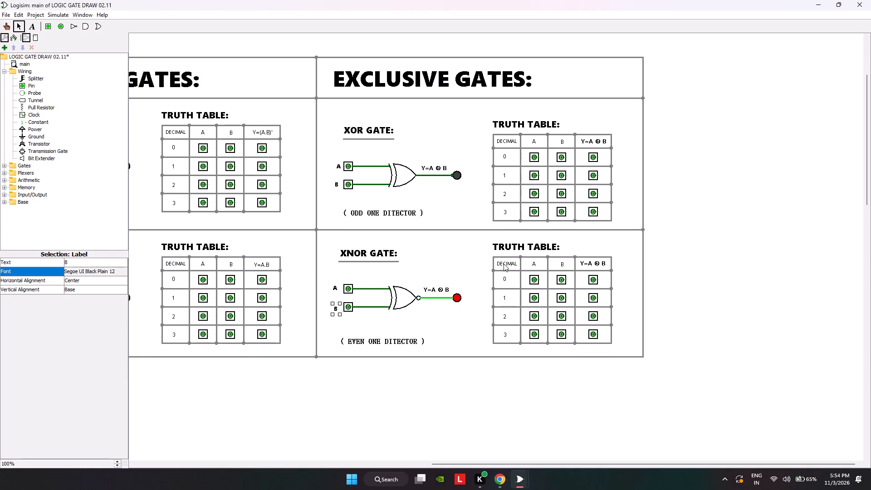
pyautogui.click(504, 264)
pyautogui.click(86, 268)
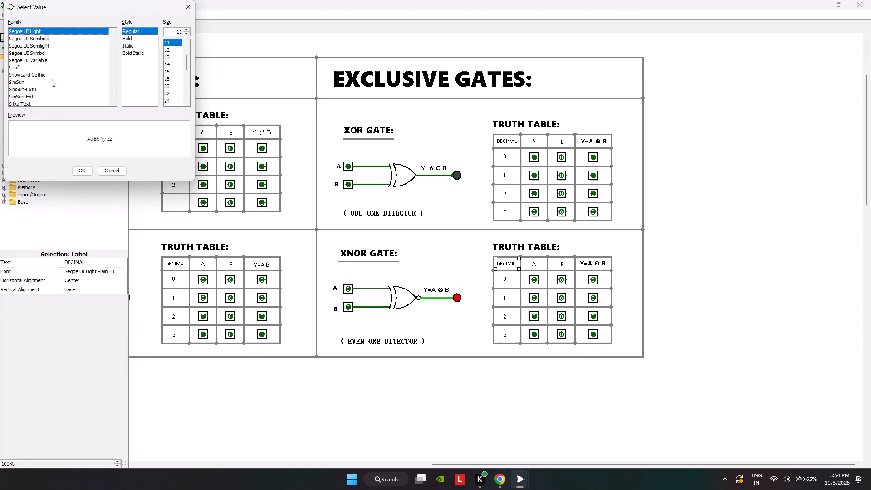
pyautogui.scroll(3, 52, 69)
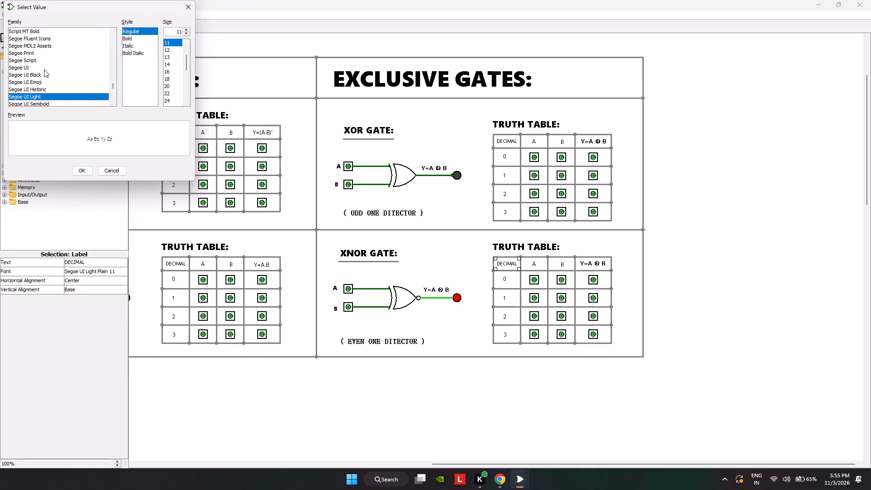
pyautogui.click(44, 77)
pyautogui.click(89, 172)
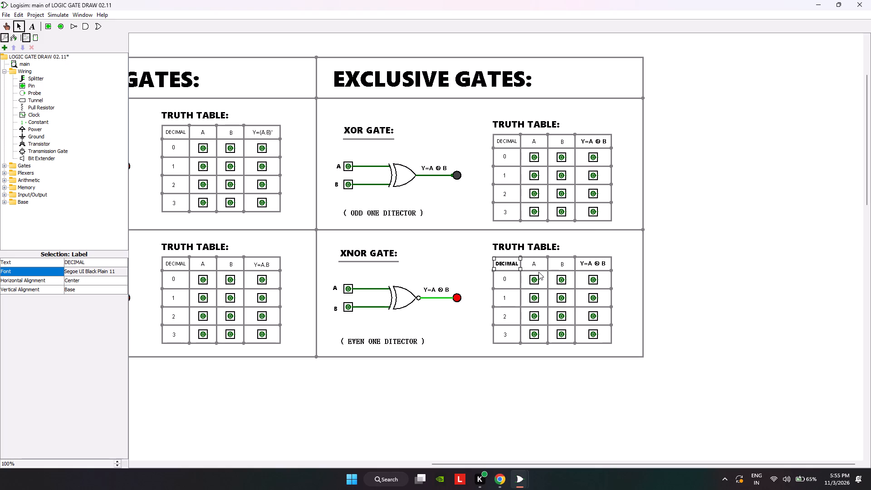
# Set the A and B column headers of the XNOR gate's truth table to Segoe UI Black, regular style, size 12.
pyautogui.click(534, 262)
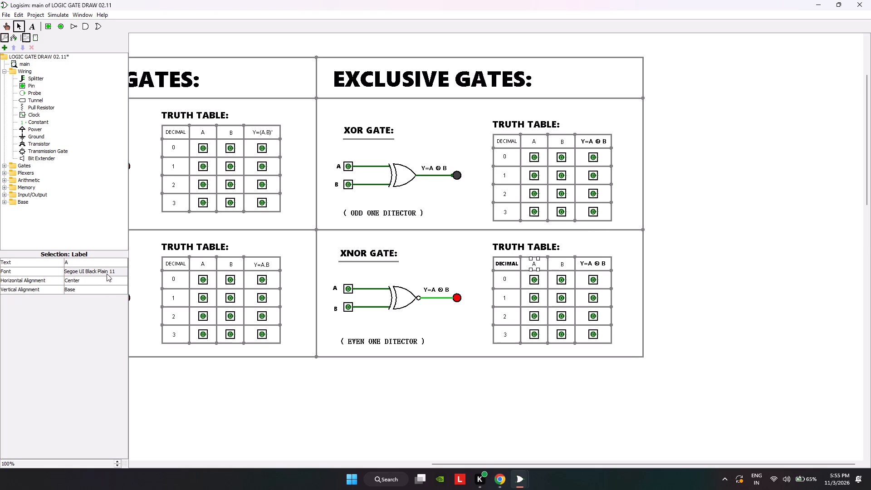
pyautogui.click(107, 272)
pyautogui.scroll(3, 44, 69)
pyautogui.click(44, 76)
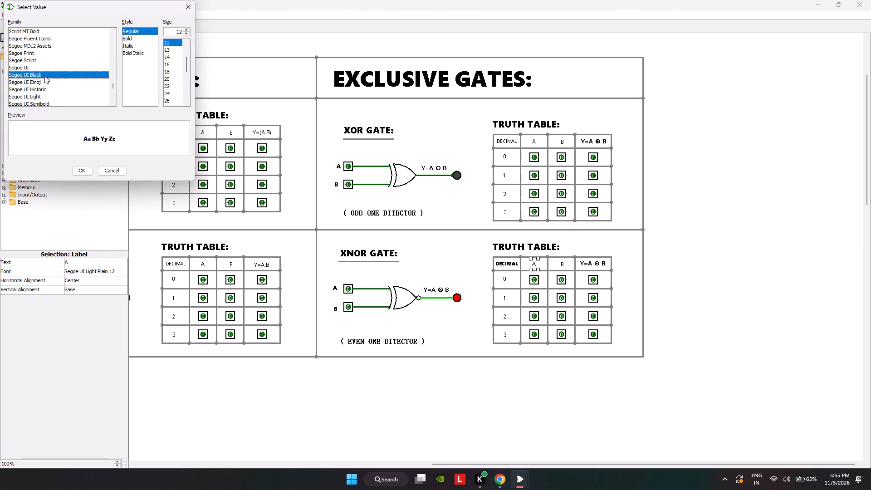
pyautogui.click(90, 171)
pyautogui.click(567, 261)
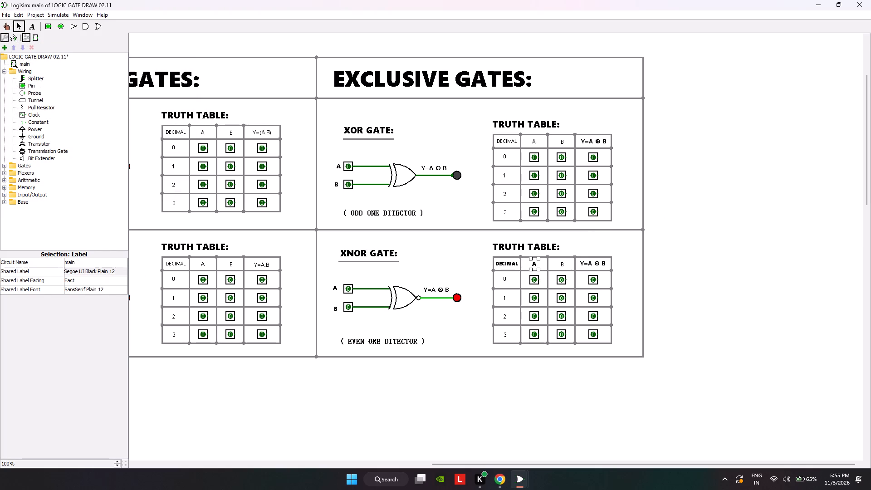
pyautogui.click(568, 264)
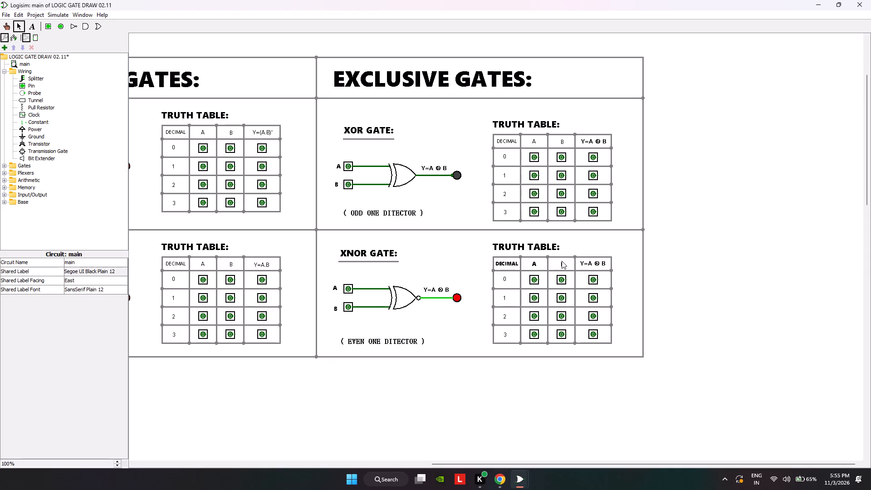
pyautogui.click(562, 261)
pyautogui.click(126, 270)
pyautogui.scroll(4, 92, 191)
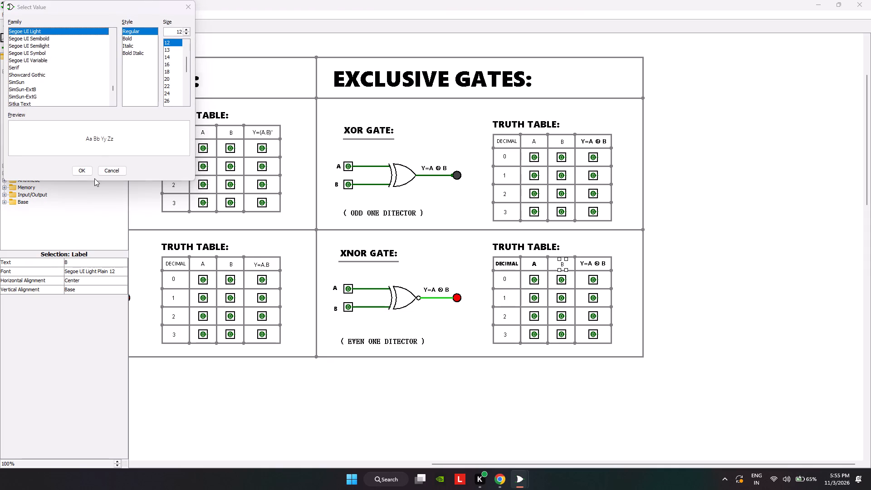
pyautogui.scroll(4, 94, 178)
pyautogui.scroll(4, 75, 86)
pyautogui.click(45, 98)
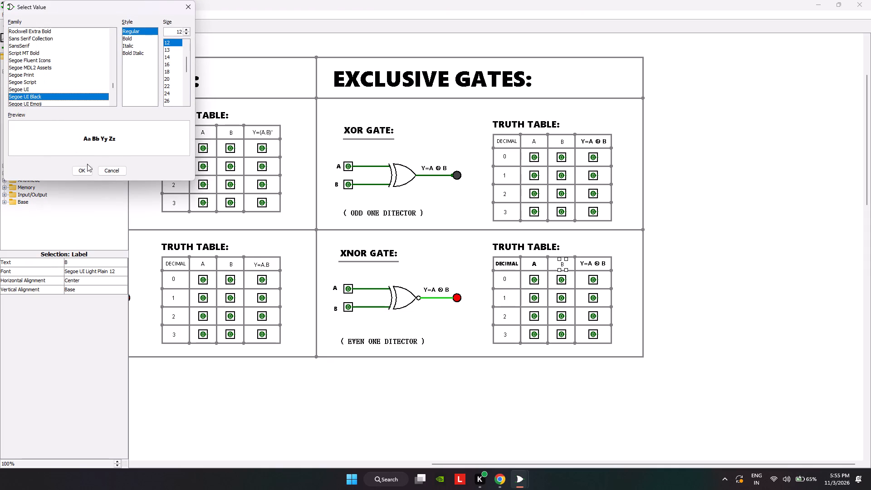
pyautogui.click(87, 164)
pyautogui.click(88, 169)
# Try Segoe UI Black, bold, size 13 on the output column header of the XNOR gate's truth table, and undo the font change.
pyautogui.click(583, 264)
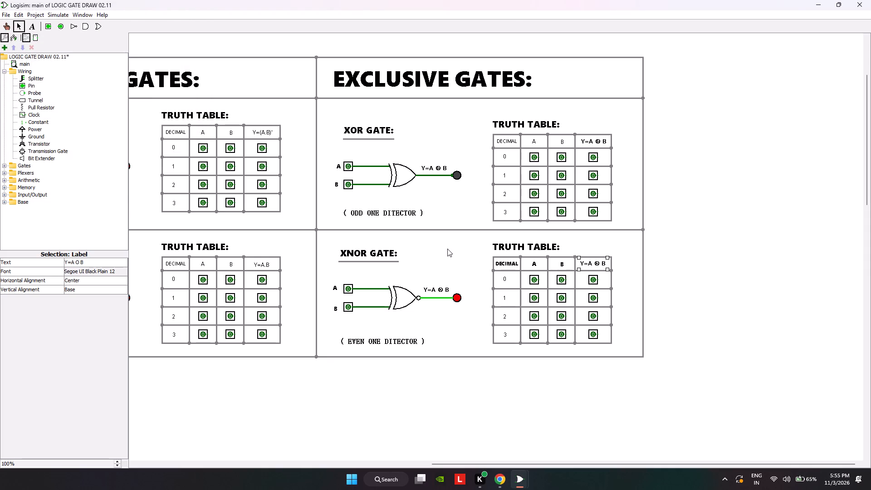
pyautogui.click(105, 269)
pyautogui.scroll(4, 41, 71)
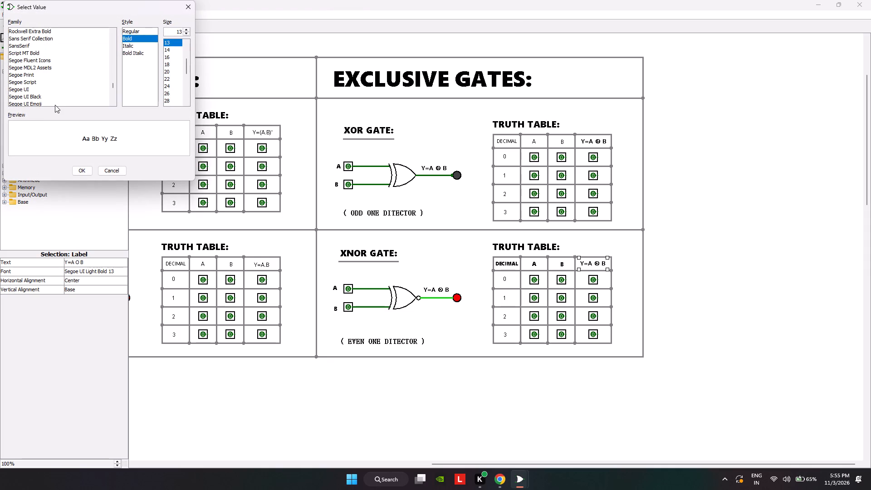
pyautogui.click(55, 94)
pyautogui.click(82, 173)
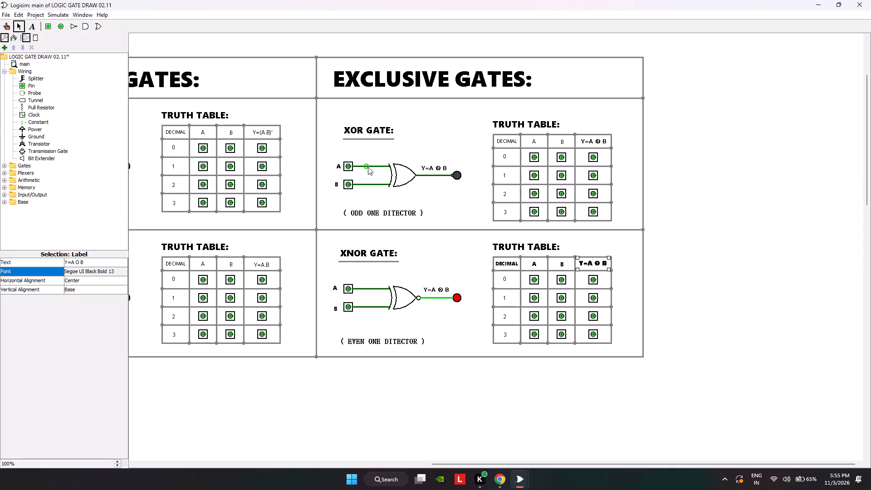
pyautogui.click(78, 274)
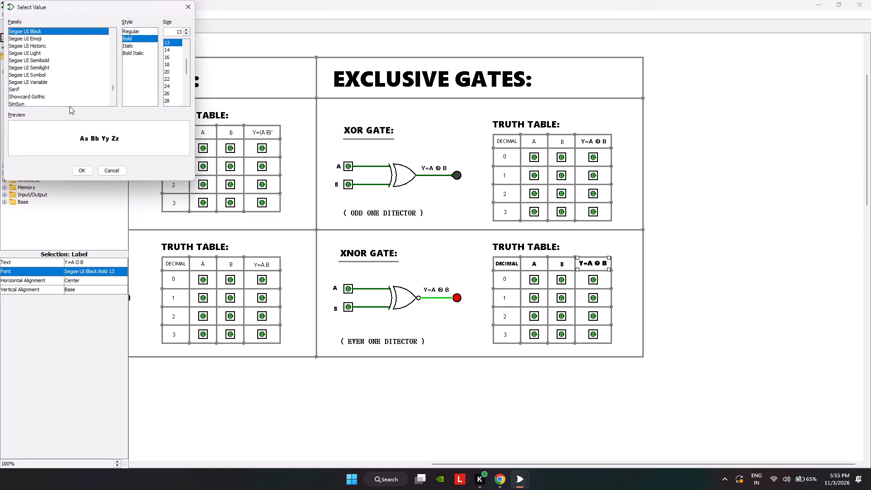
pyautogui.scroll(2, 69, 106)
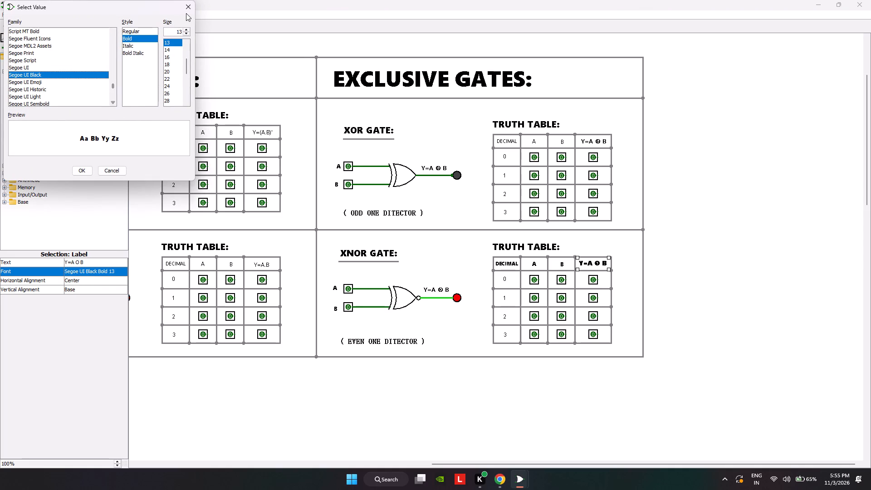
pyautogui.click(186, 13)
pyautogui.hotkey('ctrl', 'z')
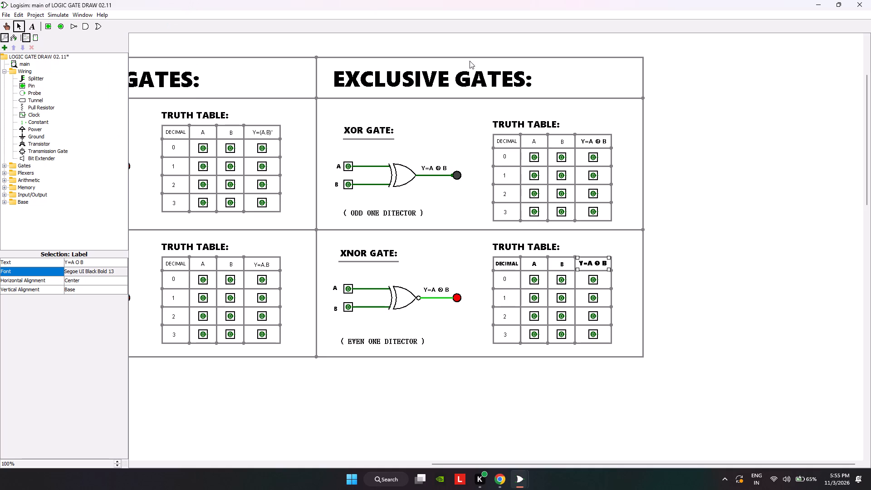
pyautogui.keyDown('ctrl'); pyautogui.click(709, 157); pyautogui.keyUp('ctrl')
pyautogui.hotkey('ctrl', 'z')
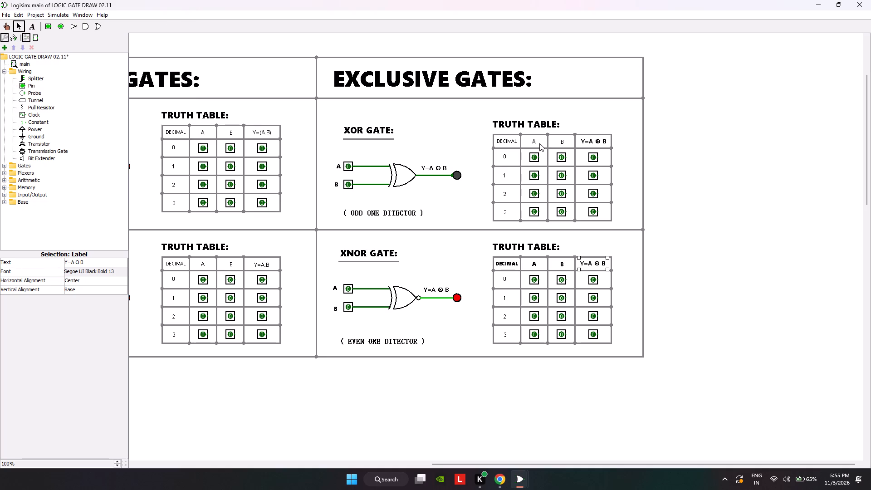
# Set the B and A column headers of the XOR gate's truth table to Segoe UI Black, regular style, size 12.
pyautogui.click(560, 138)
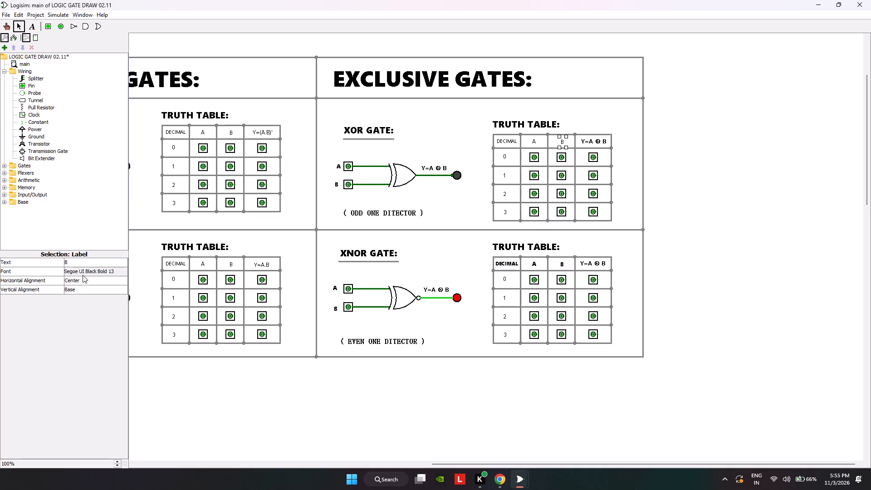
pyautogui.click(83, 274)
pyautogui.scroll(2, 44, 72)
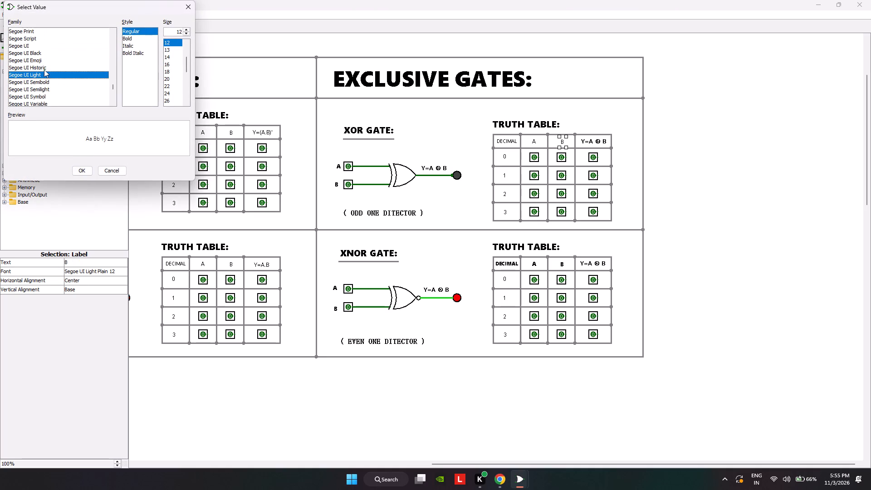
pyautogui.click(45, 54)
pyautogui.click(73, 171)
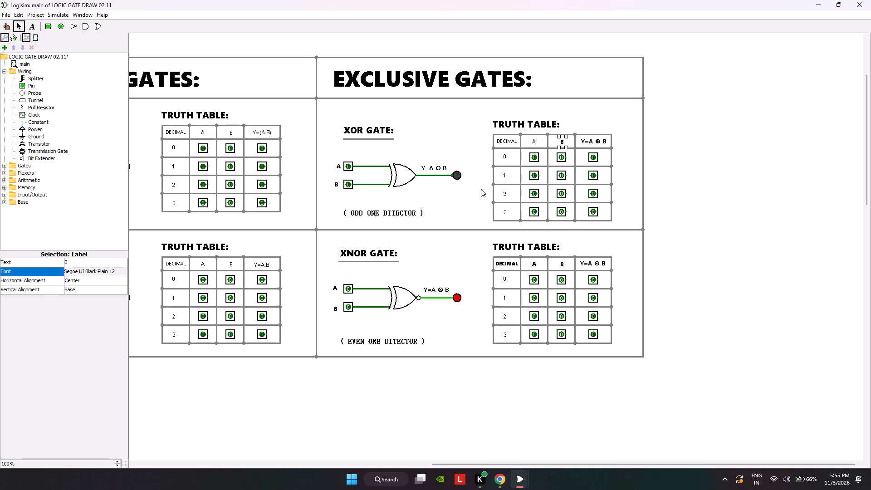
pyautogui.click(532, 143)
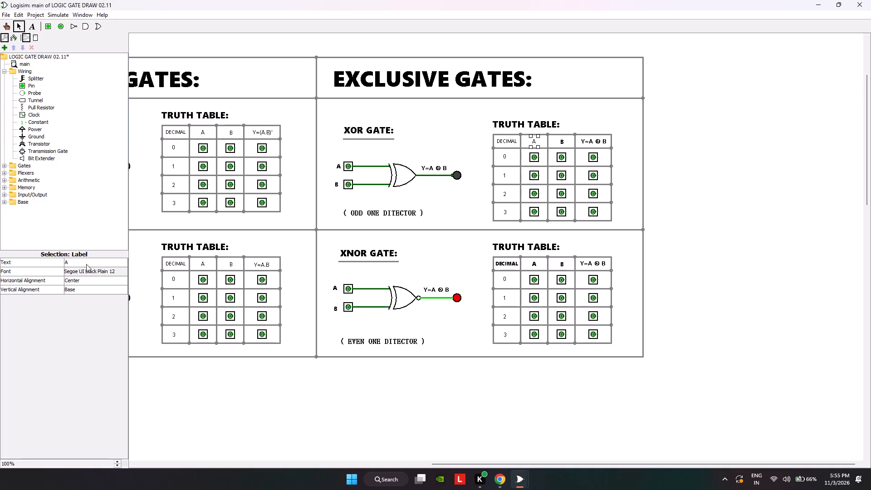
pyautogui.click(89, 269)
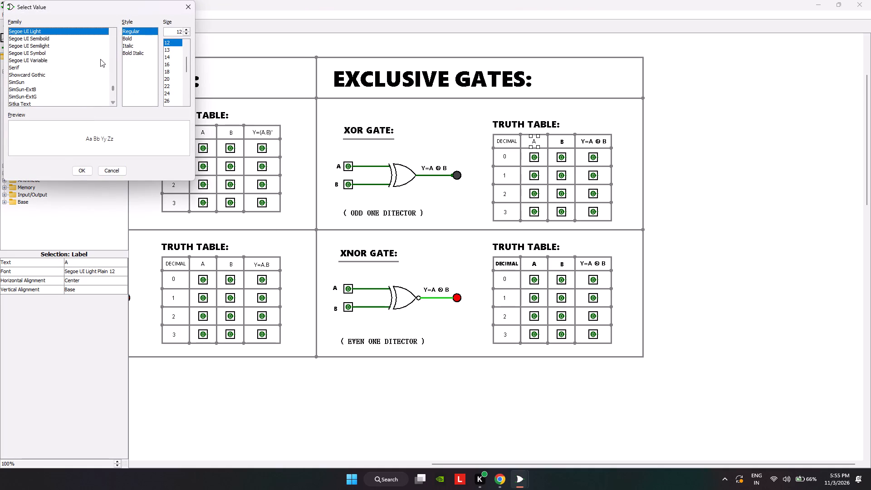
pyautogui.scroll(3, 54, 74)
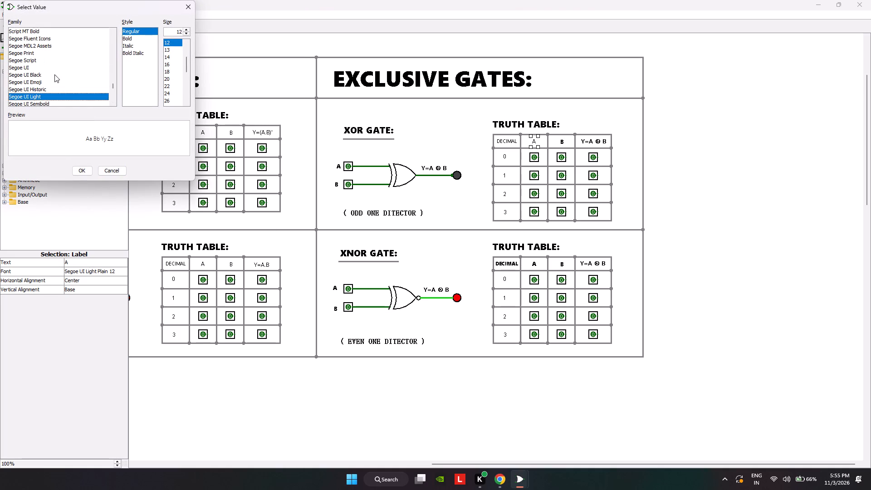
pyautogui.click(54, 75)
pyautogui.click(83, 171)
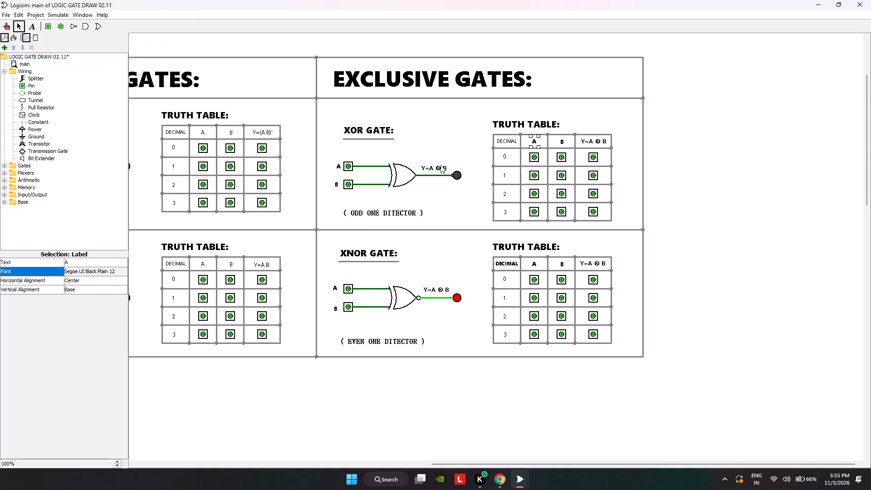
# Set the DECIMAL header of the XOR gate's truth table to Segoe UI Black, regular style, size 11.
pyautogui.click(505, 139)
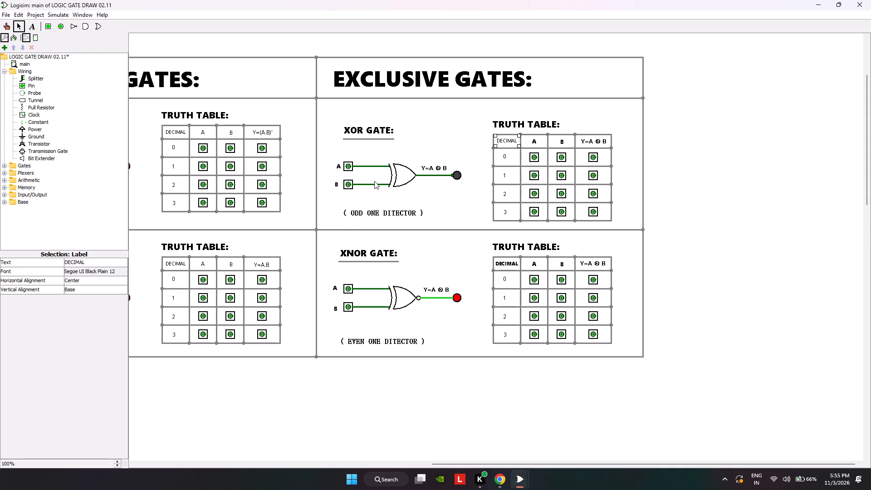
pyautogui.click(116, 269)
pyautogui.scroll(3, 67, 80)
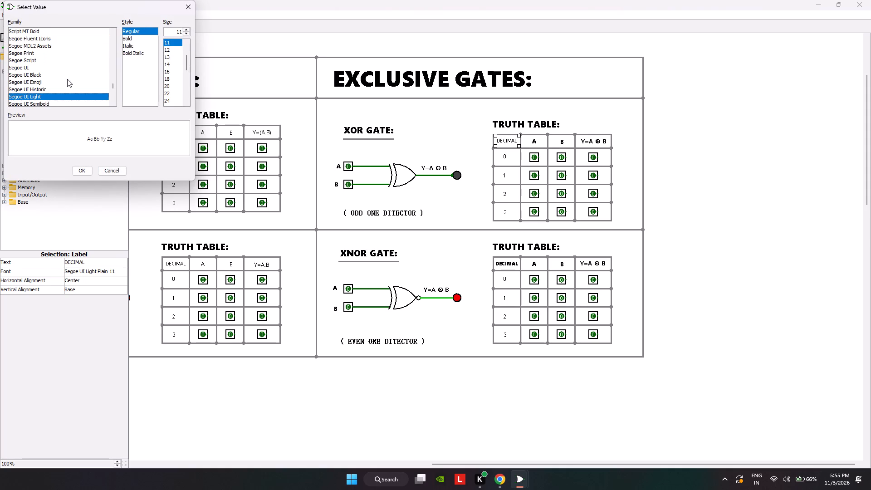
pyautogui.click(68, 78)
pyautogui.click(88, 173)
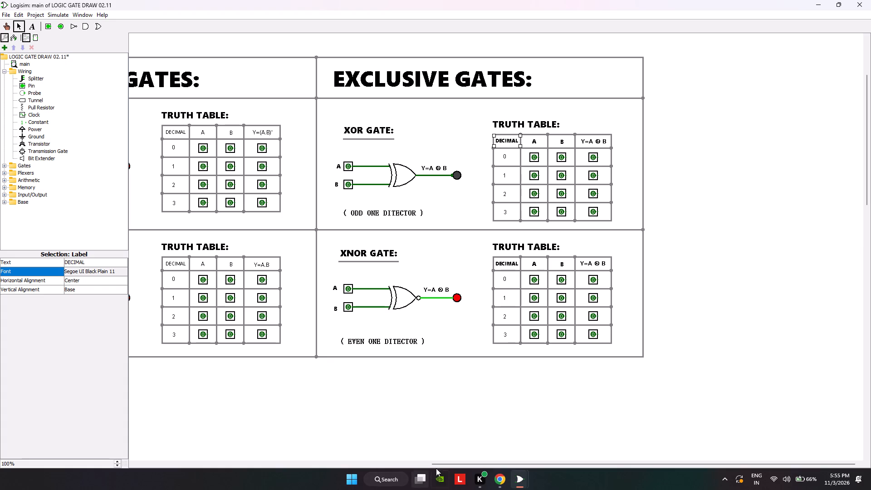
pyautogui.moveTo(439, 467); pyautogui.dragTo(326, 446)
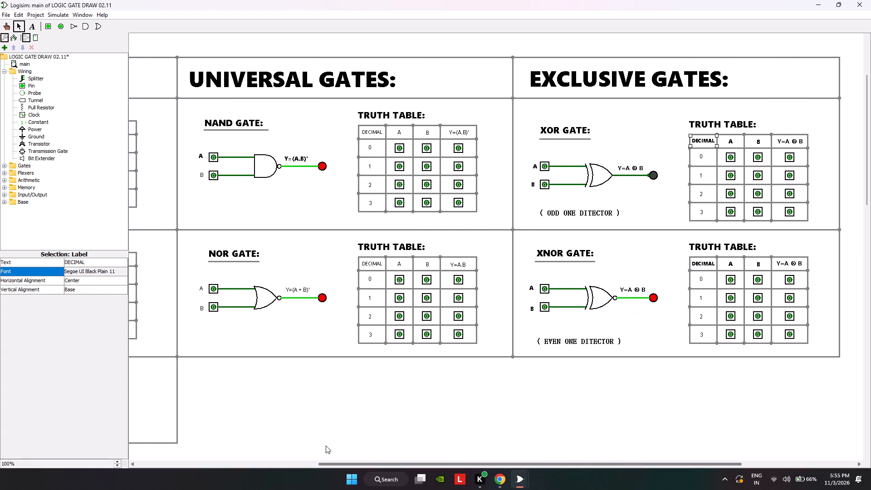
# Change the output column header of the NOR gate's truth table to Y=(A + B)'.
pyautogui.moveTo(326, 446); pyautogui.dragTo(265, 424)
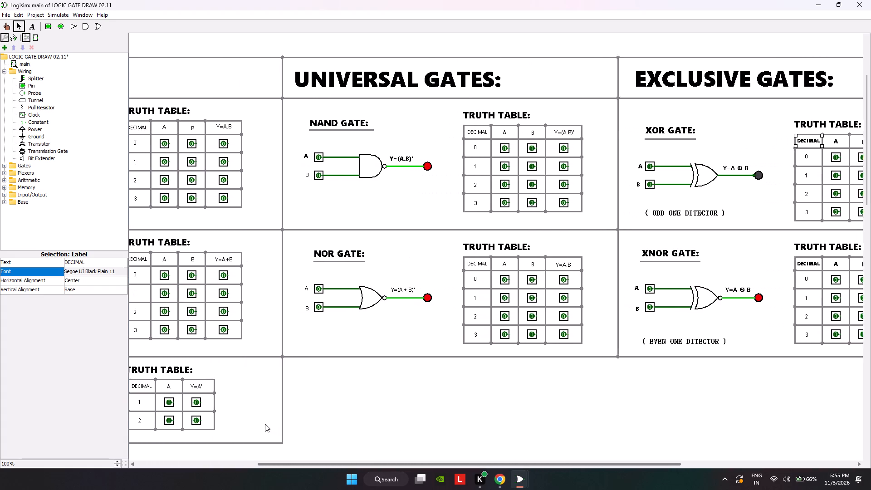
pyautogui.moveTo(265, 424); pyautogui.dragTo(259, 421)
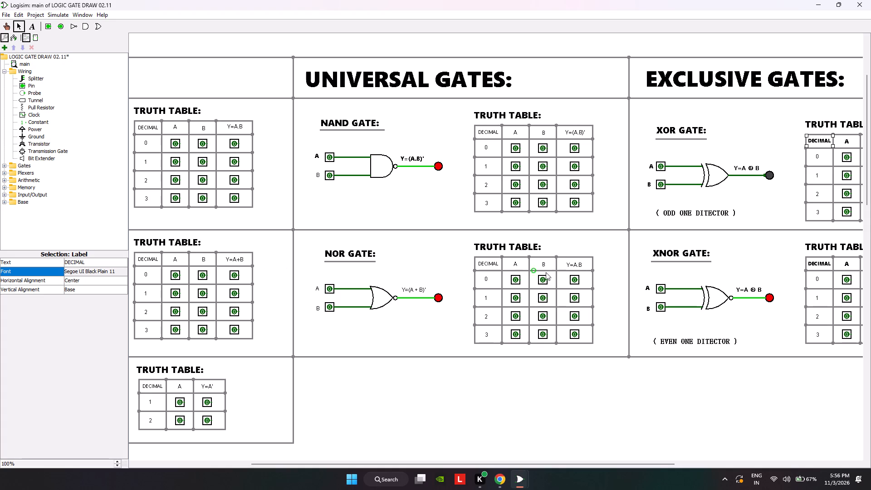
pyautogui.click(577, 263)
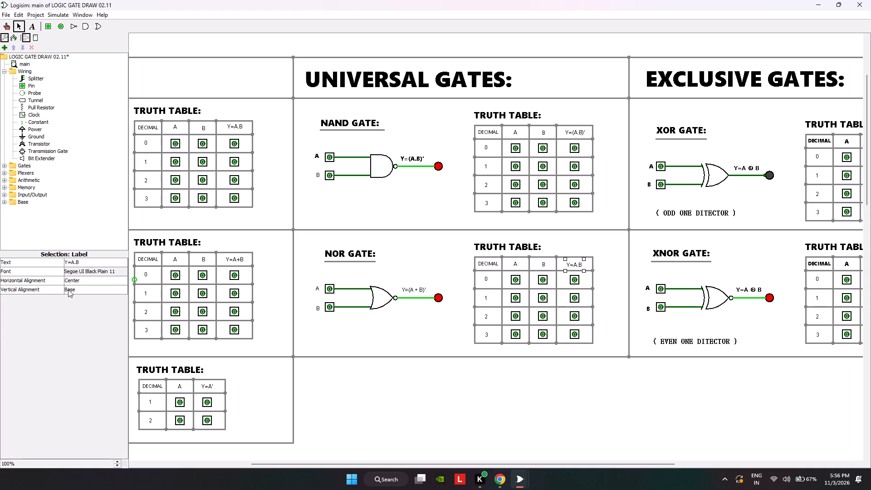
pyautogui.click(88, 261)
pyautogui.press('BackSpace')
pyautogui.press('BackSpace')
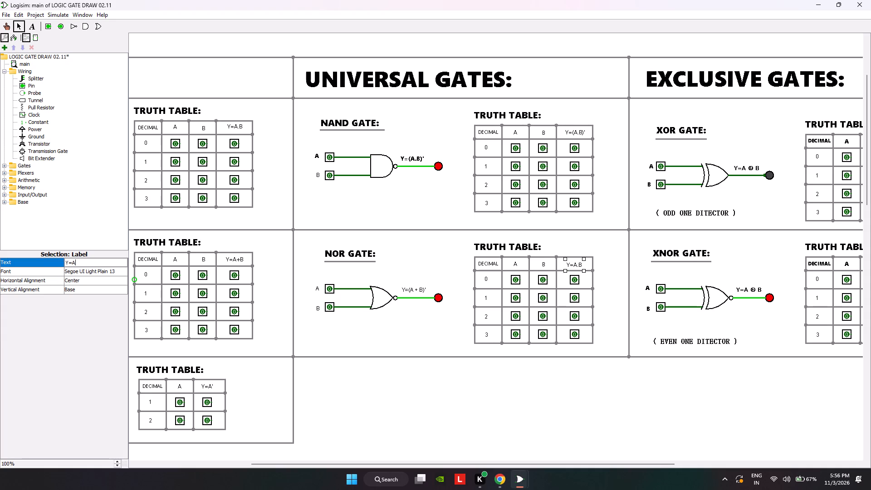
pyautogui.press('BackSpace')
pyautogui.hotkey('shift', '(')
pyautogui.press('a')
pyautogui.press('space')
pyautogui.write('+')
pyautogui.press('space')
pyautogui.press('b')
pyautogui.hotkey('shift', ')')
pyautogui.press("'")
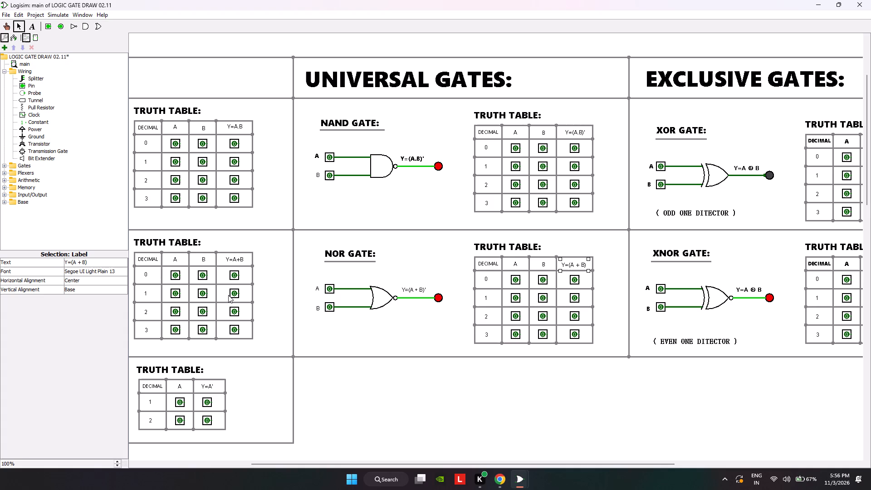
pyautogui.click(109, 260)
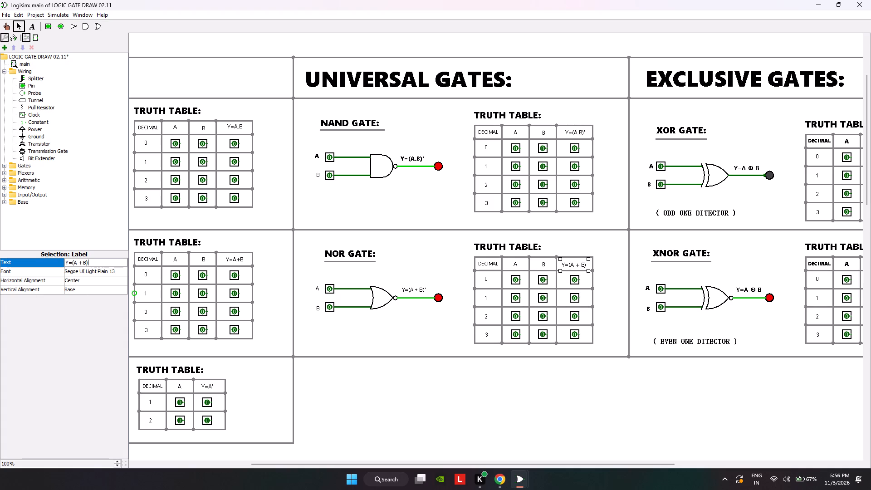
pyautogui.press("'")
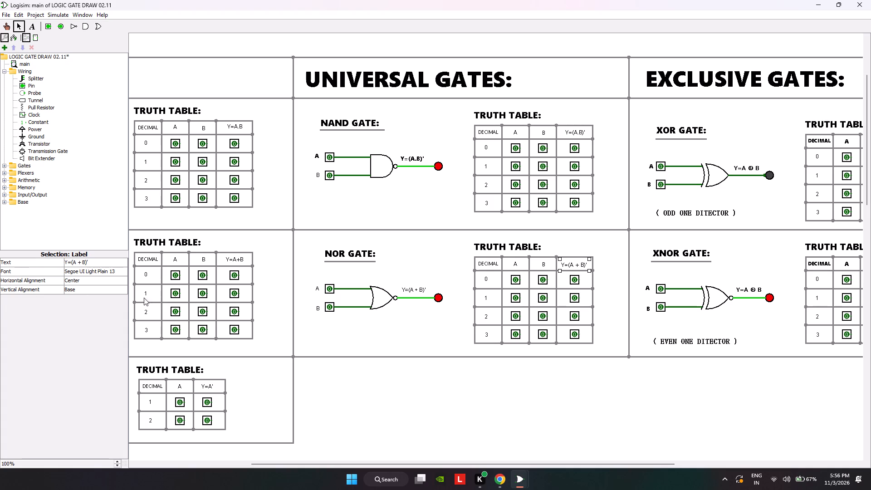
pyautogui.press('Return')
# Set the output column header of the NOR gate's truth table to Segoe UI Black, regular style, size 13.
pyautogui.click(104, 270)
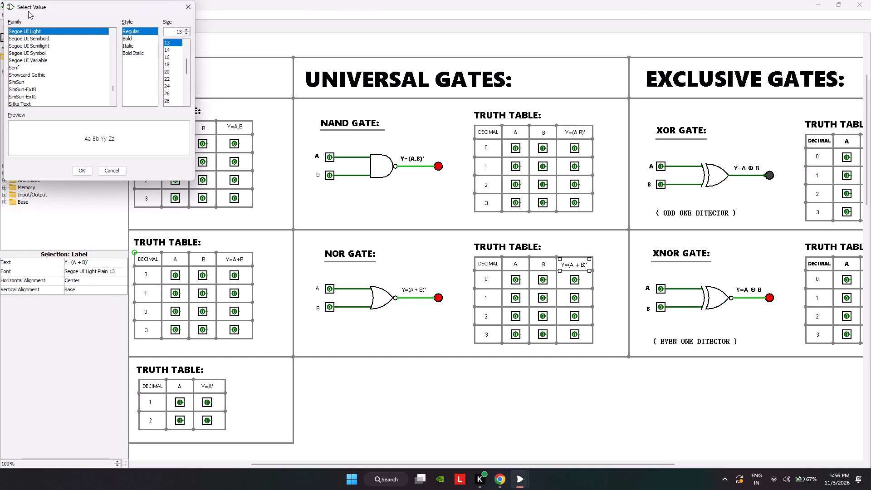
pyautogui.scroll(4, 31, 49)
pyautogui.click(52, 96)
pyautogui.click(78, 171)
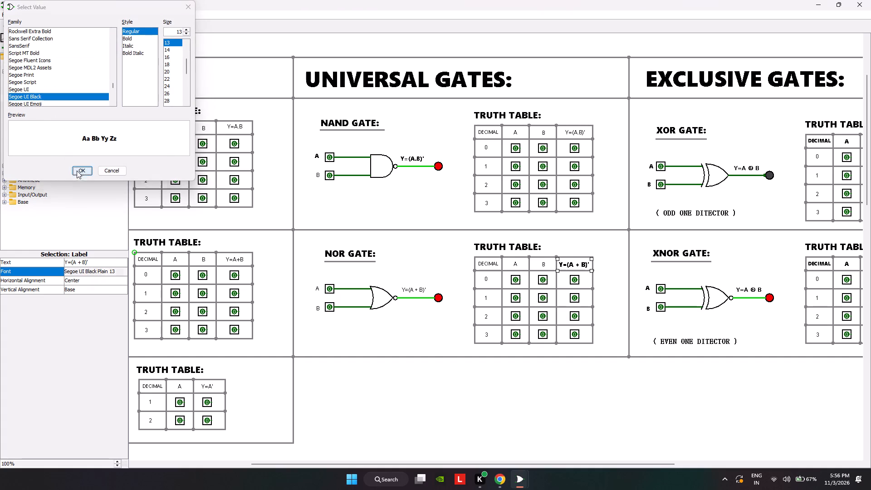
# Set the B and A column headers of the NOR gate's truth table to Segoe UI Black, regular style, size 12.
pyautogui.click(546, 265)
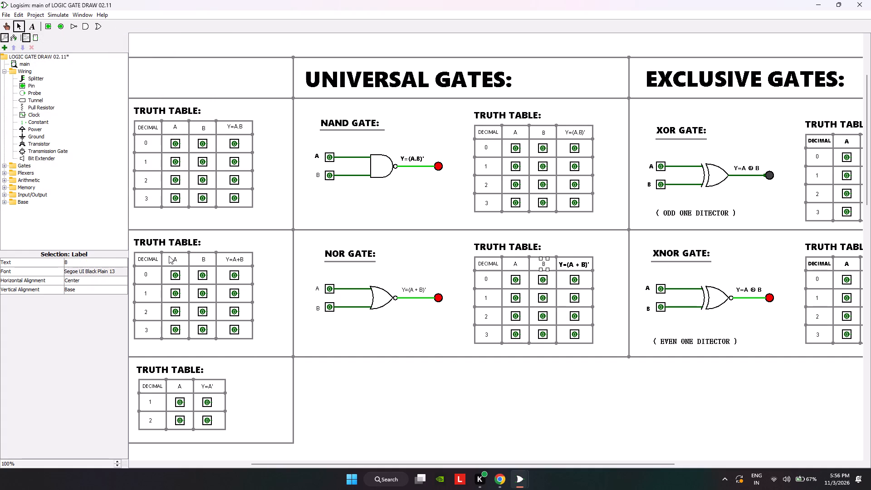
pyautogui.click(106, 272)
pyautogui.scroll(3, 70, 87)
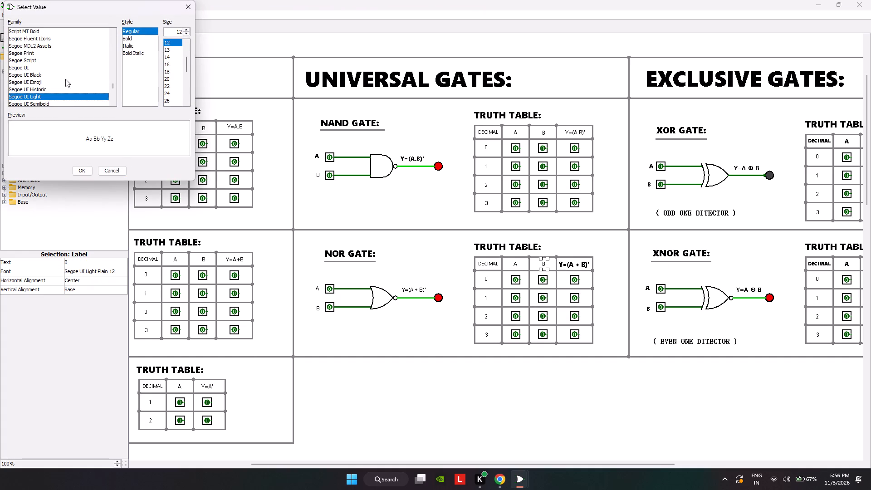
pyautogui.click(65, 78)
pyautogui.click(65, 75)
pyautogui.click(86, 167)
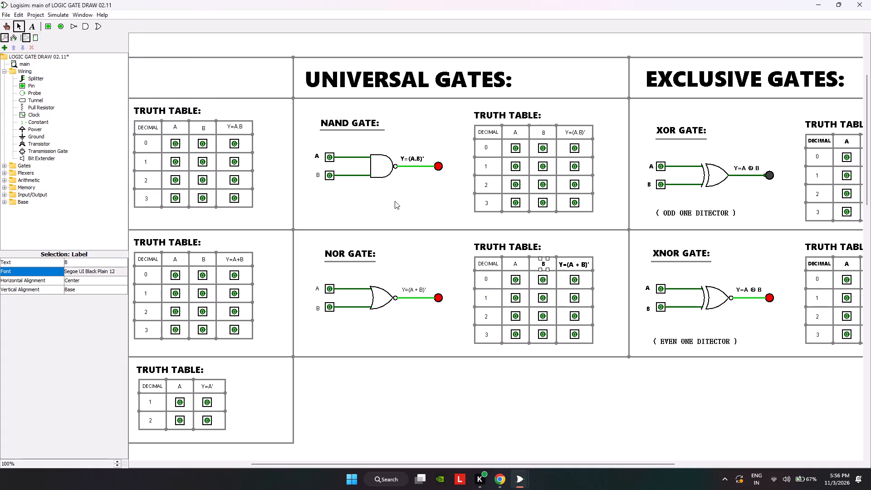
pyautogui.click(516, 265)
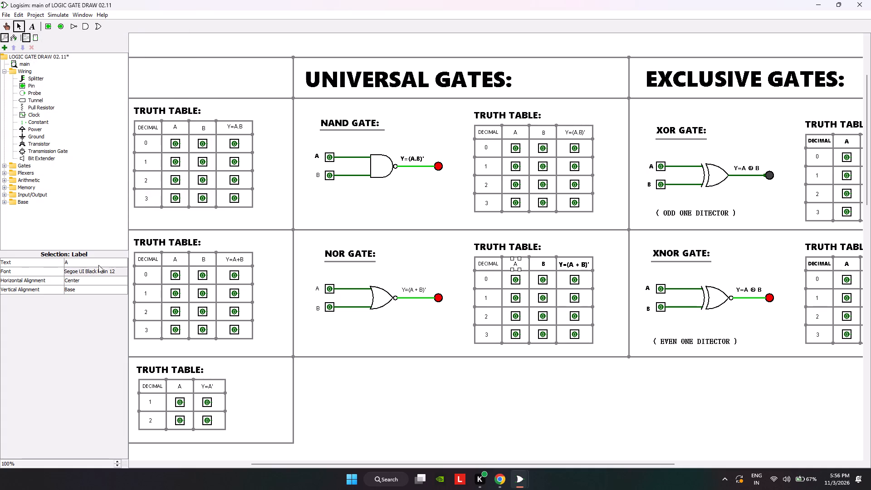
pyautogui.click(98, 265)
pyautogui.click(98, 269)
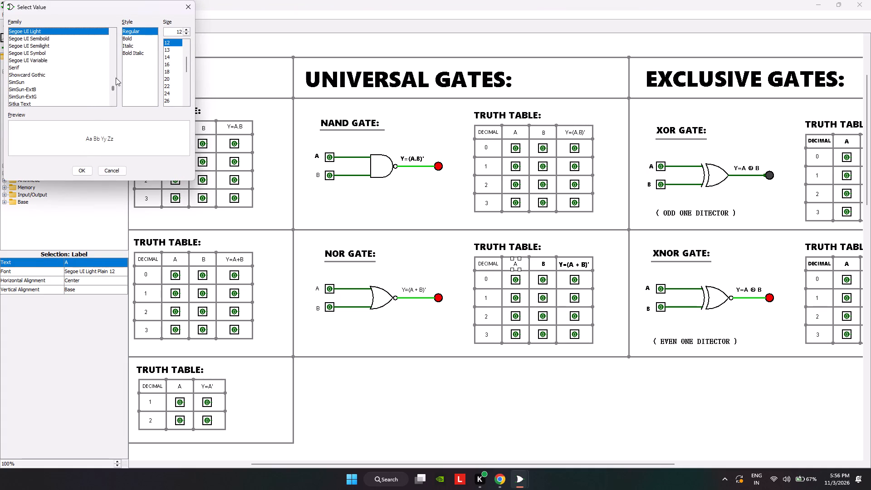
pyautogui.scroll(3, 48, 82)
pyautogui.click(48, 74)
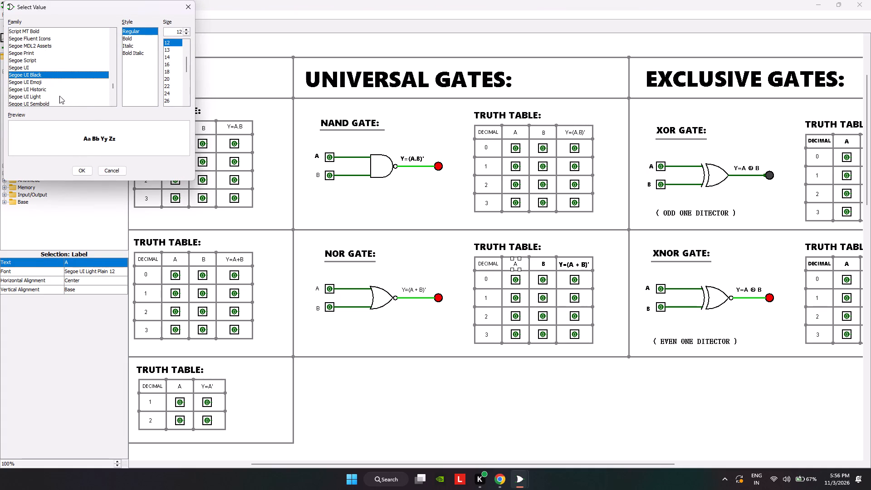
pyautogui.click(82, 170)
# Set the DECIMAL header of the NOR gate's truth table to Segoe UI Black, regular style, size 11.
pyautogui.click(484, 263)
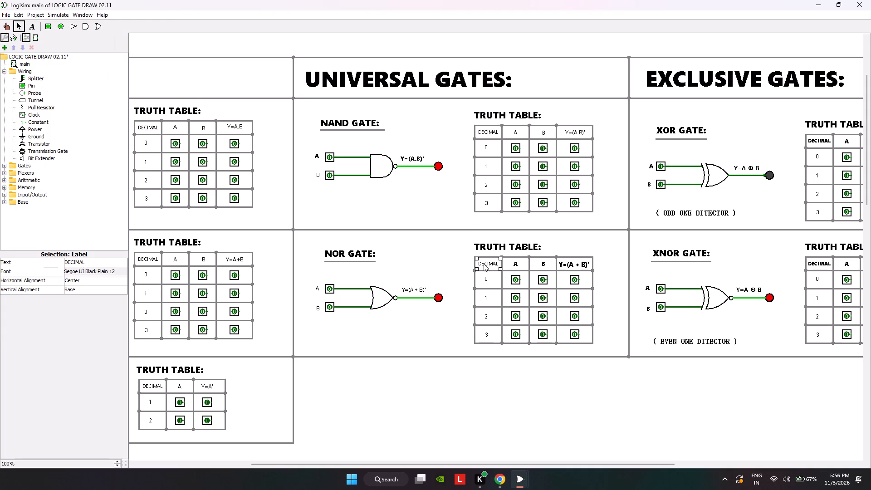
pyautogui.click(81, 271)
pyautogui.scroll(2, 65, 57)
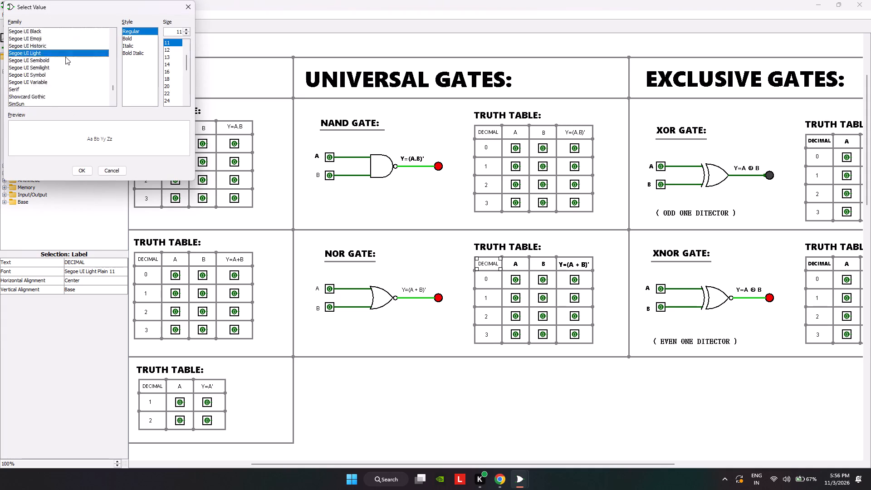
pyautogui.scroll(2, 65, 57)
pyautogui.click(46, 98)
pyautogui.click(82, 172)
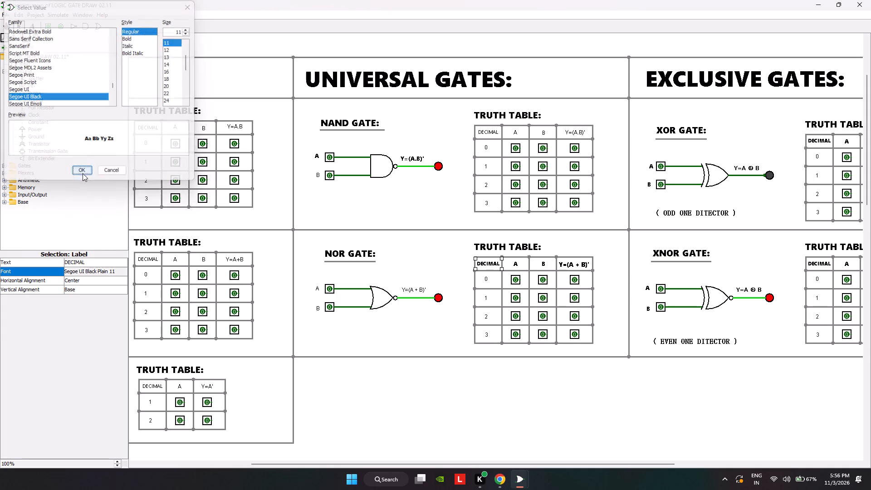
# Duplicate the NOR truth table's header row with its labels and frame, and place the copy above the UNIVERSAL GATES title row.
pyautogui.moveTo(455, 249); pyautogui.dragTo(611, 274)
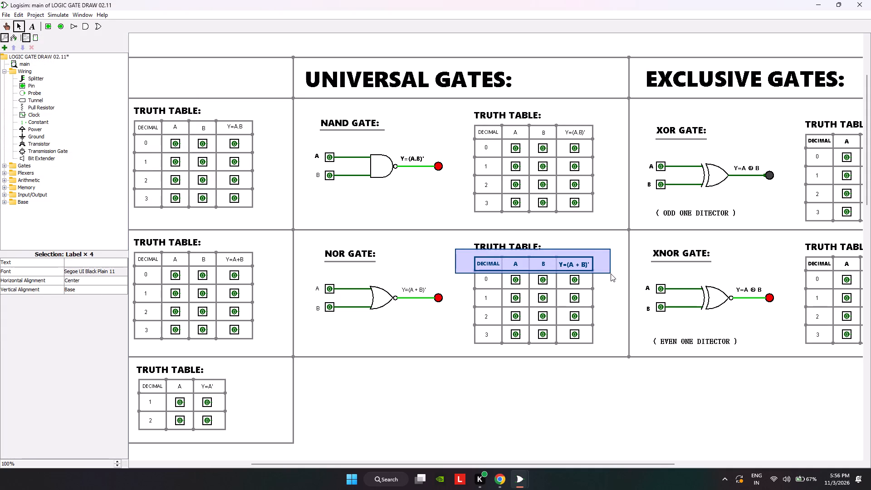
pyautogui.hotkey('ctrl', 'c')
pyautogui.hotkey('ctrl', 'v')
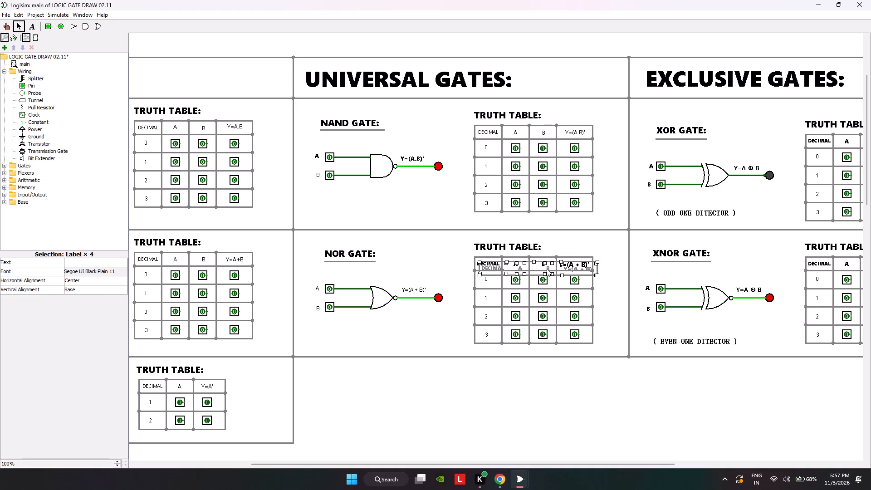
pyautogui.moveTo(547, 269); pyautogui.dragTo(545, 220)
pyautogui.hotkey('ctrl', 'z')
pyautogui.moveTo(548, 267); pyautogui.dragTo(541, 136)
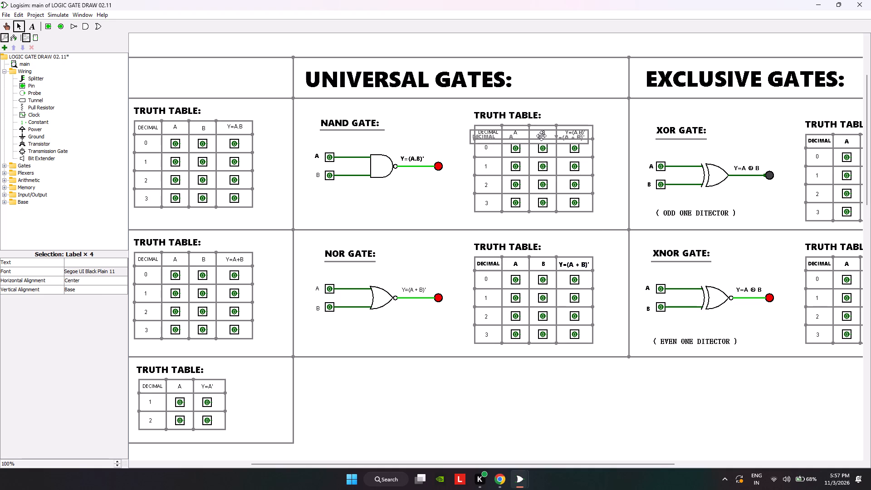
pyautogui.moveTo(541, 136); pyautogui.dragTo(562, 79)
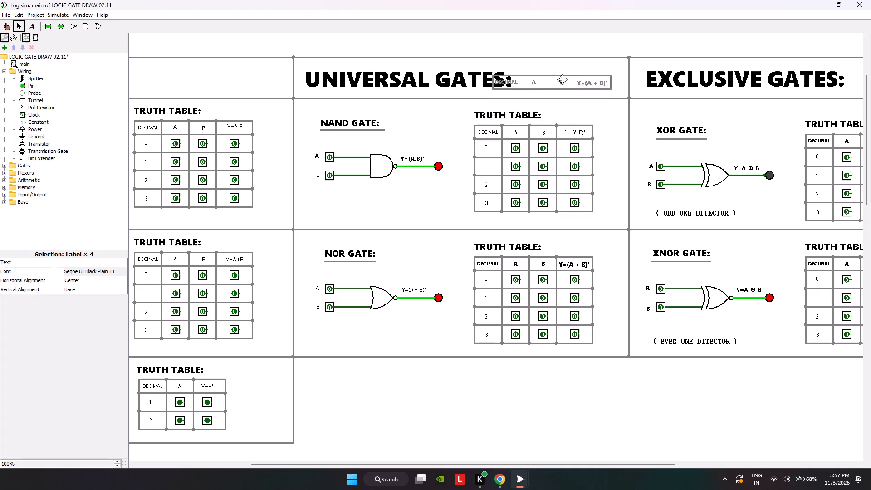
pyautogui.moveTo(562, 79); pyautogui.dragTo(567, 40)
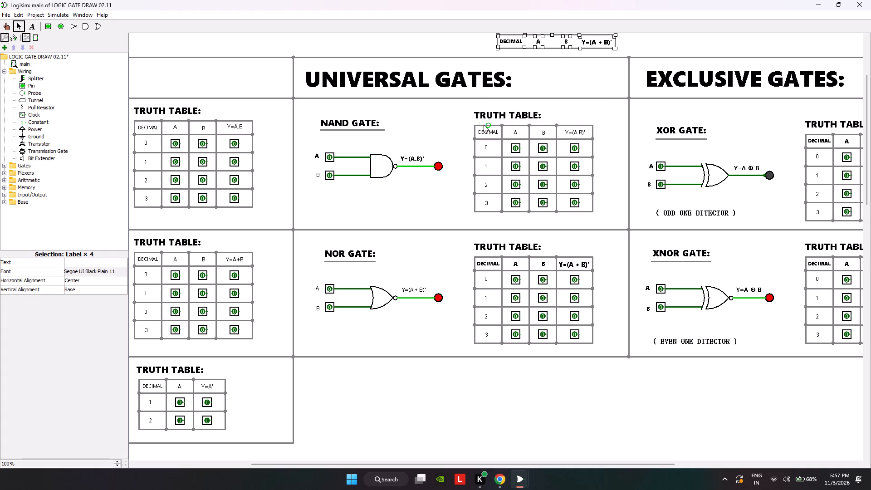
# Move the Y=(A.B)' header out of the NAND gate's truth table to the empty area above the EXCLUSIVE GATES title.
pyautogui.moveTo(460, 121); pyautogui.dragTo(602, 142)
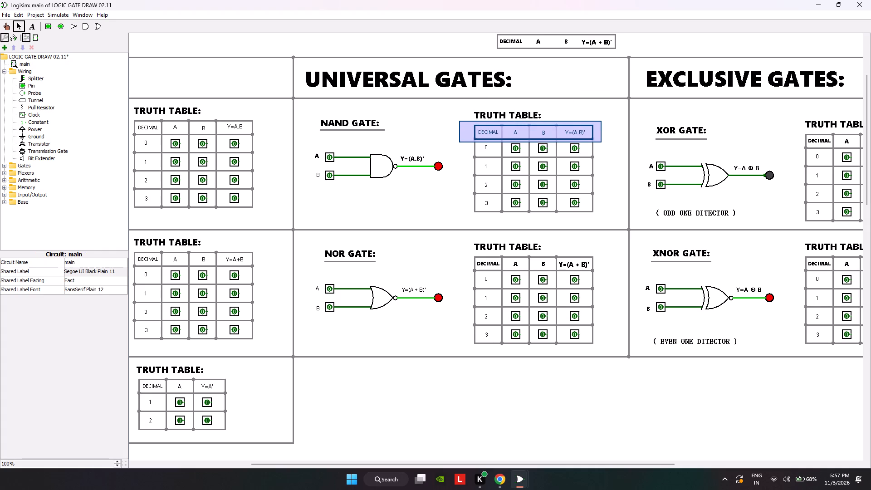
pyautogui.moveTo(602, 142); pyautogui.dragTo(489, 124)
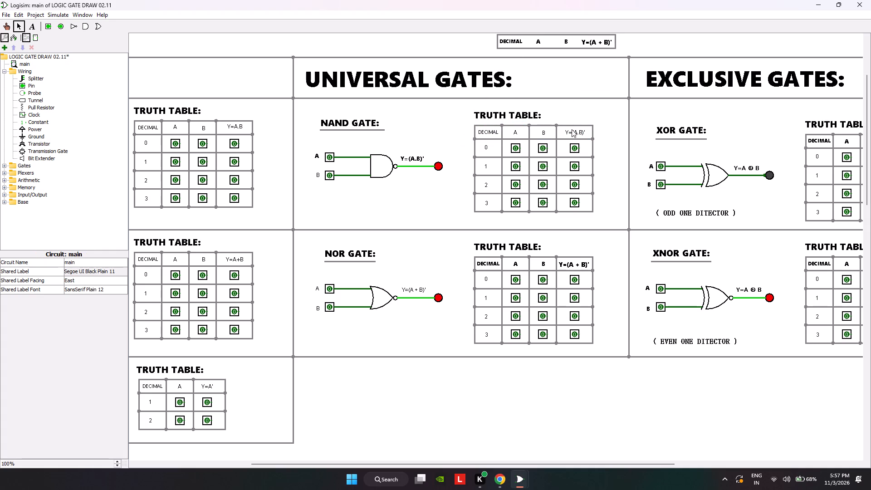
pyautogui.click(573, 132)
pyautogui.moveTo(573, 131); pyautogui.dragTo(649, 46)
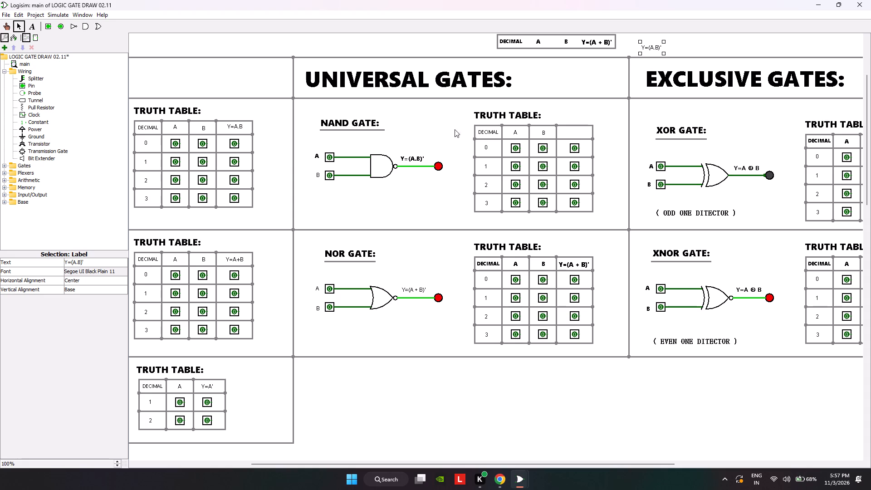
# Delete the rest of the NAND truth table's header row: the DECIMAL, A and B labels and the surrounding frame lines.
pyautogui.moveTo(446, 119); pyautogui.dragTo(602, 147)
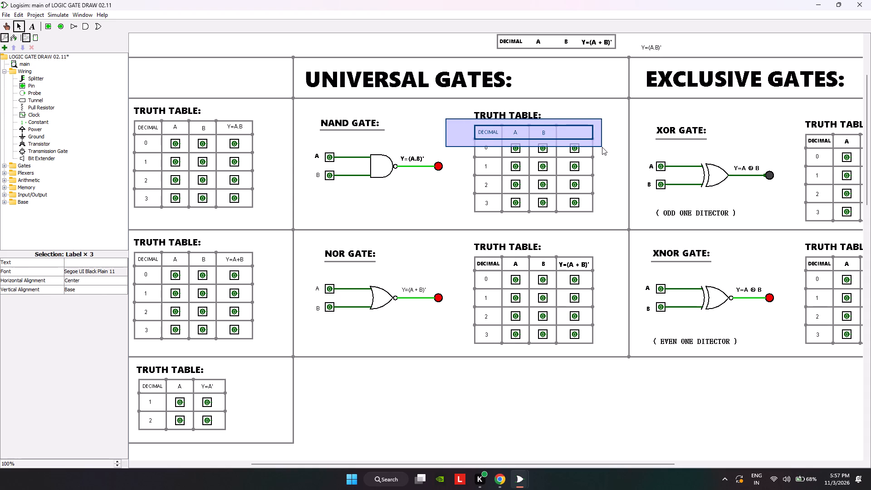
pyautogui.press('Delete')
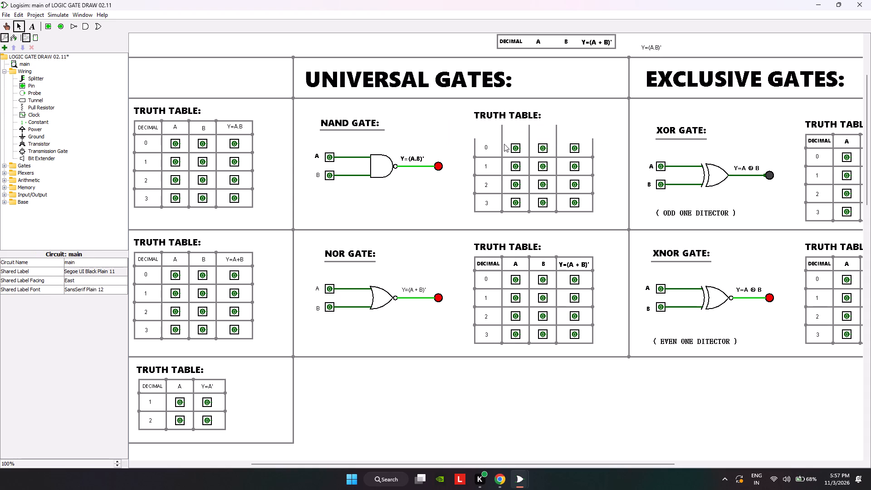
# Move the duplicated header row with its labels and frame onto the top of the NAND gate's truth table.
pyautogui.click(553, 42)
pyautogui.moveTo(469, 33); pyautogui.dragTo(573, 54)
pyautogui.scroll(3, 601, 70)
pyautogui.moveTo(484, 67); pyautogui.dragTo(526, 82)
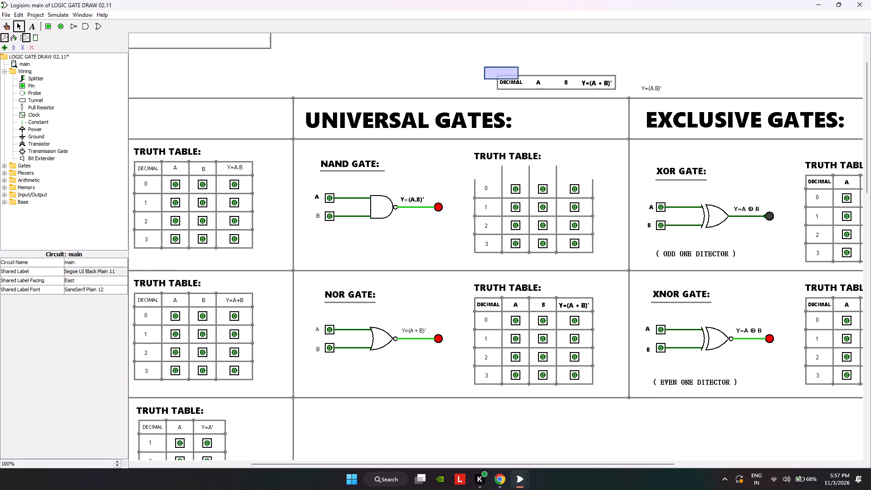
pyautogui.moveTo(526, 82); pyautogui.dragTo(627, 93)
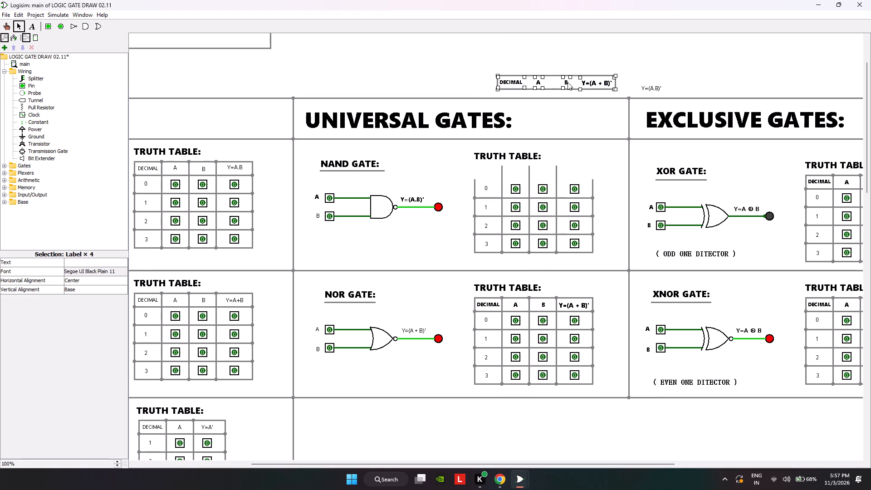
pyautogui.moveTo(568, 82); pyautogui.dragTo(543, 169)
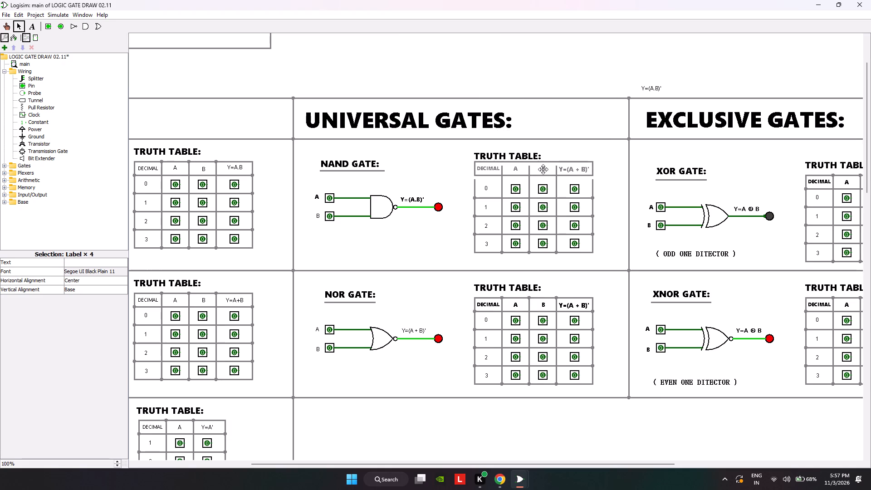
pyautogui.moveTo(543, 169); pyautogui.dragTo(543, 172)
pyautogui.click(579, 171)
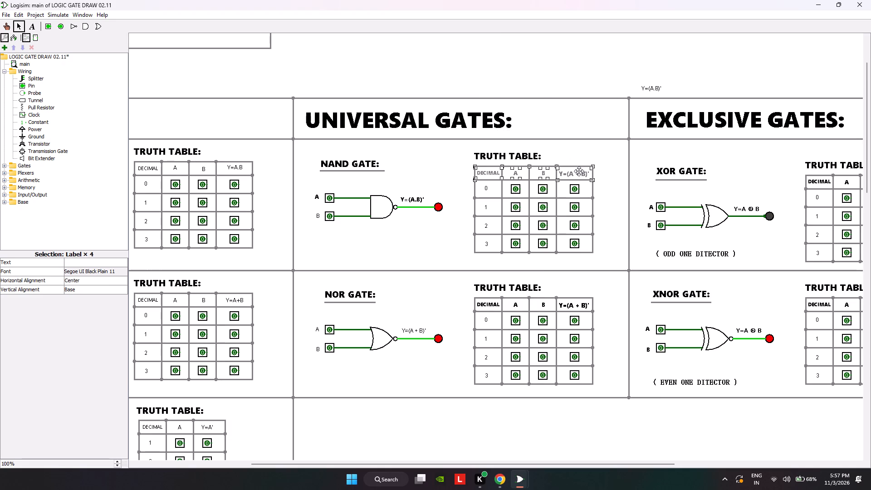
pyautogui.click(579, 171)
pyautogui.click(566, 46)
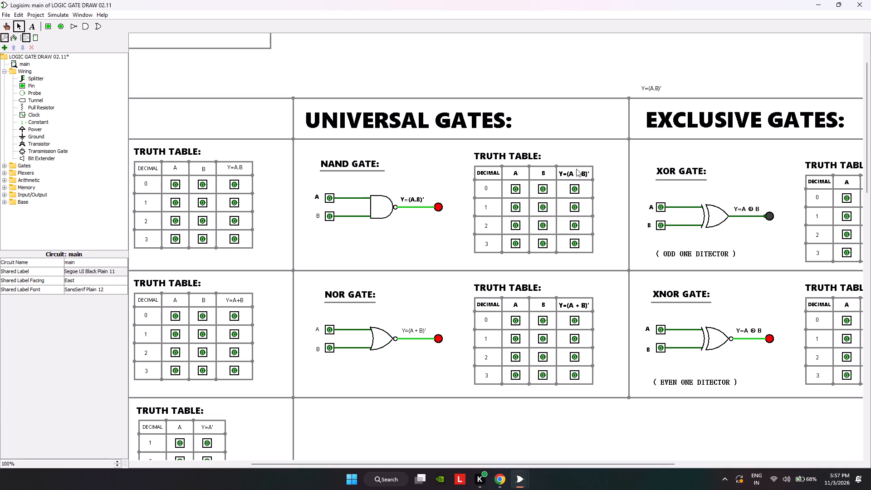
# Move the Y=(A + B)' header out of the NAND truth table to the empty area above the UNIVERSAL GATES title row.
pyautogui.click(576, 171)
pyautogui.moveTo(576, 171); pyautogui.dragTo(603, 61)
# Set the font of the loose Y=(A.B)' label above the EXCLUSIVE GATES title to Segoe UI Black.
pyautogui.click(644, 87)
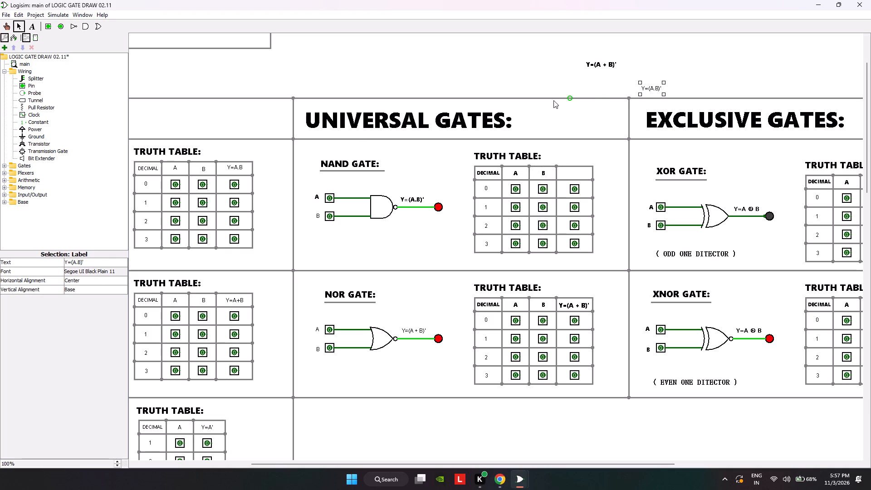
pyautogui.click(88, 261)
pyautogui.click(92, 270)
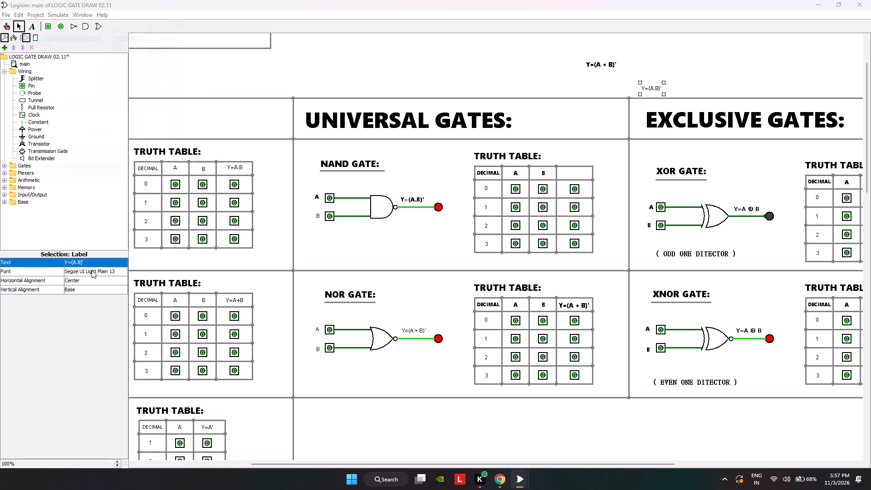
pyautogui.scroll(4, 51, 59)
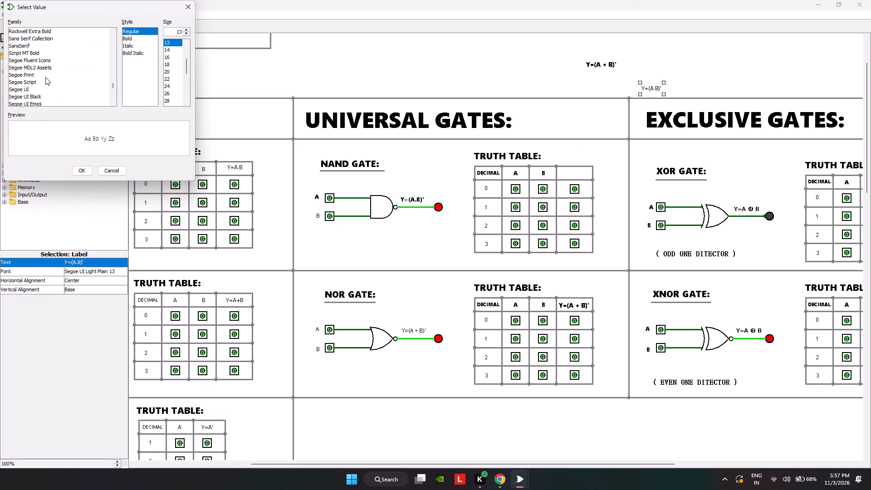
pyautogui.click(39, 98)
pyautogui.click(78, 171)
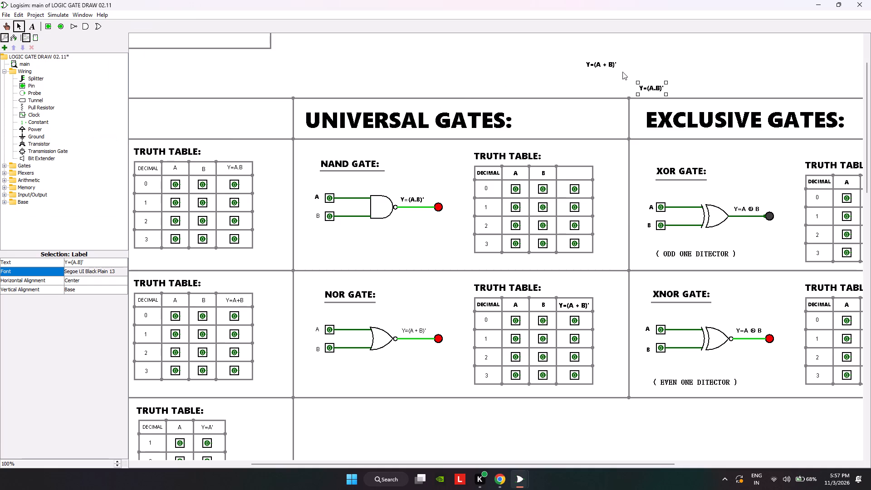
# Move the Y=(A.B)' label into the empty output header cell of the NAND gate's truth table.
pyautogui.moveTo(650, 88); pyautogui.dragTo(572, 171)
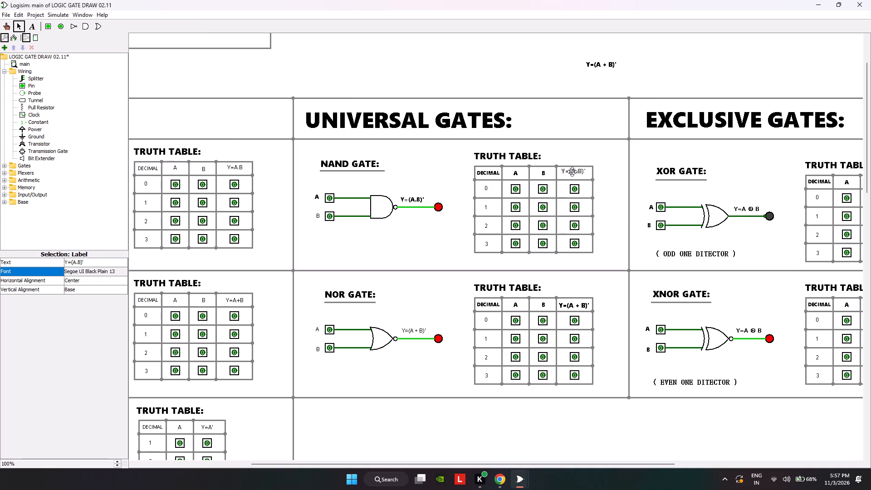
pyautogui.moveTo(572, 171); pyautogui.dragTo(573, 173)
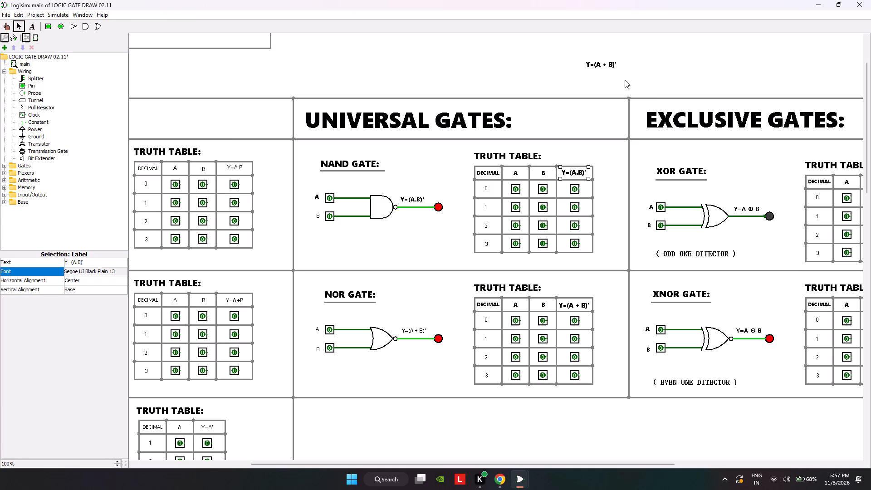
# Delete the leftover Y=(A + B)' label above the UNIVERSAL GATES title row.
pyautogui.moveTo(572, 53); pyautogui.dragTo(689, 92)
pyautogui.press('Delete')
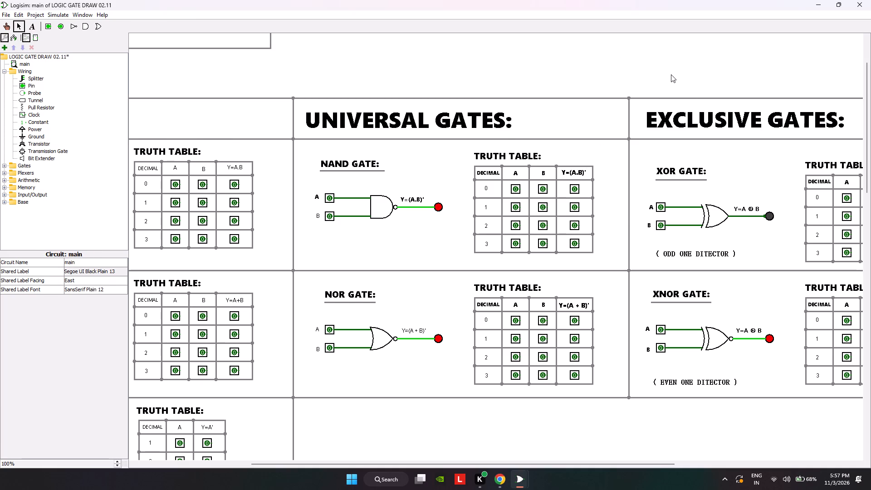
# Set the font of the Y=A' header in the NOT gate's truth table to Segoe UI Black.
pyautogui.scroll(-3, 406, 154)
pyautogui.moveTo(377, 463); pyautogui.dragTo(500, 488)
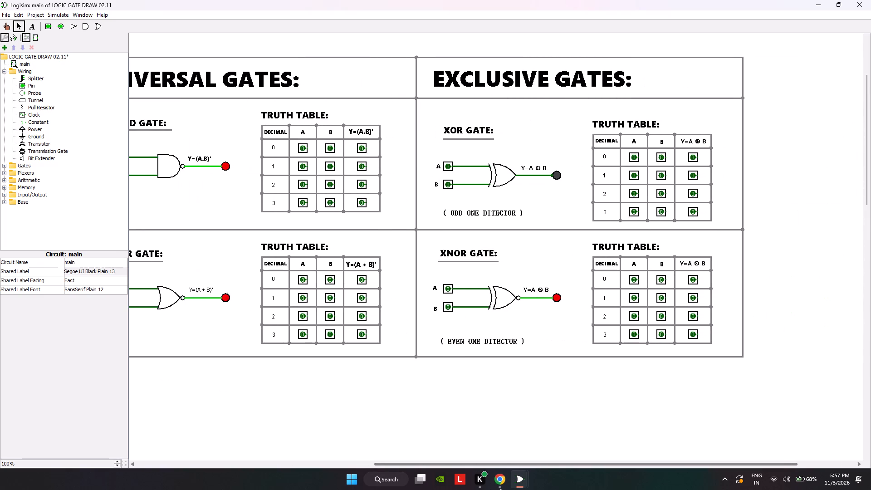
pyautogui.moveTo(500, 488); pyautogui.dragTo(0, 370)
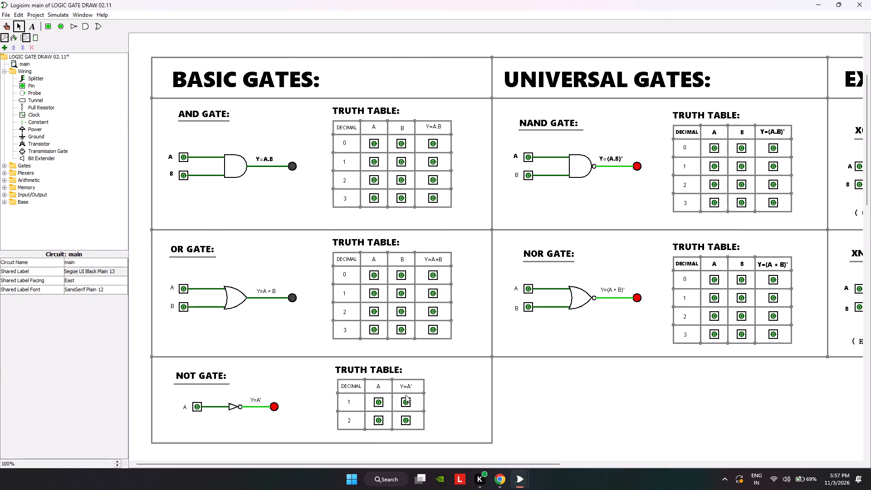
pyautogui.click(405, 389)
pyautogui.click(89, 272)
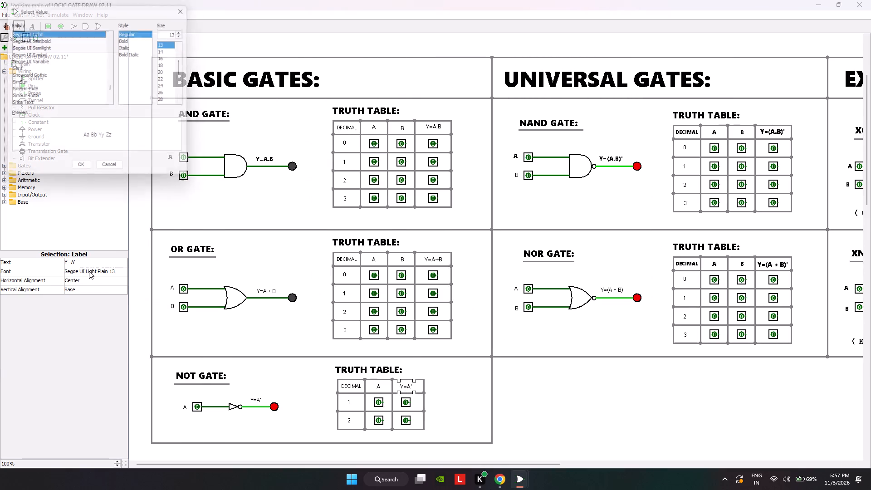
pyautogui.scroll(3, 49, 54)
pyautogui.click(55, 77)
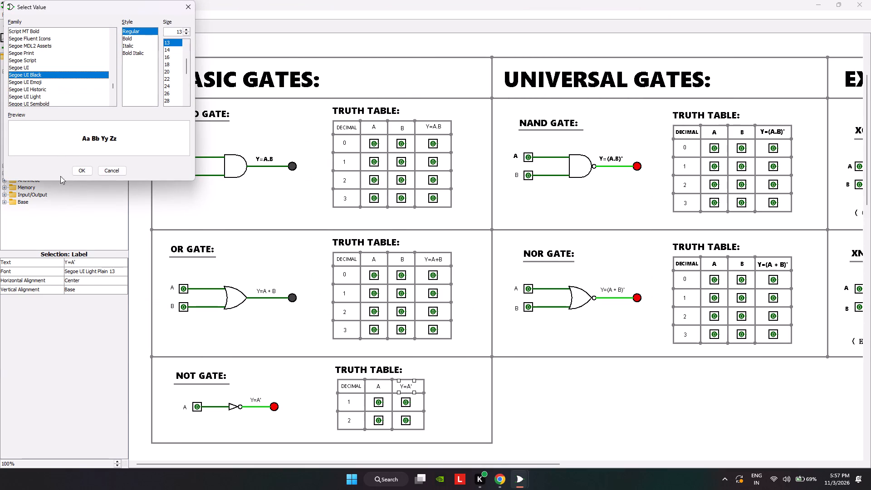
pyautogui.click(82, 171)
# Set the font of the A header in the NOT gate's truth table to Segoe UI Black.
pyautogui.click(377, 386)
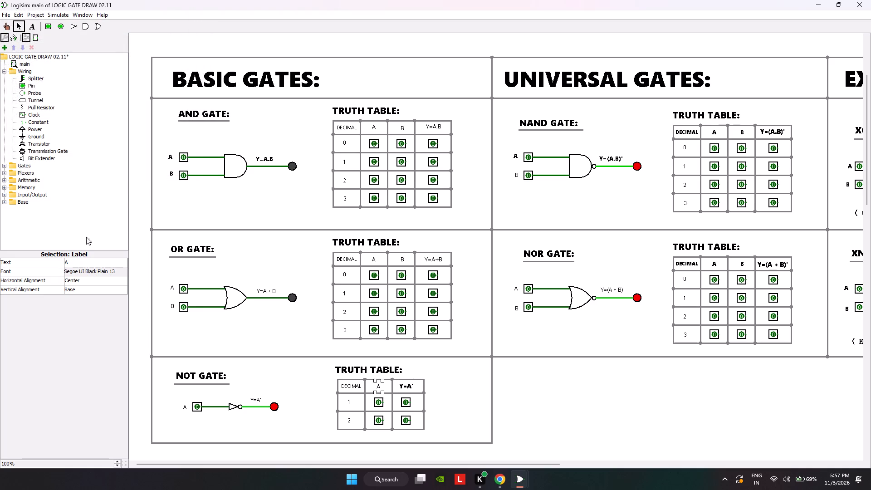
pyautogui.click(82, 269)
pyautogui.scroll(3, 69, 106)
pyautogui.click(65, 69)
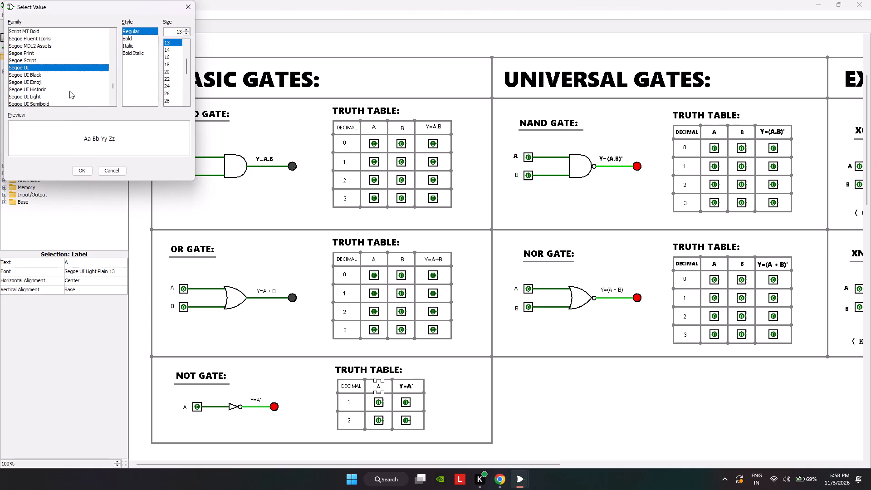
pyautogui.click(74, 73)
pyautogui.click(78, 168)
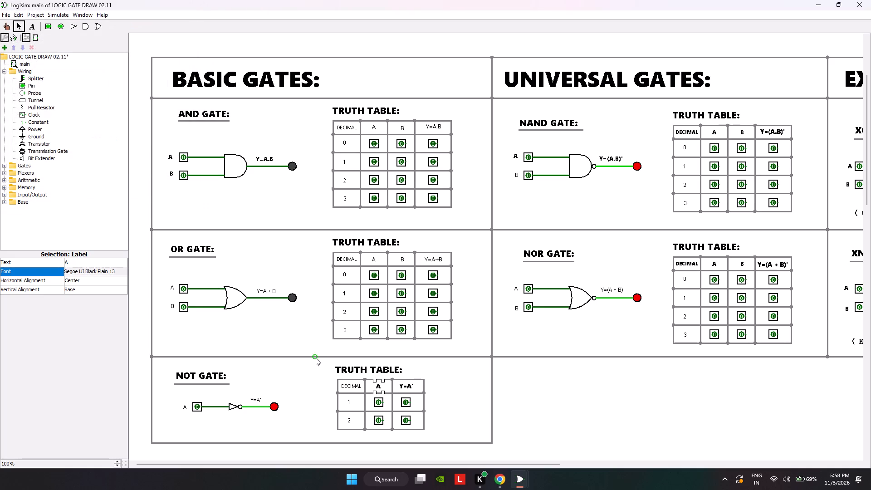
# Set the font of the DECIMAL header in the NOT gate's truth table to Segoe UI Black.
pyautogui.click(344, 384)
pyautogui.click(79, 274)
pyautogui.scroll(7, 18, 118)
pyautogui.click(56, 72)
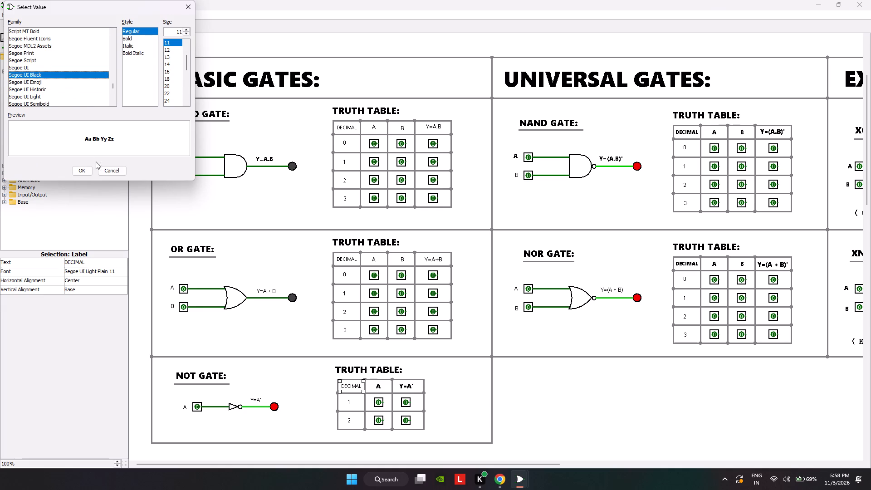
pyautogui.click(88, 171)
# Set the font of the DECIMAL header in the OR gate's truth table to Segoe UI Black.
pyautogui.click(356, 256)
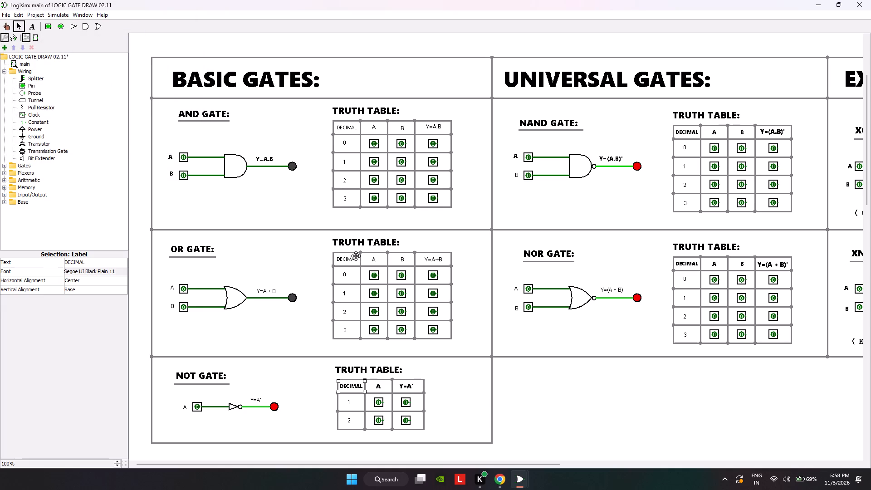
pyautogui.click(99, 274)
pyautogui.scroll(1, 53, 262)
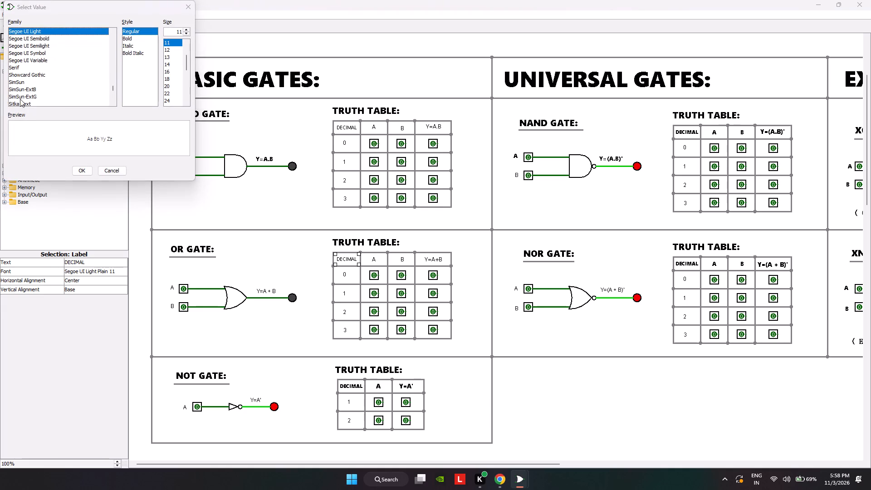
pyautogui.scroll(3, 64, 81)
pyautogui.click(64, 79)
pyautogui.click(64, 75)
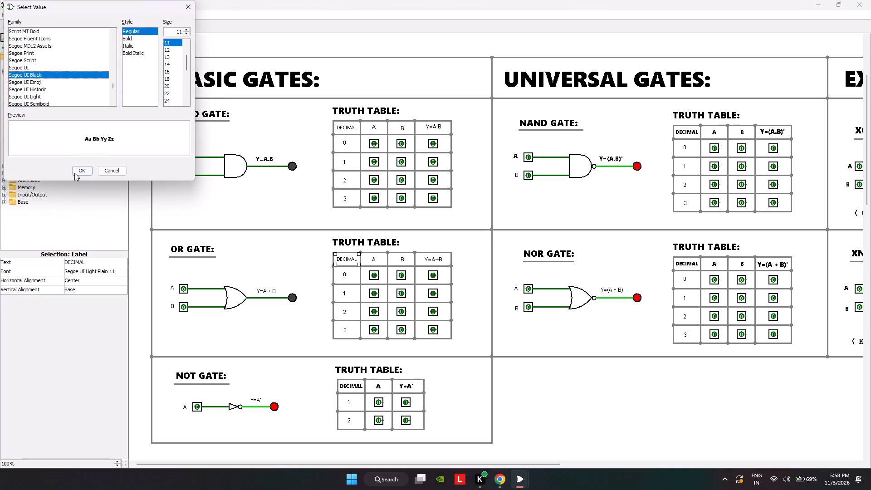
pyautogui.click(74, 173)
# Set the font of the A header in the OR gate's truth table to Segoe UI Black.
pyautogui.click(370, 262)
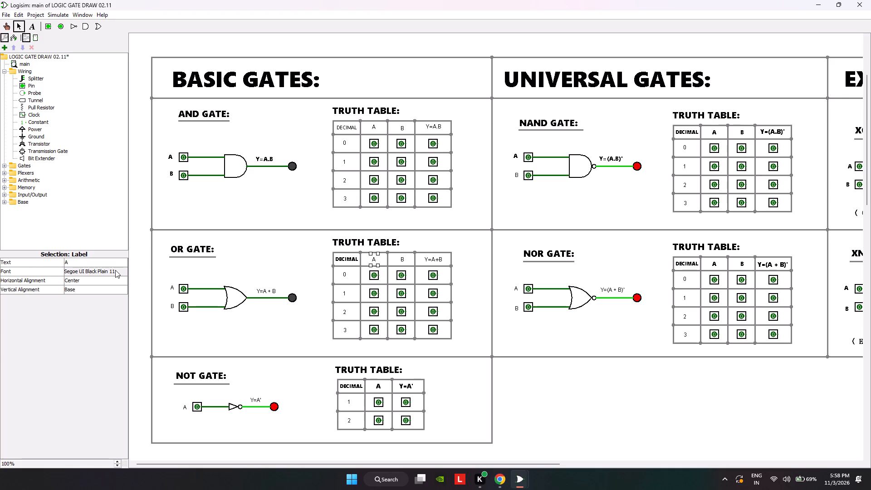
pyautogui.click(115, 270)
pyautogui.scroll(3, 48, 73)
pyautogui.click(48, 73)
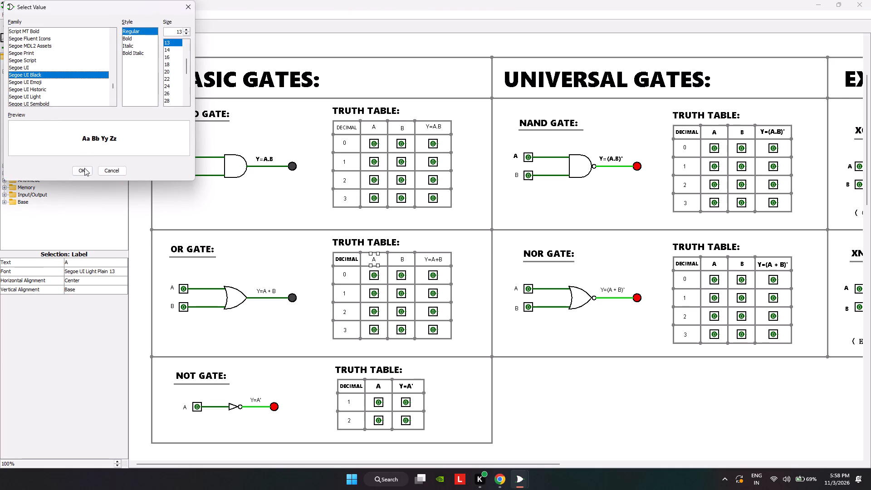
pyautogui.click(84, 171)
# Set the font of the B header in the OR gate's truth table to Segoe UI Black.
pyautogui.click(400, 260)
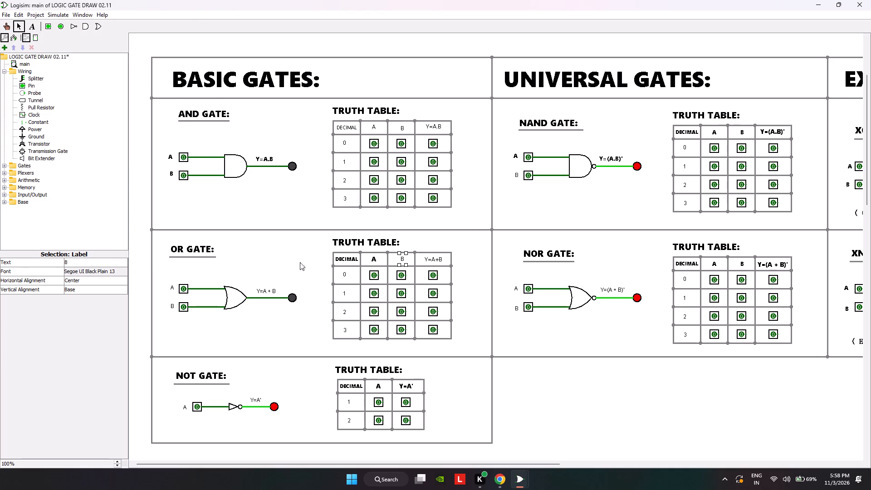
pyautogui.click(119, 272)
pyautogui.scroll(3, 49, 88)
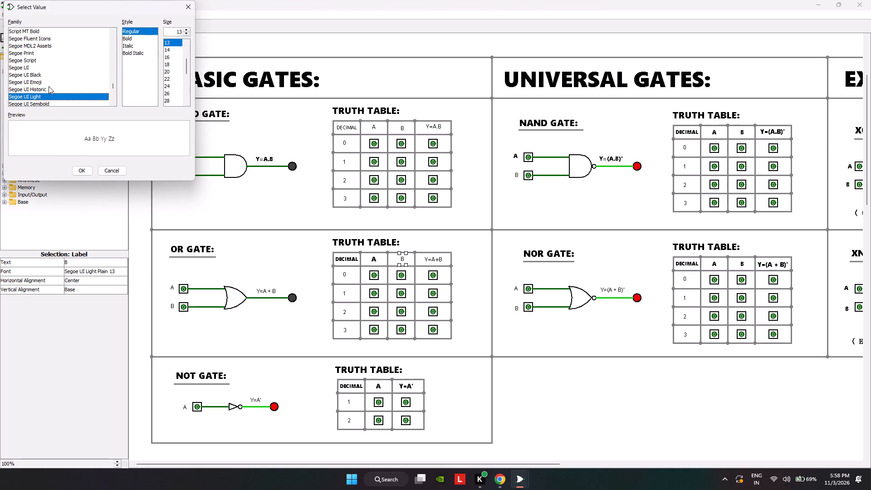
pyautogui.click(52, 74)
pyautogui.click(85, 172)
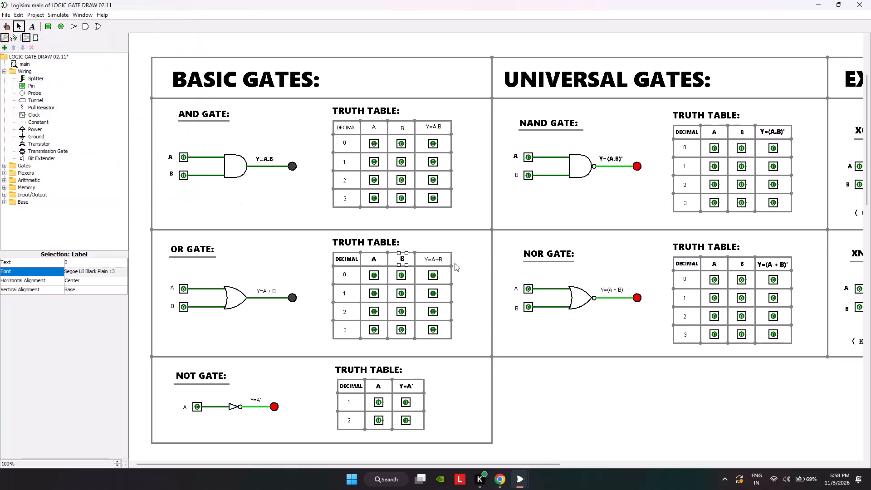
# Set the font of the Y=A+B header in the OR gate's truth table to Segoe UI Black.
pyautogui.click(433, 258)
pyautogui.click(105, 271)
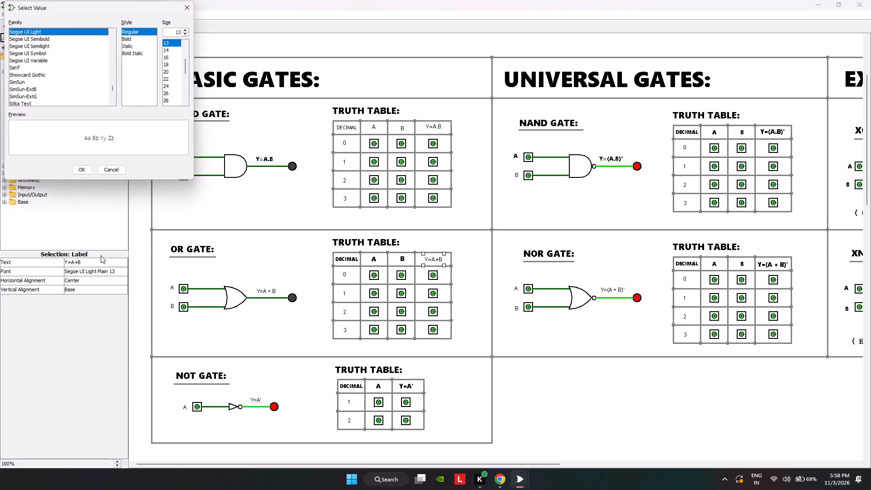
pyautogui.scroll(4, 53, 85)
pyautogui.click(46, 98)
pyautogui.click(81, 172)
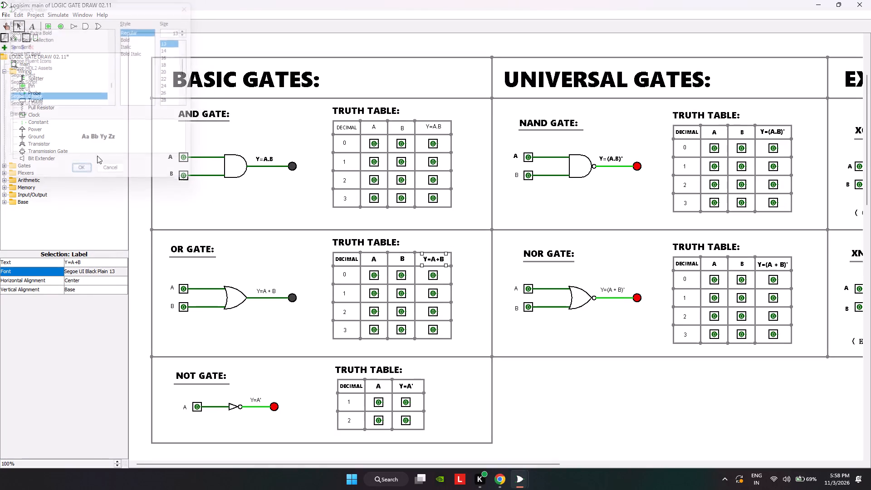
# Set the font of the A header in the AND gate's truth table to Segoe UI Black.
pyautogui.click(374, 123)
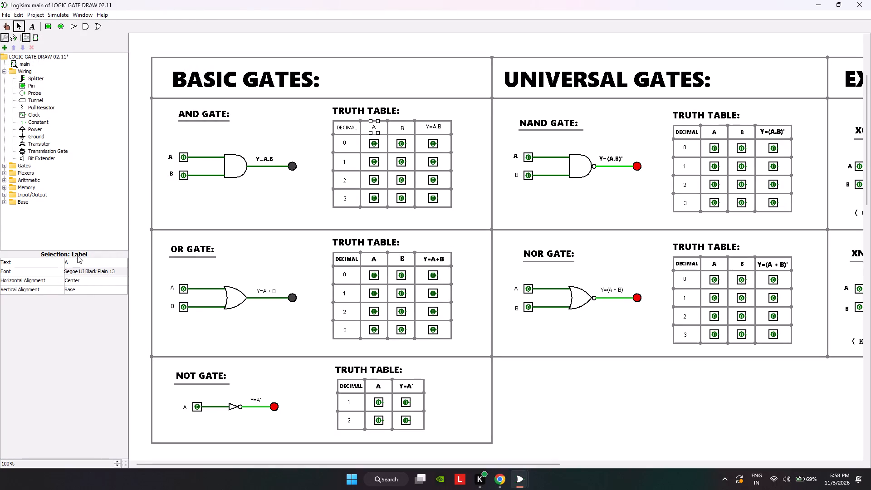
pyautogui.click(80, 271)
pyautogui.scroll(3, 48, 98)
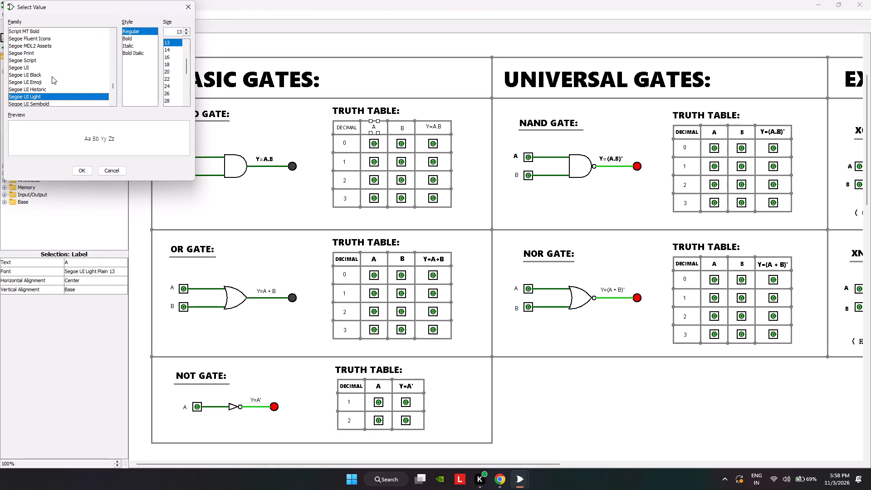
pyautogui.click(52, 76)
pyautogui.click(82, 170)
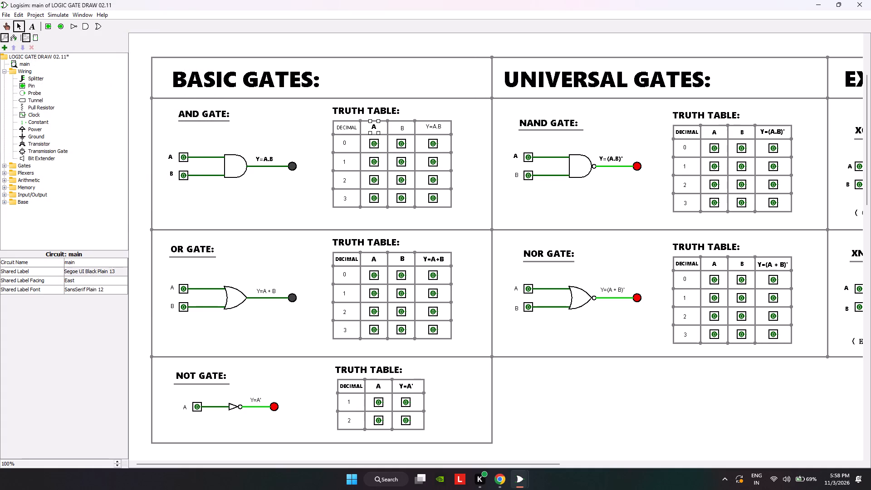
# Set the font of the B header in the AND gate's truth table to Segoe UI Black.
pyautogui.click(406, 129)
pyautogui.click(399, 125)
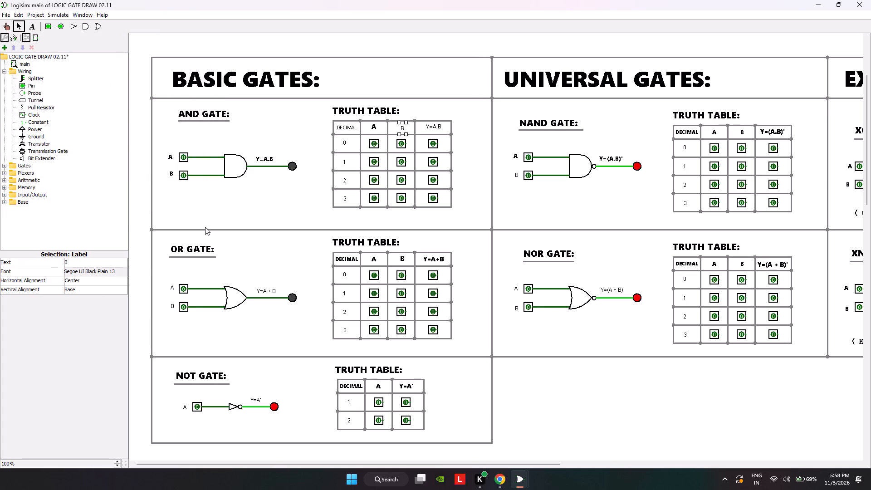
pyautogui.click(120, 275)
pyautogui.scroll(5, 45, 59)
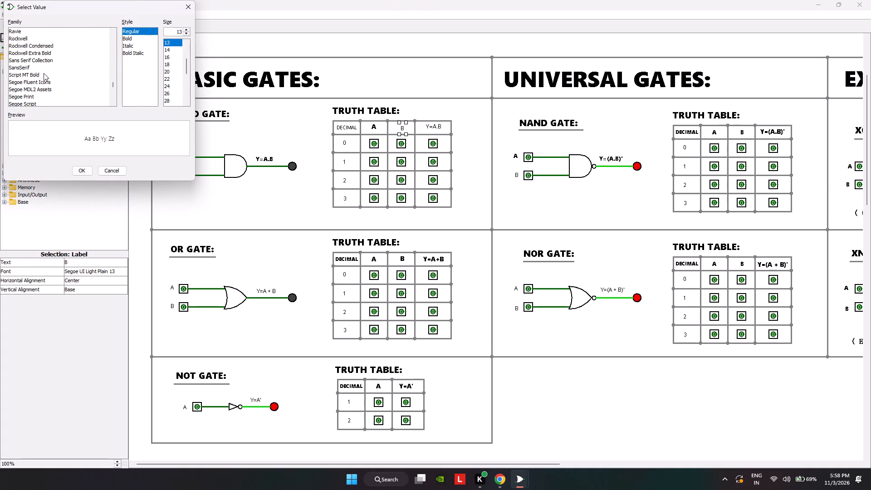
pyautogui.scroll(-2, 44, 73)
pyautogui.click(41, 76)
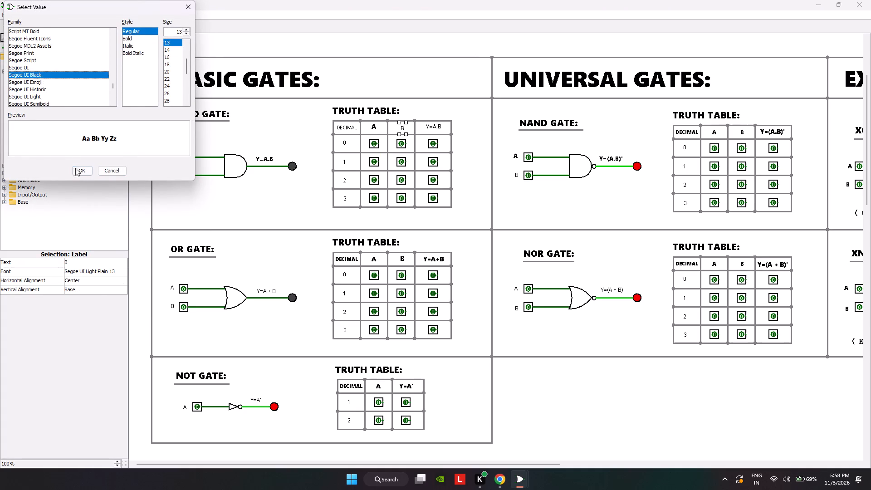
pyautogui.click(80, 173)
# Set the font of the Y=A.B header in the AND gate's truth table to Segoe UI Black.
pyautogui.click(424, 127)
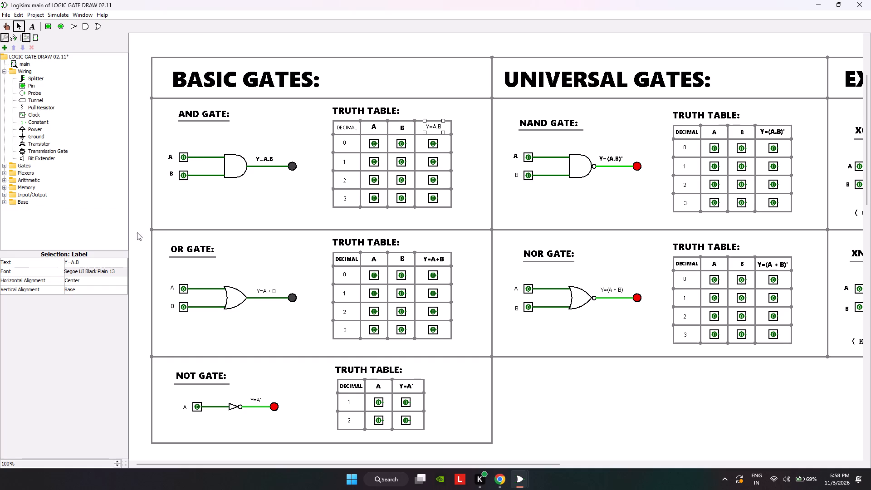
pyautogui.click(83, 269)
pyautogui.scroll(3, 60, 67)
pyautogui.click(57, 73)
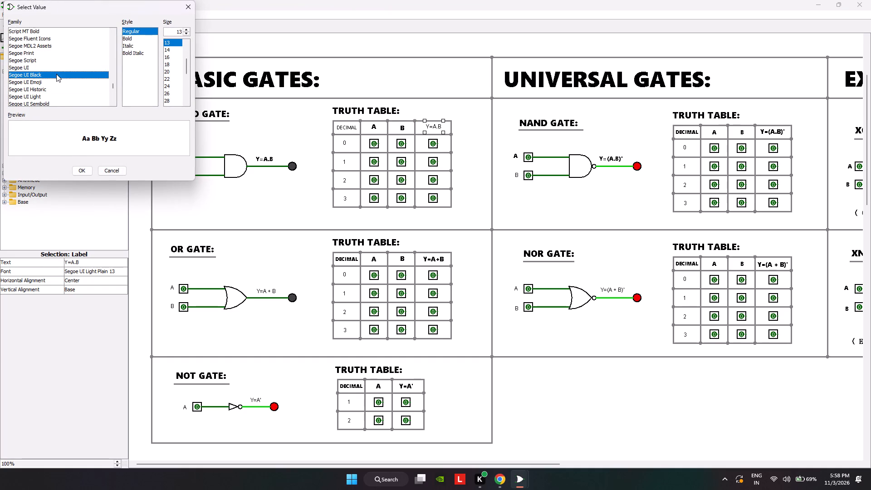
pyautogui.click(87, 168)
# Set the font of the DECIMAL header in the AND gate's truth table to Segoe UI Black.
pyautogui.click(338, 129)
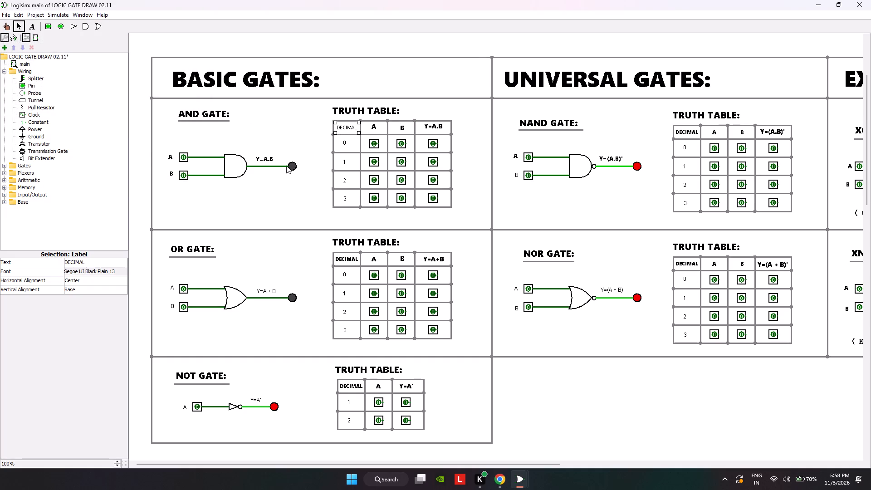
pyautogui.click(114, 269)
pyautogui.scroll(2, 98, 71)
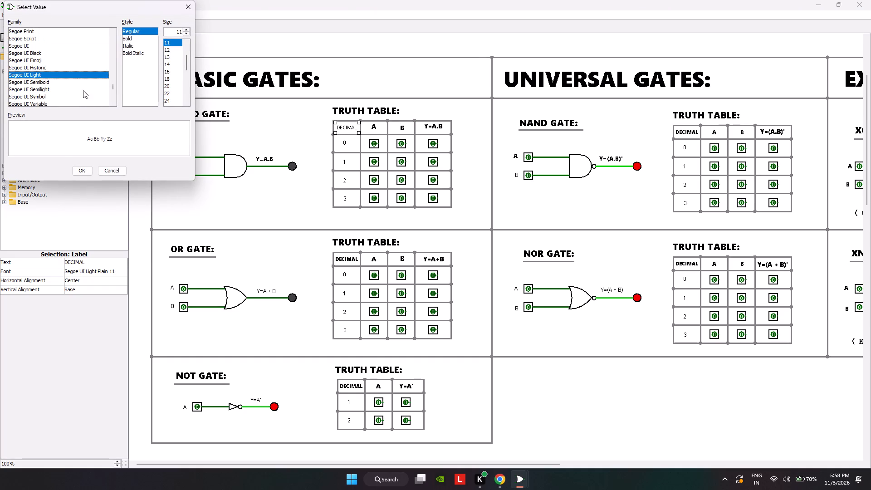
pyautogui.click(91, 52)
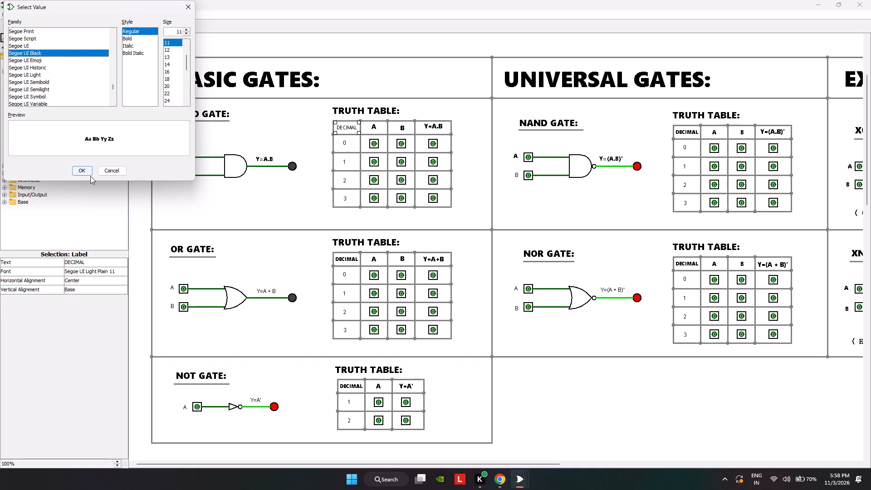
pyautogui.click(90, 171)
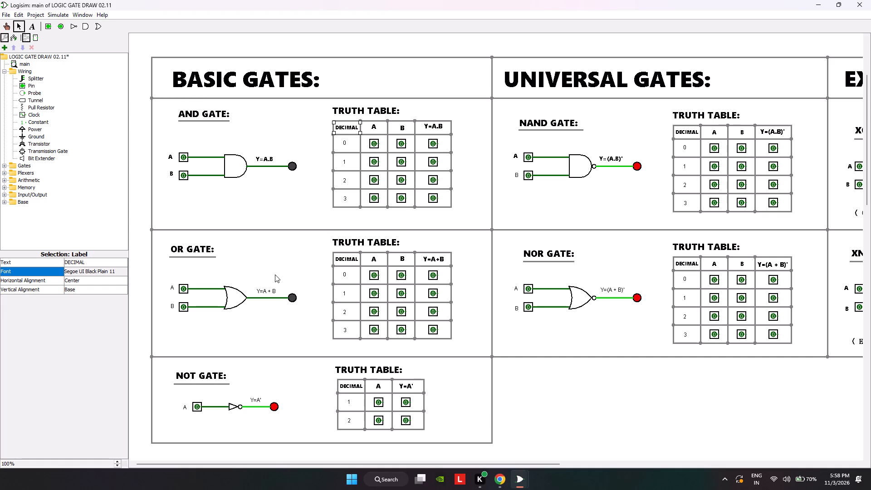
# Set the font of the Y=A + B output label on the OR gate circuit to Segoe UI Black.
pyautogui.click(274, 287)
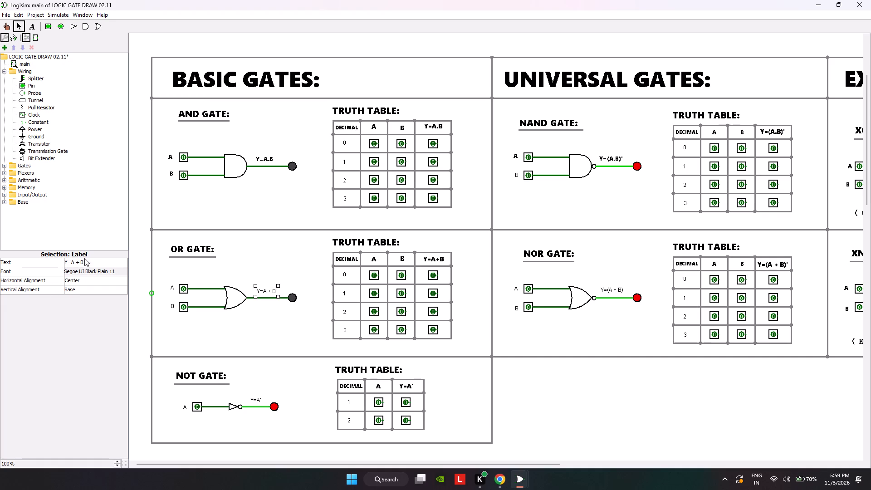
pyautogui.click(83, 265)
pyautogui.click(80, 273)
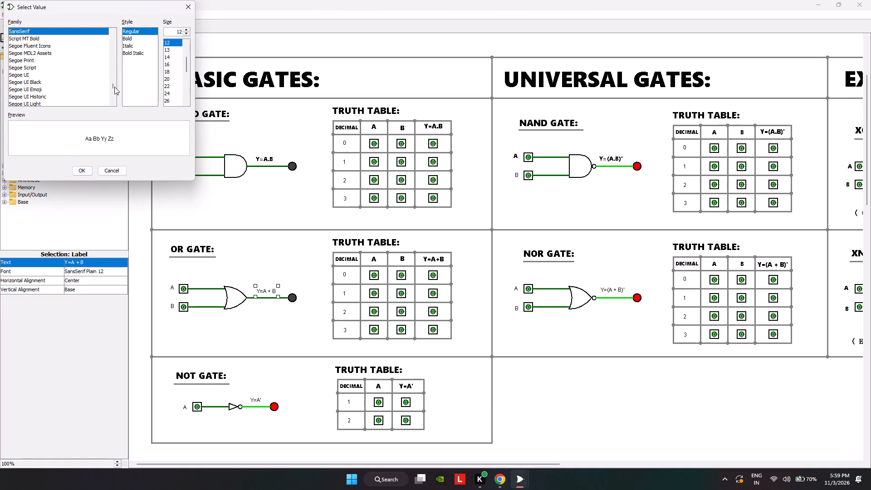
pyautogui.click(38, 84)
pyautogui.click(81, 170)
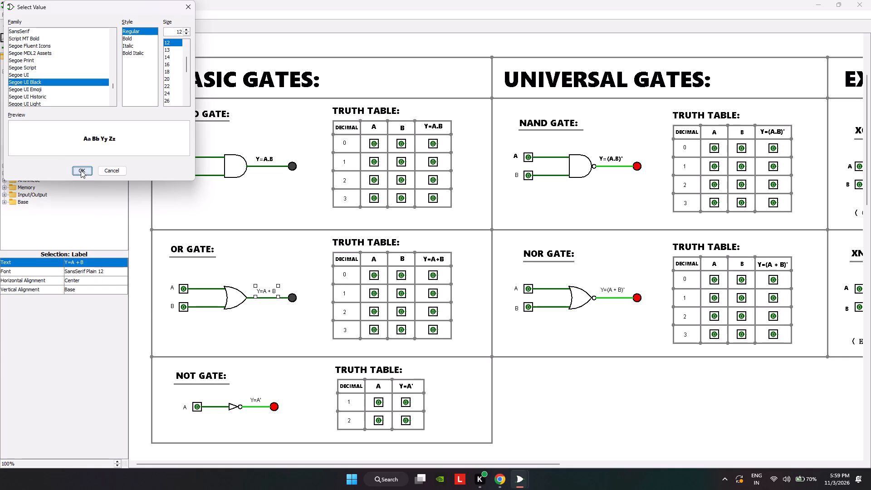
# Set the font of the Y=A' output label on the NOT gate circuit to Segoe UI Black.
pyautogui.scroll(-5, 200, 167)
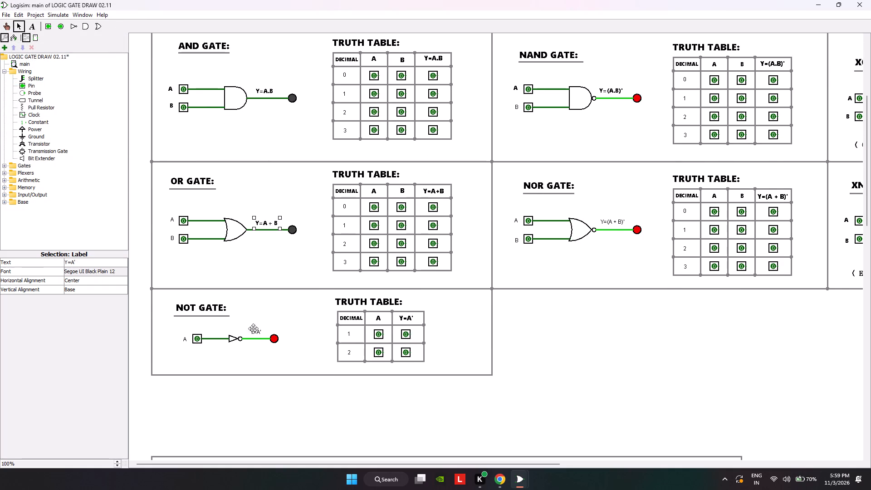
pyautogui.click(253, 329)
pyautogui.click(102, 271)
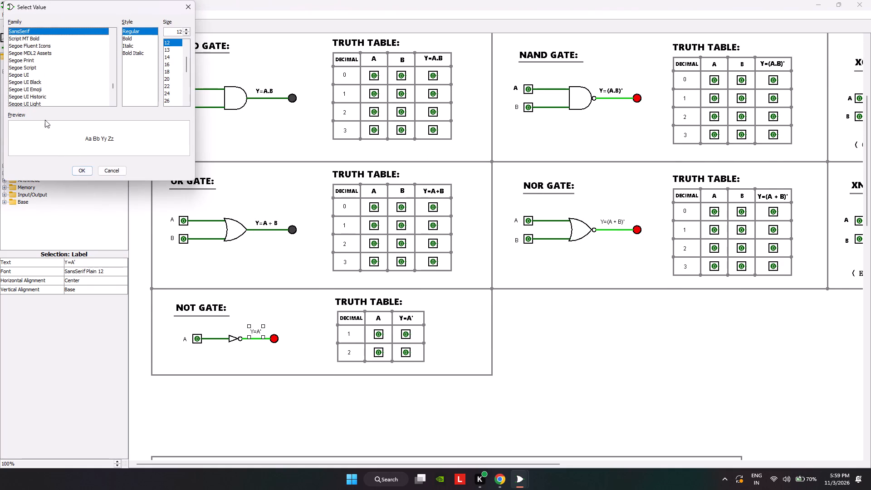
pyautogui.click(47, 83)
pyautogui.click(79, 169)
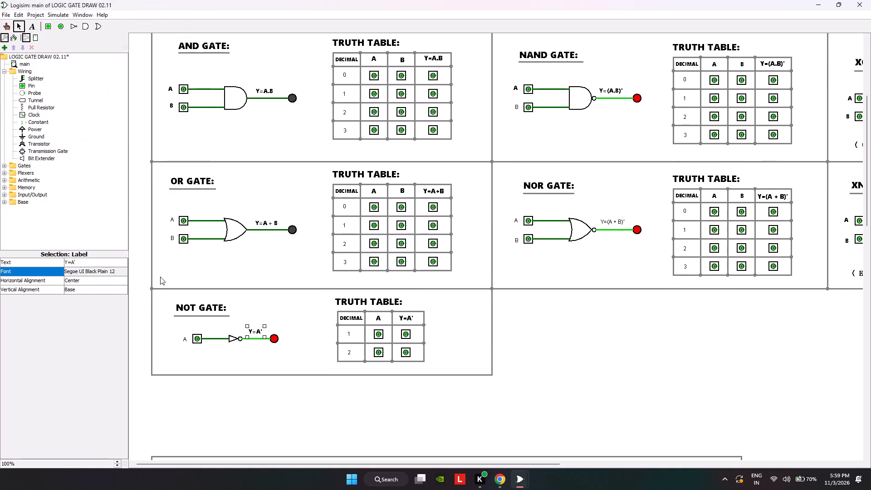
# Set the font of the A input label on the NOT gate circuit to Segoe UI Black.
pyautogui.click(185, 338)
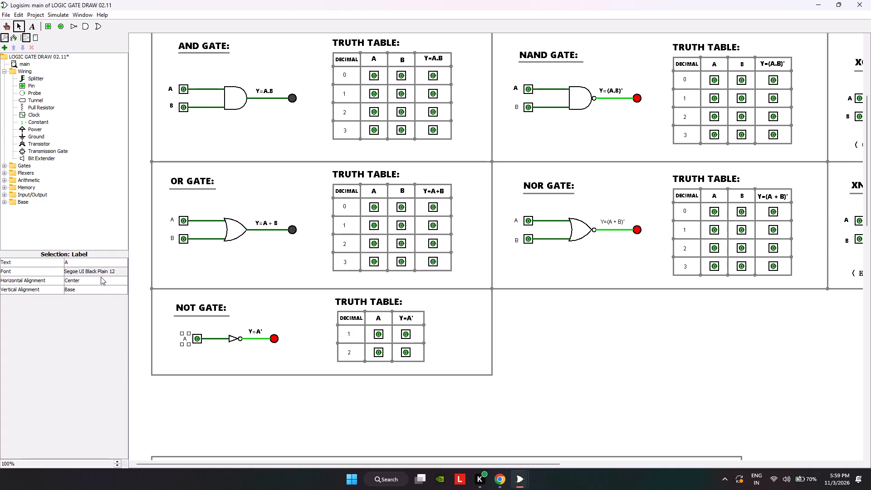
pyautogui.click(101, 271)
pyautogui.scroll(1, 39, 66)
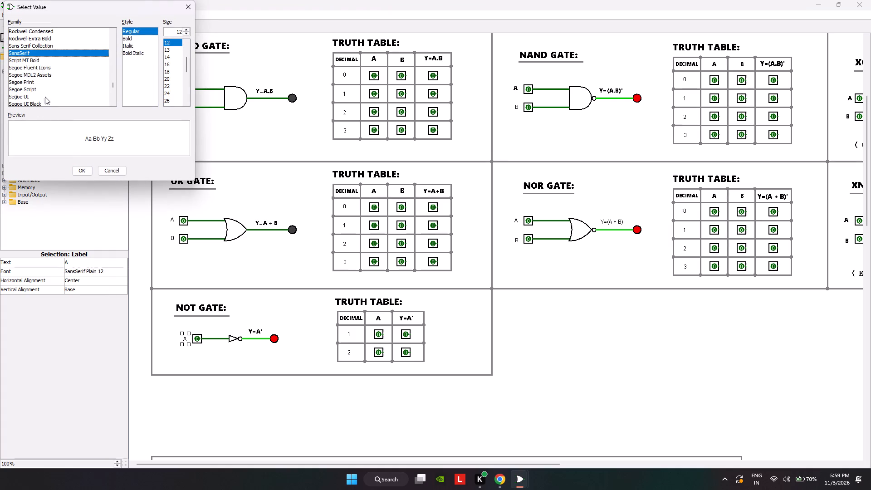
pyautogui.scroll(-2, 45, 97)
pyautogui.click(44, 61)
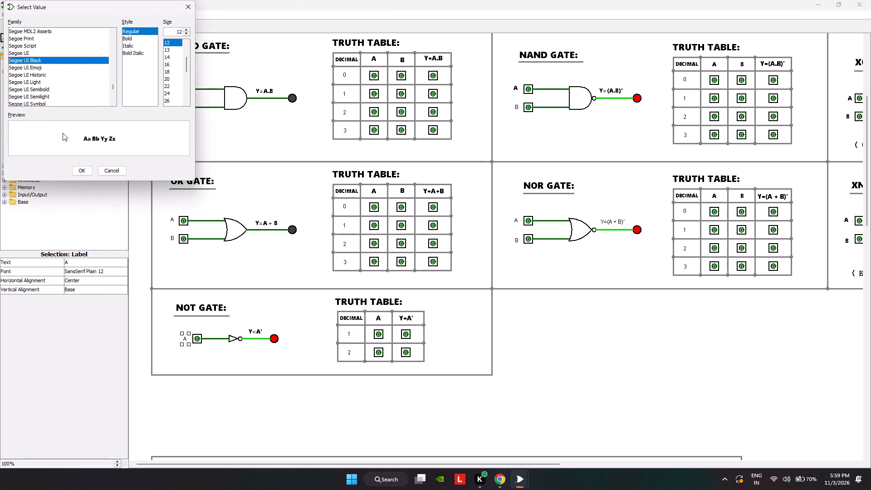
pyautogui.click(86, 171)
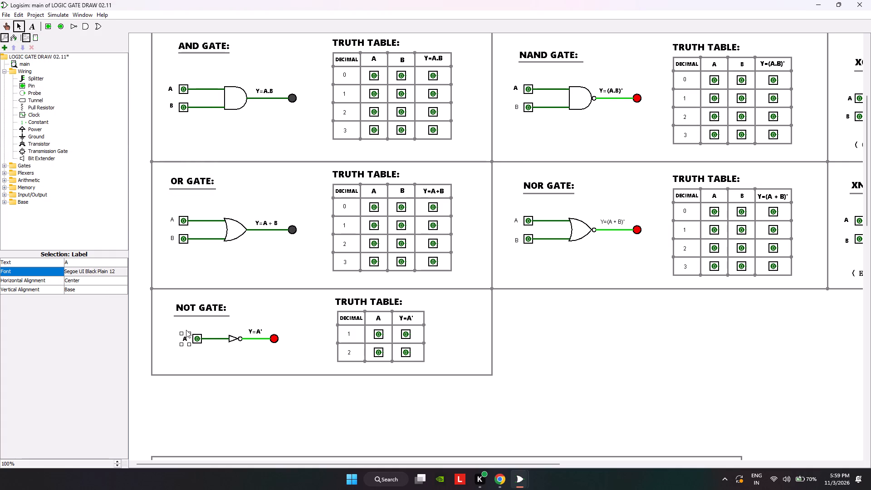
# Set the font of the A input label on the NOR gate circuit to Segoe UI Black.
pyautogui.scroll(-4, 254, 192)
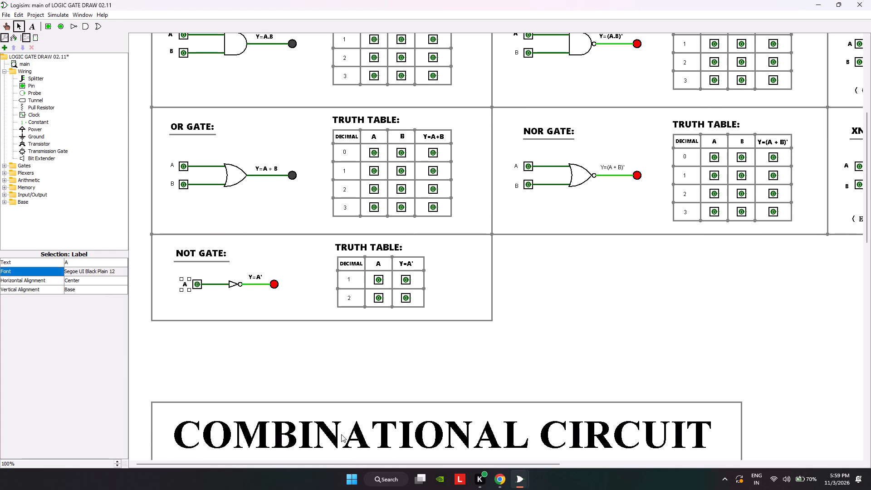
pyautogui.moveTo(356, 465); pyautogui.dragTo(537, 462)
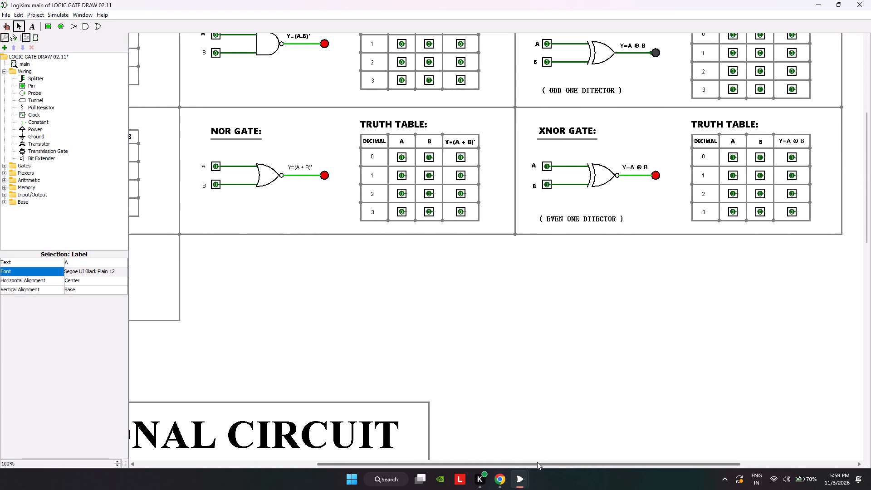
pyautogui.moveTo(537, 462); pyautogui.dragTo(582, 457)
pyautogui.scroll(5, 448, 383)
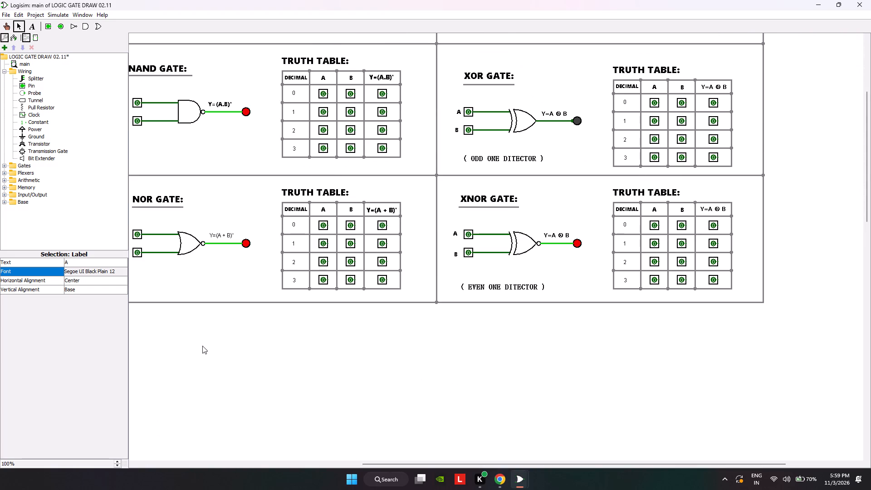
pyautogui.moveTo(371, 465); pyautogui.dragTo(302, 463)
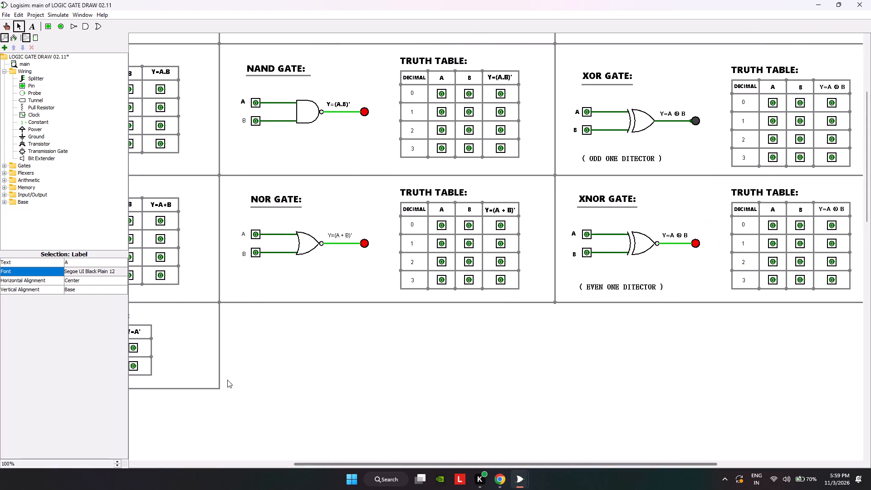
pyautogui.click(245, 235)
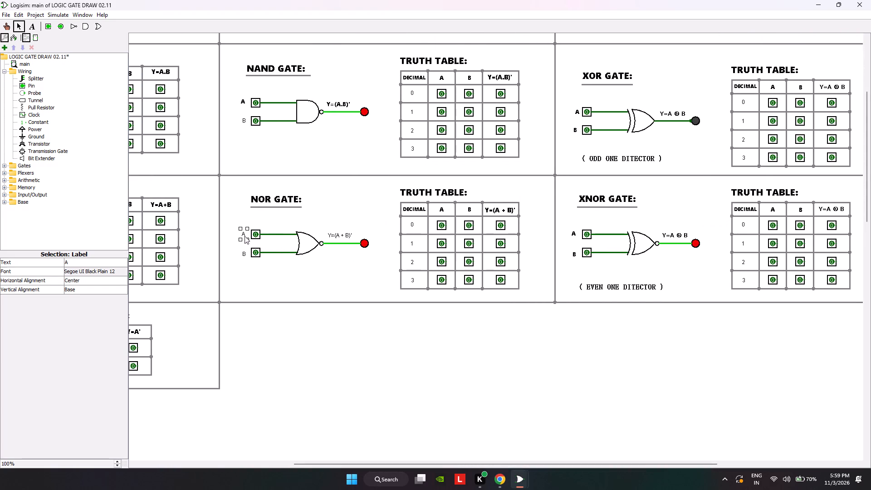
pyautogui.click(78, 270)
pyautogui.scroll(2, 76, 147)
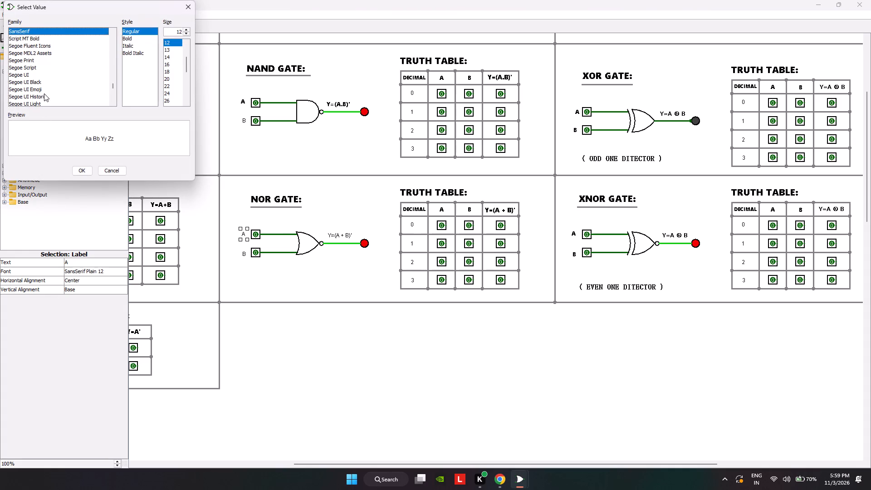
pyautogui.click(46, 84)
pyautogui.click(86, 172)
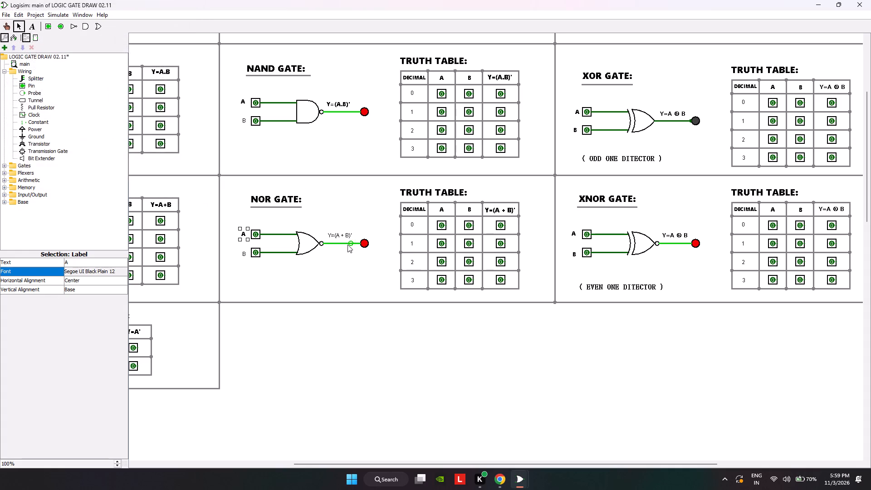
# Set the font of the Y=(A + B)' output label on the NOR gate circuit to Segoe UI Black.
pyautogui.click(333, 232)
pyautogui.click(80, 274)
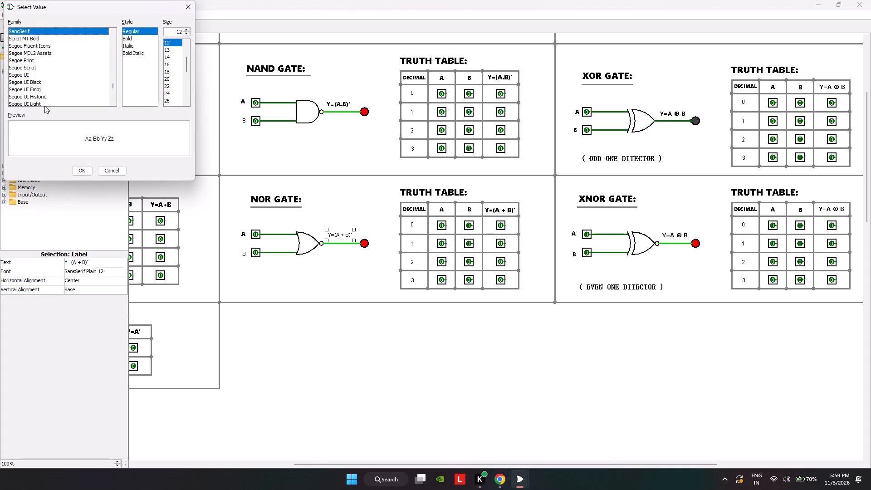
pyautogui.scroll(2, 43, 73)
pyautogui.scroll(-2, 46, 83)
pyautogui.click(47, 83)
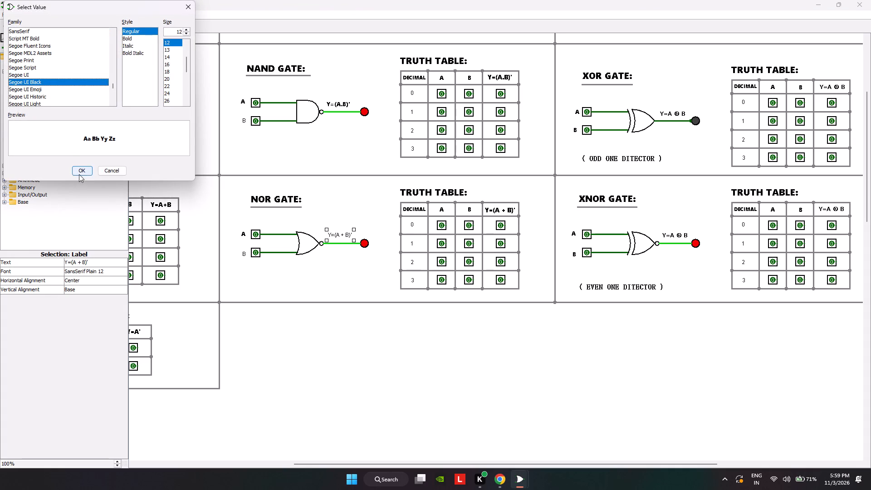
pyautogui.click(79, 174)
# Set the font of the B input label on the NOR gate circuit to Segoe UI Black.
pyautogui.click(245, 254)
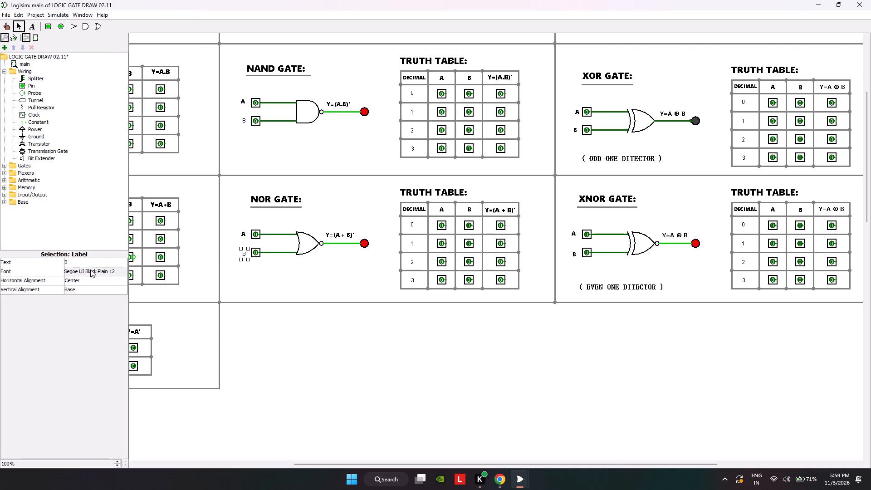
pyautogui.click(88, 274)
pyautogui.click(59, 83)
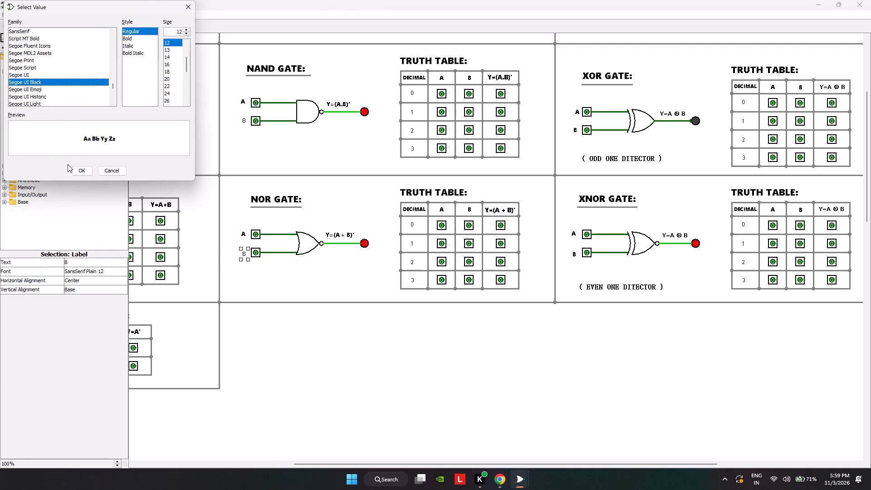
pyautogui.click(90, 170)
# Set the font of the B input label on the NAND gate circuit to Segoe UI Black.
pyautogui.click(245, 123)
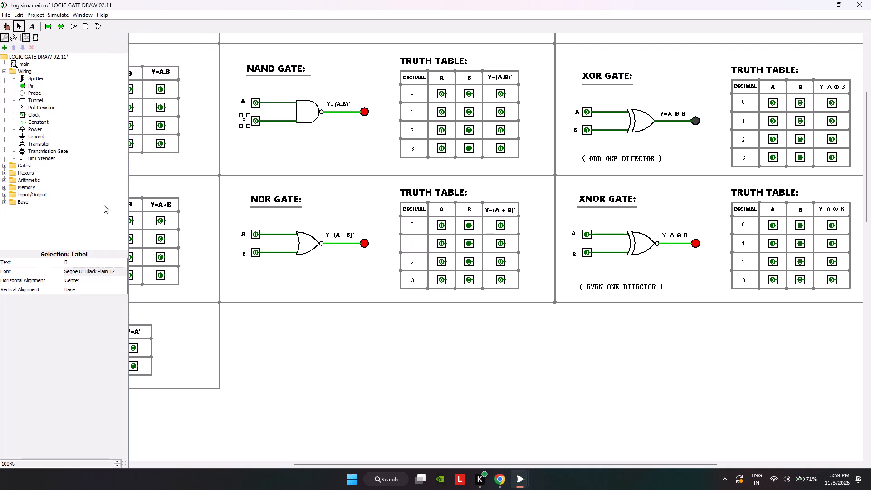
pyautogui.click(68, 269)
pyautogui.scroll(1, 66, 80)
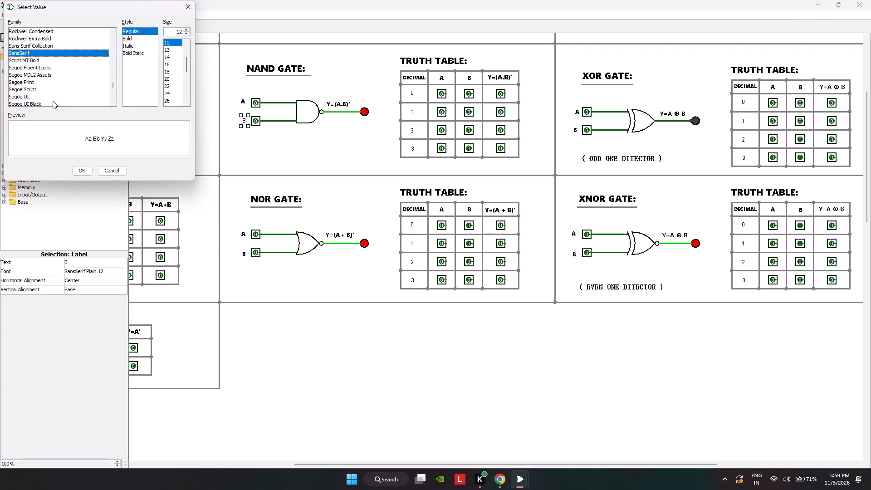
pyautogui.click(53, 102)
pyautogui.click(80, 172)
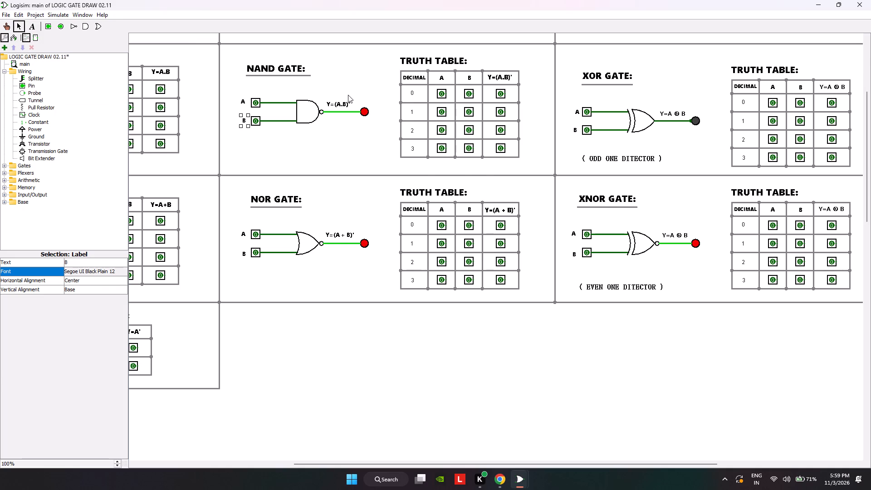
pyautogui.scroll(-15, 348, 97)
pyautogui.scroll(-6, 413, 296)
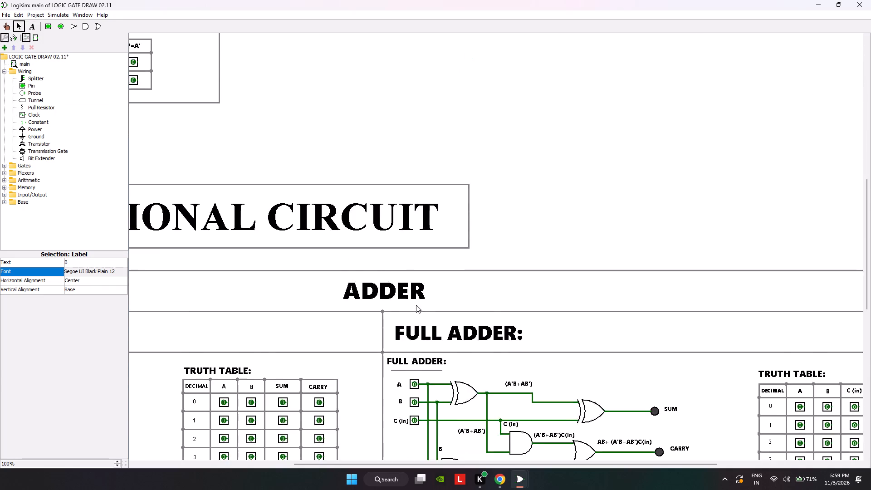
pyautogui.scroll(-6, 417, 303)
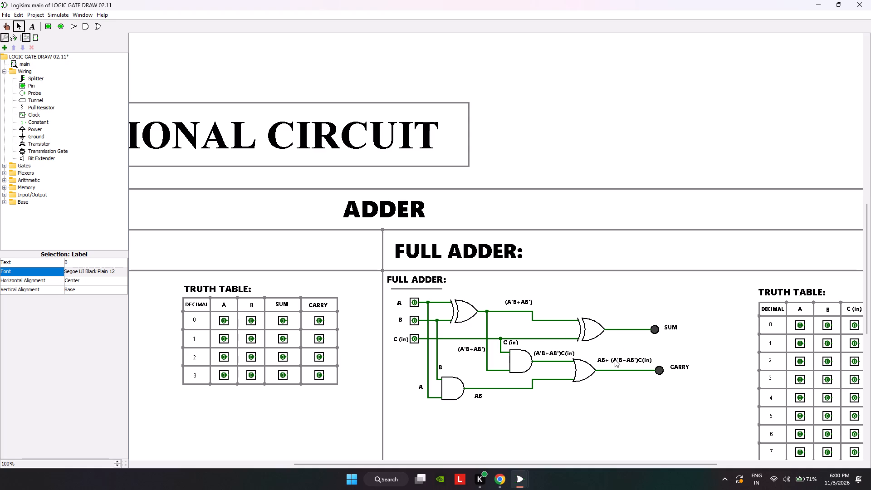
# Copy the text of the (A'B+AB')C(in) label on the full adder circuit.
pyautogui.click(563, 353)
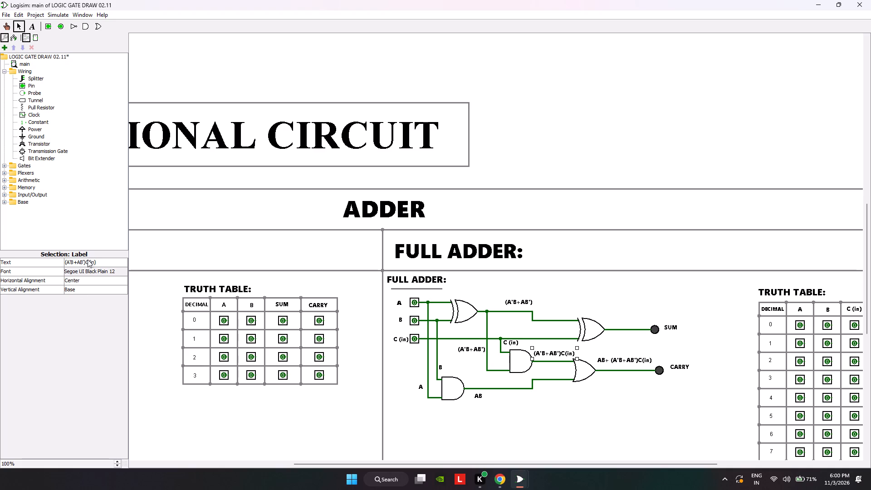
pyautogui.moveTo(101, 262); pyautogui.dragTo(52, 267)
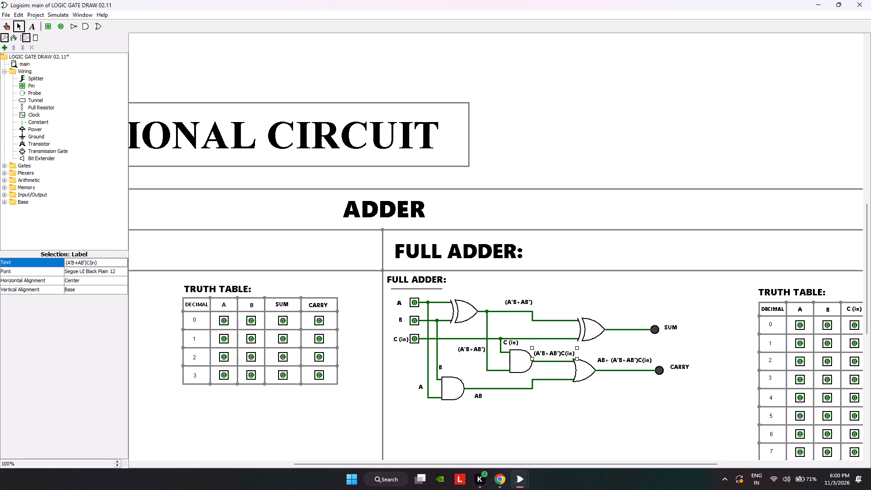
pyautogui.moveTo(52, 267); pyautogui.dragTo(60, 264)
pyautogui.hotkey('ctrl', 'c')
# Switch to Chrome and search Google in a new tab for "HAVE 3 INPUT ON XOR GATE GIMME EQUATION".
pyautogui.hotkey('alt', 'Tab')
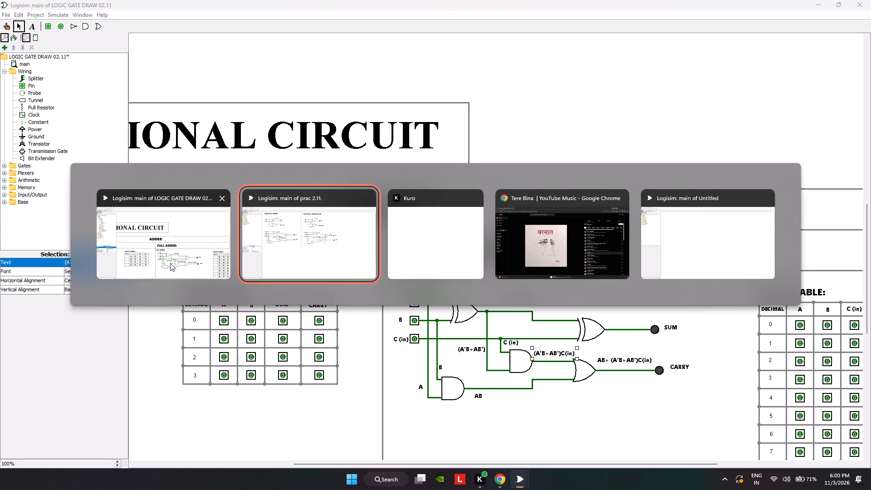
pyautogui.hotkey('alt', 'Tab')
pyautogui.hotkey('alt', 'Tab')
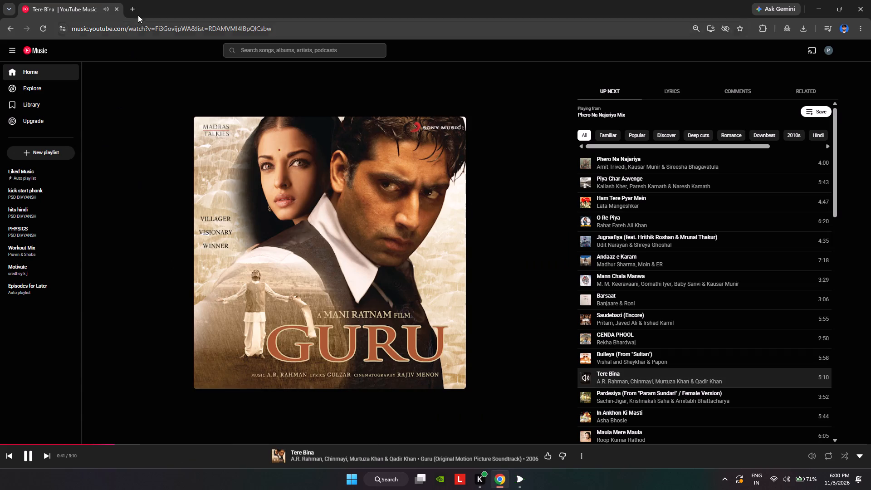
pyautogui.click(133, 8)
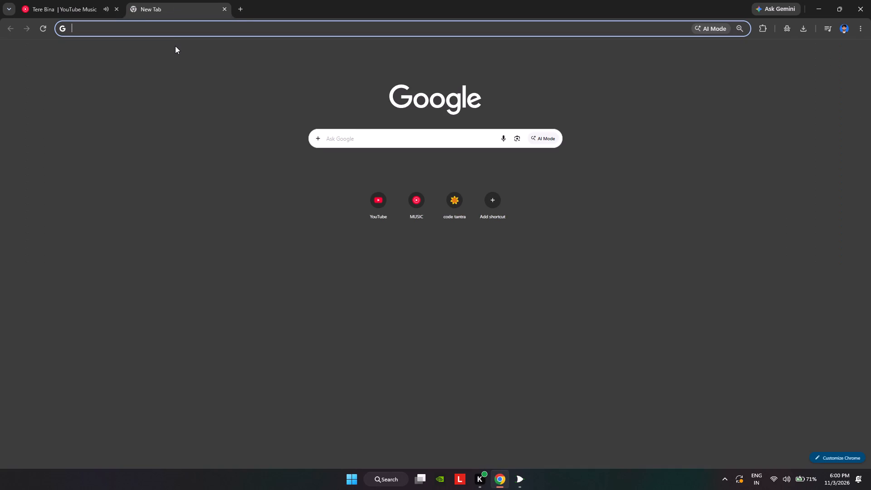
pyautogui.write('HAVE')
pyautogui.press('space')
pyautogui.write('3 UI')
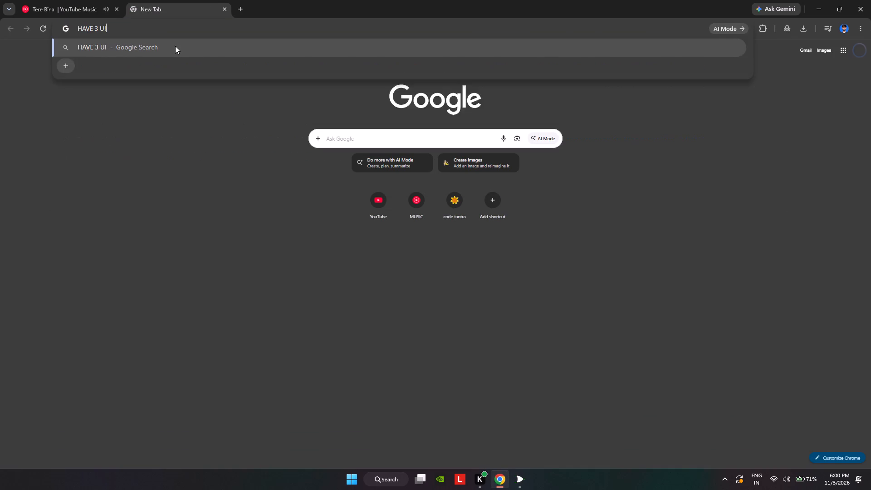
pyautogui.press('BackSpace')
pyautogui.press('BackSpace')
pyautogui.write('INPUT ON XOR GATE GIMME')
pyautogui.press('space')
pyautogui.press('e')
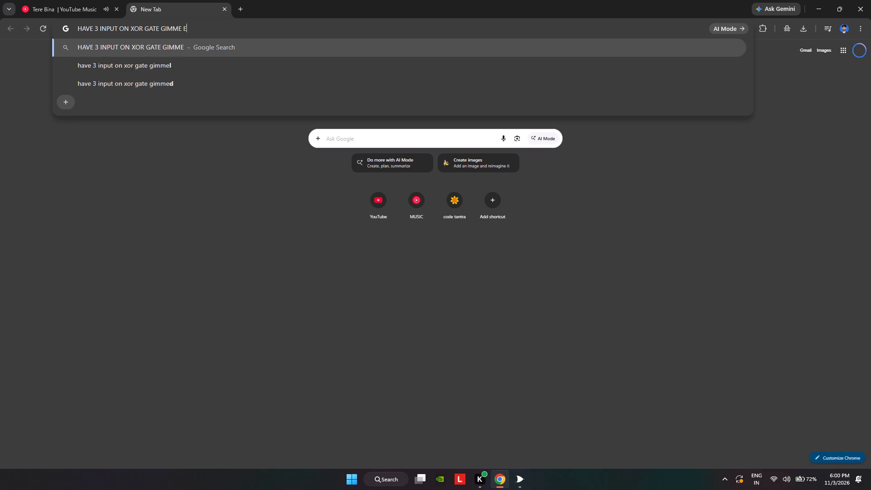
pyautogui.write('QUATION BY')
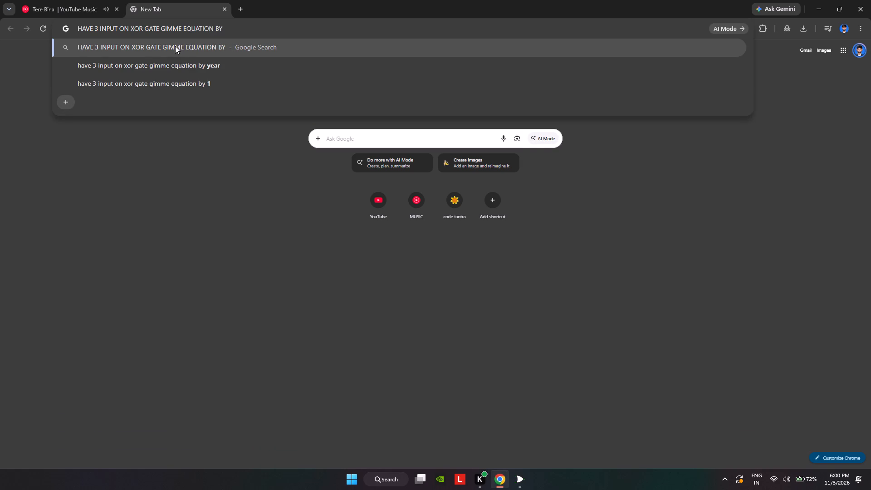
pyautogui.press('BackSpace')
pyautogui.press('BackSpace')
pyautogui.press('Return')
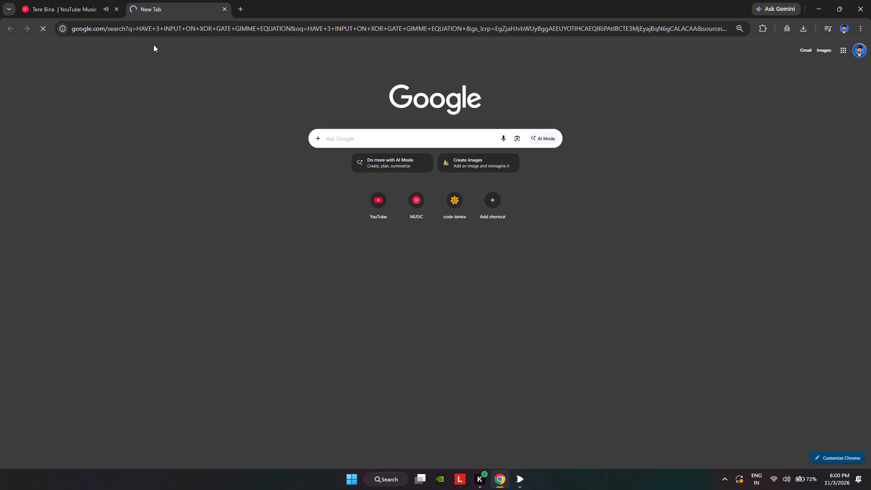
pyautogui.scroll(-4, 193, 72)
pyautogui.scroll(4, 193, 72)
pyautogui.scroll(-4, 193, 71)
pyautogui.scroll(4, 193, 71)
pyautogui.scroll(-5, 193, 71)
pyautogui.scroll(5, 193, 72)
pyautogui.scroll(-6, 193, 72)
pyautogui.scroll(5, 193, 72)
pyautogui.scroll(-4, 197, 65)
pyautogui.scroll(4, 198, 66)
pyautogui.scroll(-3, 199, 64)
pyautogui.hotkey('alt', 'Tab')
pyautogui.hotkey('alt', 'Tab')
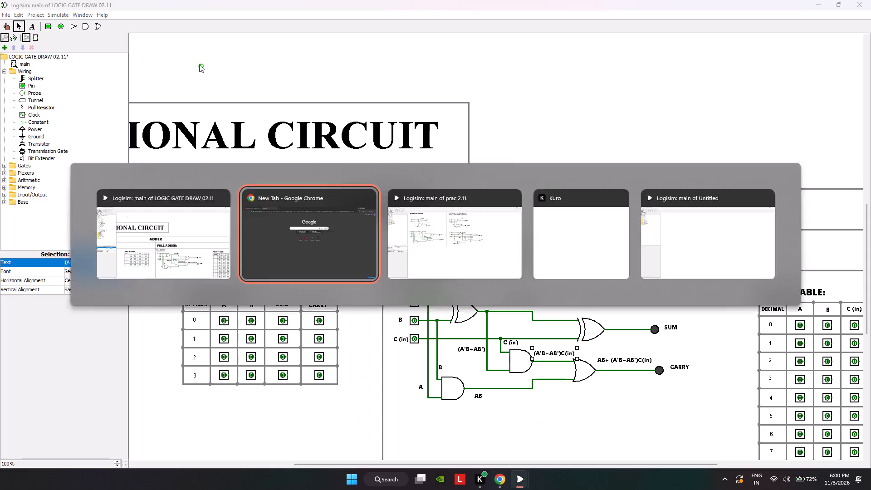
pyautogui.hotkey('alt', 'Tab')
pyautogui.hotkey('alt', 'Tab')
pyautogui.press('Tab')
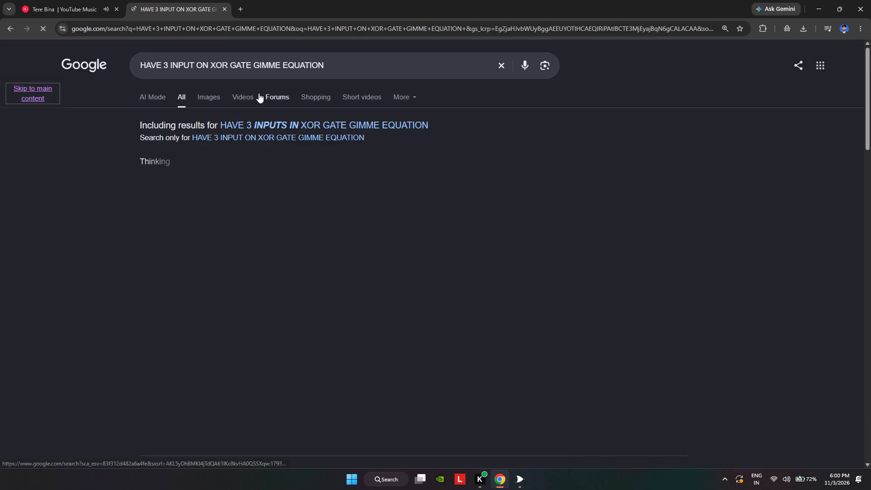
# Examine the search results for the Boolean equation of a 3-input XOR gate.
pyautogui.click(67, 129)
pyautogui.scroll(-7, 113, 113)
pyautogui.scroll(1, 119, 124)
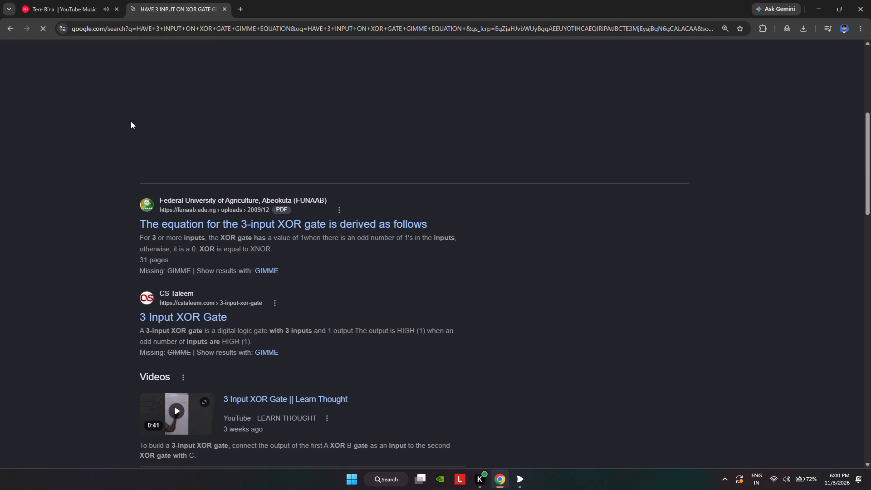
pyautogui.scroll(5, 283, 142)
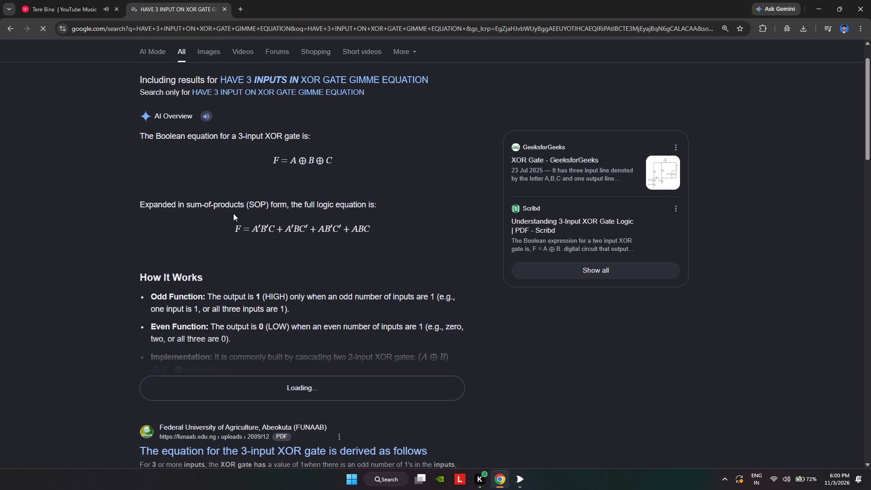
pyautogui.scroll(-2, 204, 211)
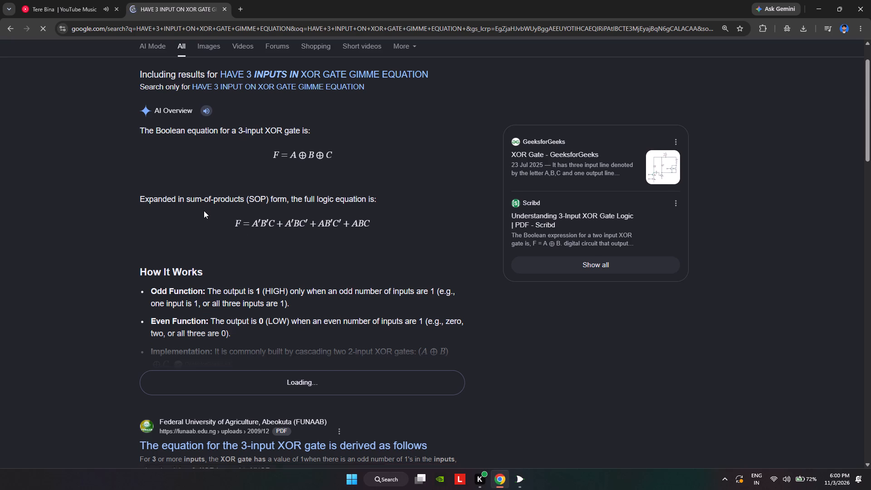
pyautogui.scroll(-2, 204, 211)
pyautogui.scroll(4, 204, 211)
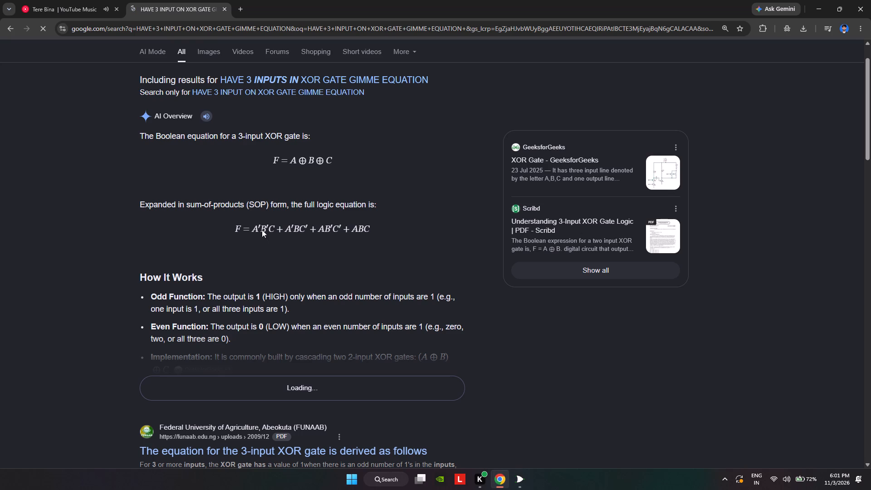
pyautogui.scroll(-4, 206, 246)
pyautogui.click(224, 211)
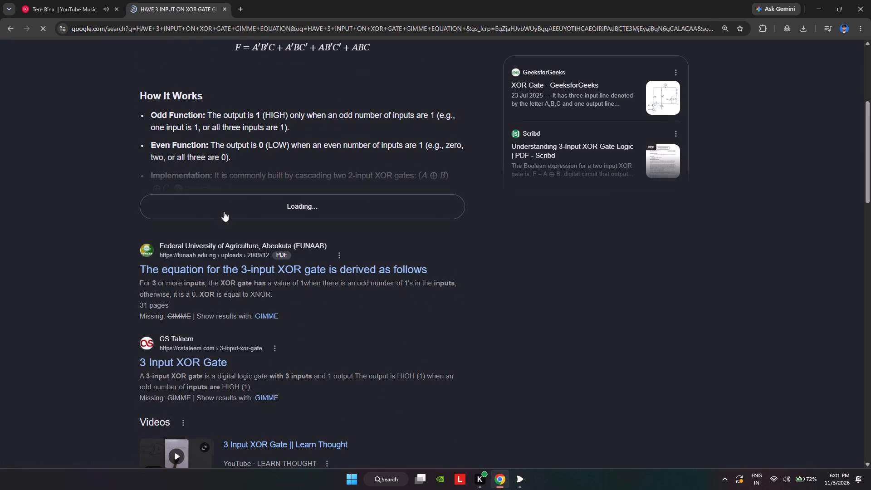
pyautogui.scroll(3, 256, 201)
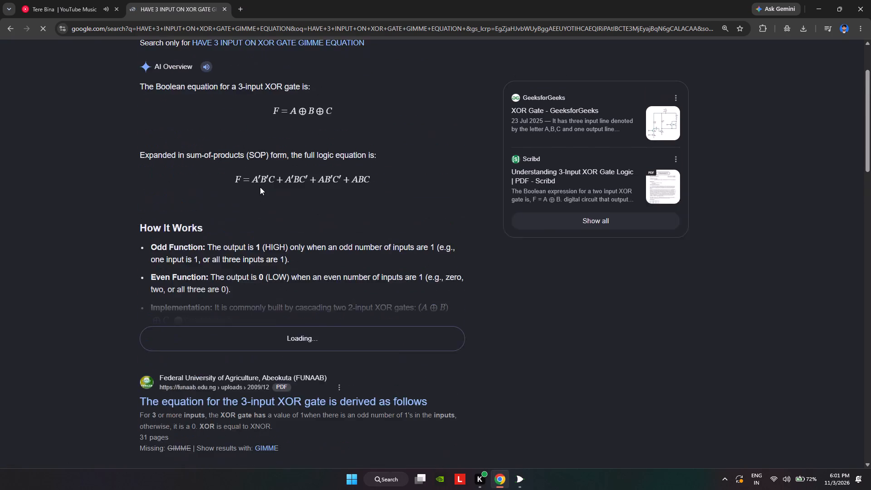
pyautogui.scroll(3, 260, 187)
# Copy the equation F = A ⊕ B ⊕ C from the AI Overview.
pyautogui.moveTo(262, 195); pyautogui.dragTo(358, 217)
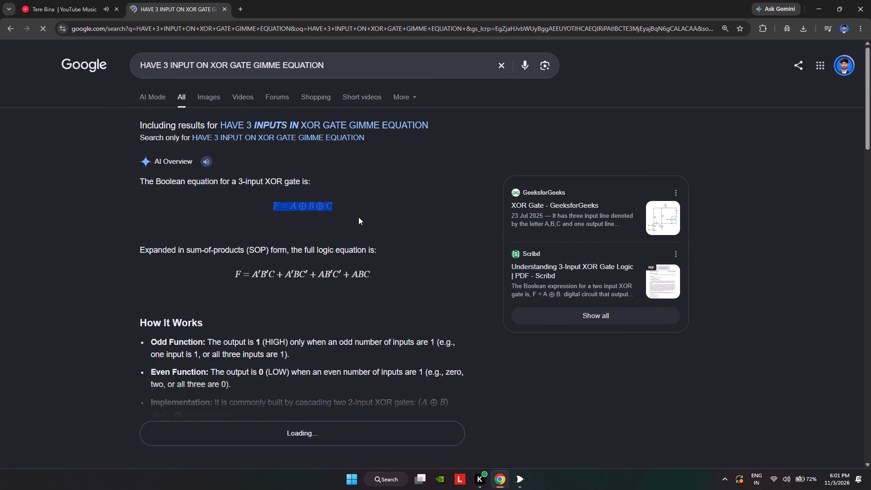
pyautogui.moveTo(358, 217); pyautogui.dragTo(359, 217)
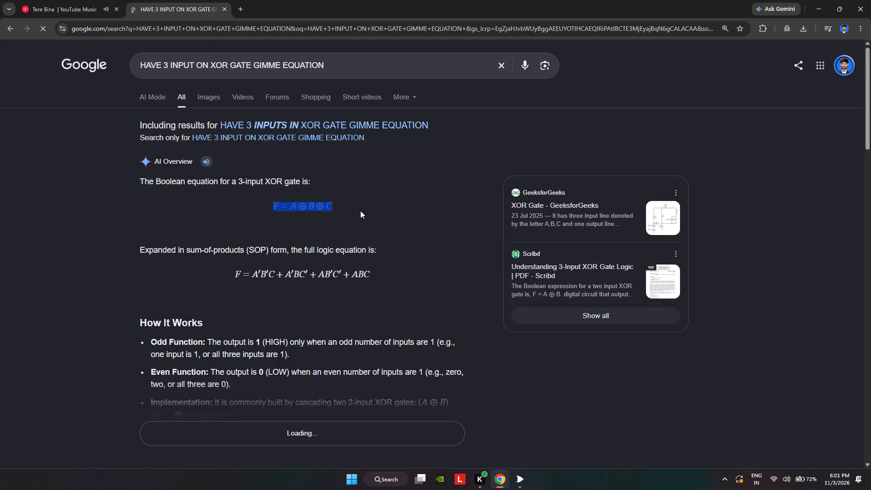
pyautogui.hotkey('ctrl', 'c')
# Switch to Logisim and add the text label "Y= A O B O C(in)" above the full adder's SUM XOR gate.
pyautogui.hotkey('alt', 'Tab')
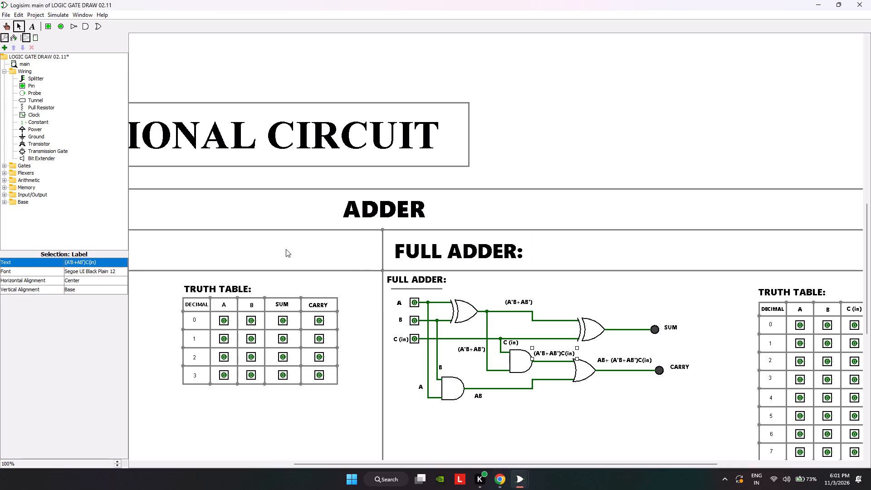
pyautogui.click(679, 144)
pyautogui.click(30, 25)
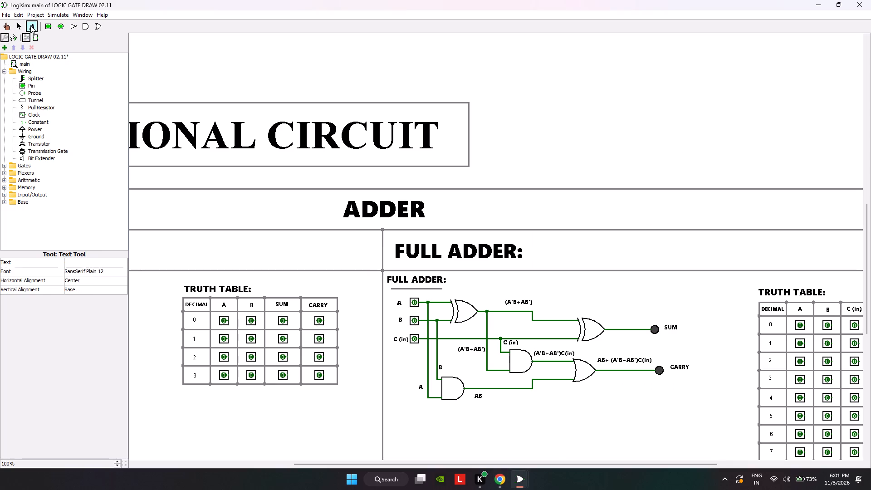
pyautogui.click(612, 310)
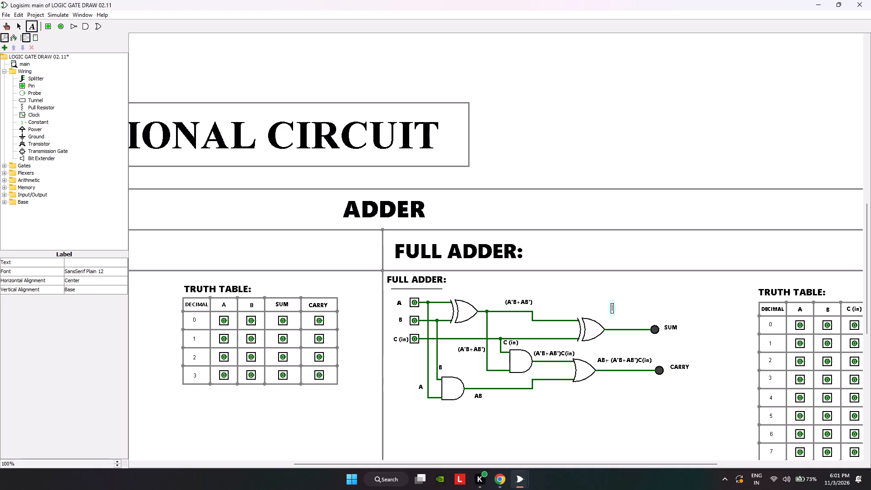
pyautogui.click(112, 261)
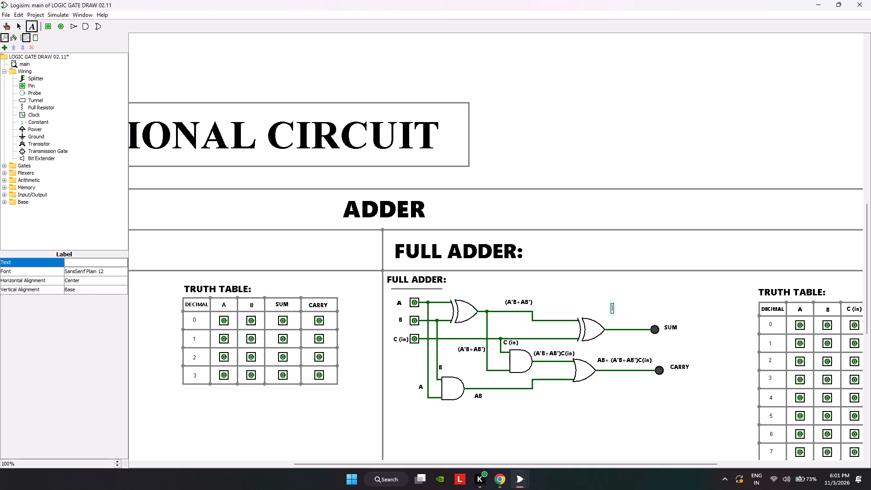
pyautogui.hotkey('ctrl', 'v')
pyautogui.click(90, 262)
pyautogui.press('y')
pyautogui.write('=')
pyautogui.press('space')
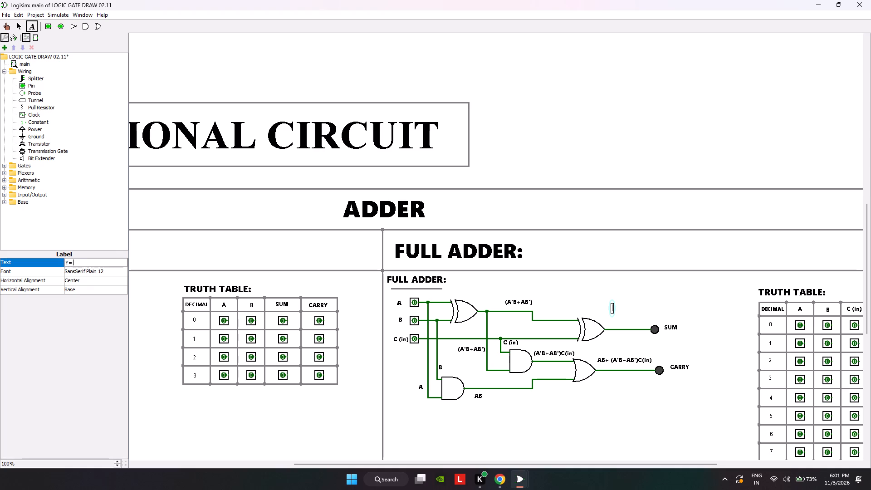
pyautogui.press('a')
pyautogui.press('space')
pyautogui.write('O')
pyautogui.press('space')
pyautogui.write('B')
pyautogui.press('space')
pyautogui.write('O C')
pyautogui.hotkey('shift', '(')
pyautogui.write('in')
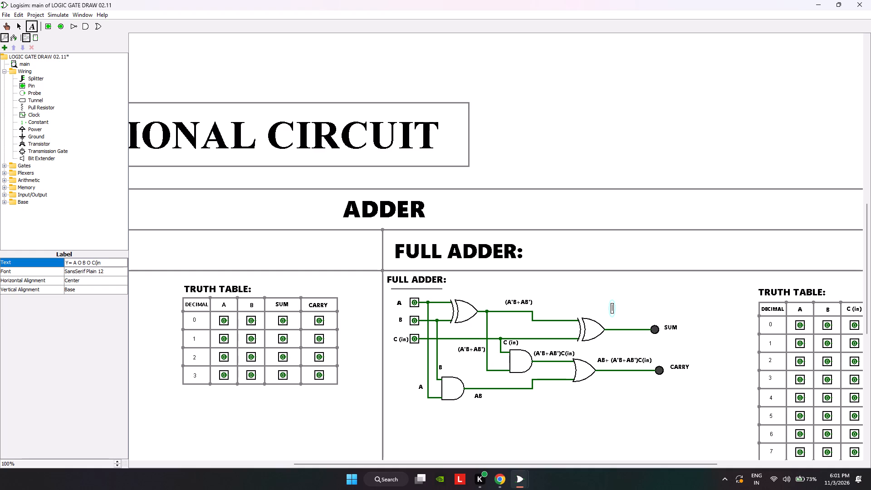
pyautogui.hotkey('shift', ')')
pyautogui.press('Return')
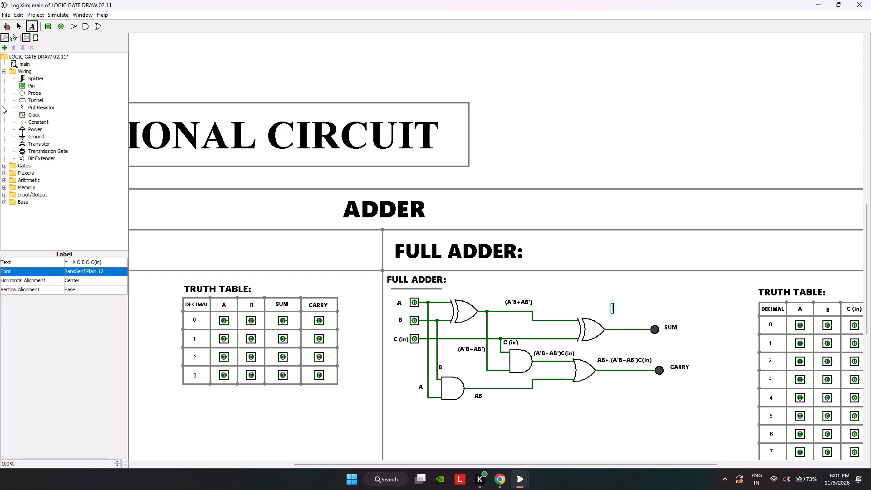
pyautogui.press('Return')
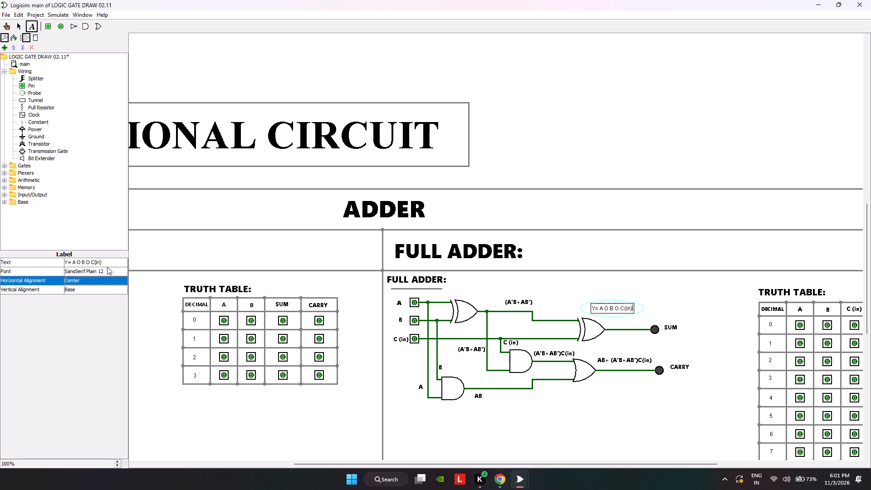
# Set the new SUM expression label's font to Segoe UI Black, regular, size 12.
pyautogui.click(107, 269)
pyautogui.click(49, 81)
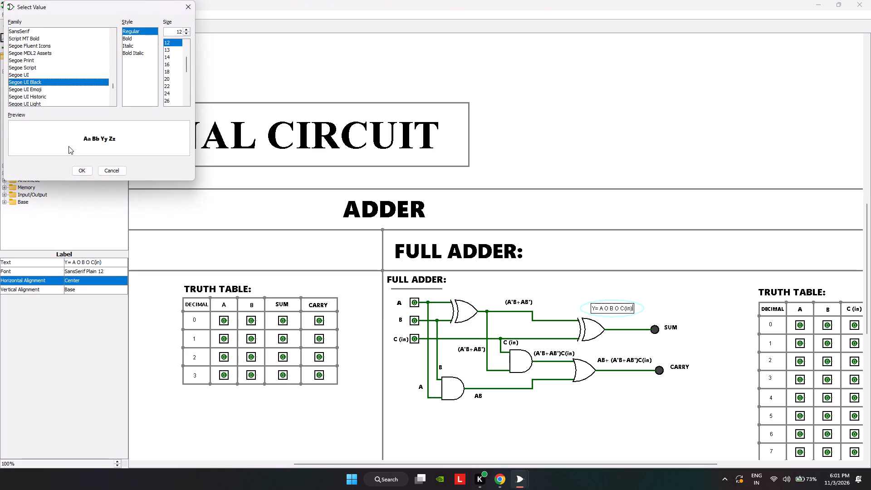
pyautogui.click(80, 173)
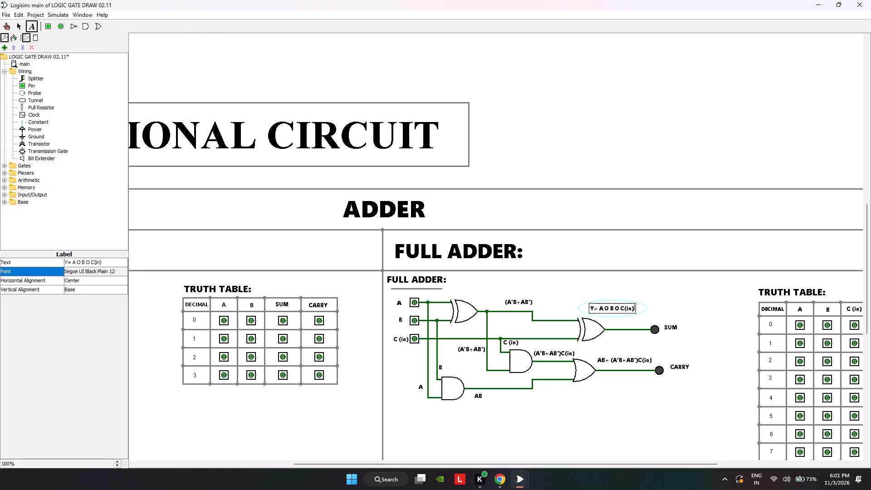
# Move the Y= A O B O C(in) label to just above the SUM output wire, between the XOR gate and the pin.
pyautogui.click(19, 24)
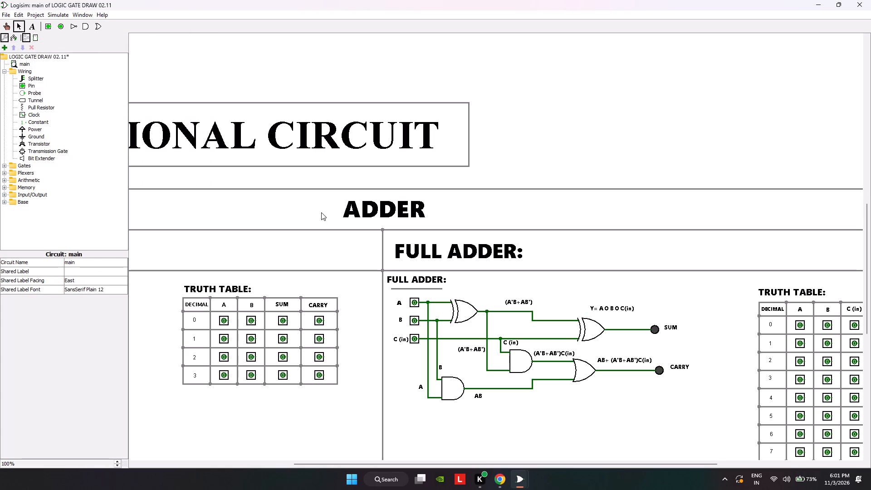
pyautogui.click(613, 305)
pyautogui.moveTo(617, 307); pyautogui.dragTo(623, 318)
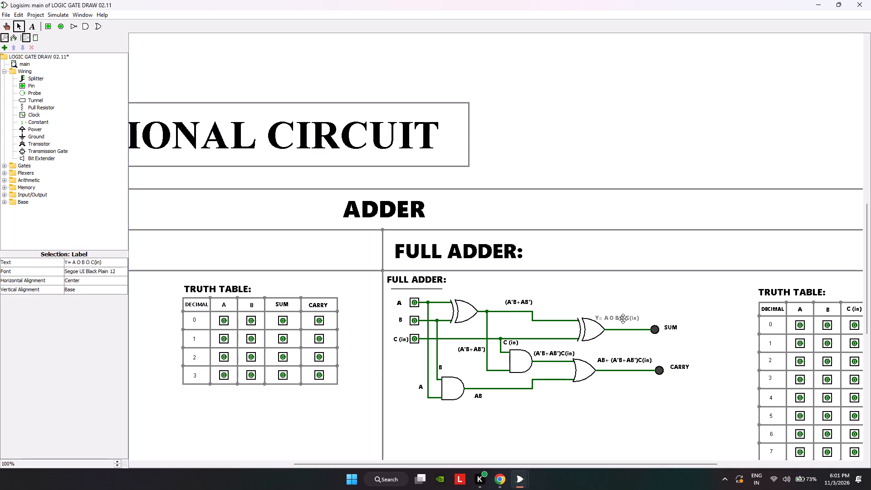
pyautogui.moveTo(623, 318); pyautogui.dragTo(631, 321)
pyautogui.moveTo(631, 321); pyautogui.dragTo(631, 319)
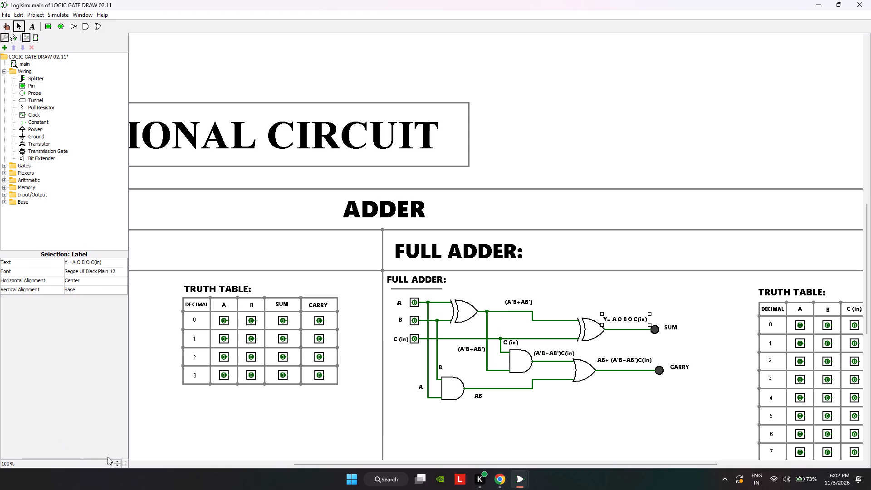
pyautogui.click(118, 460)
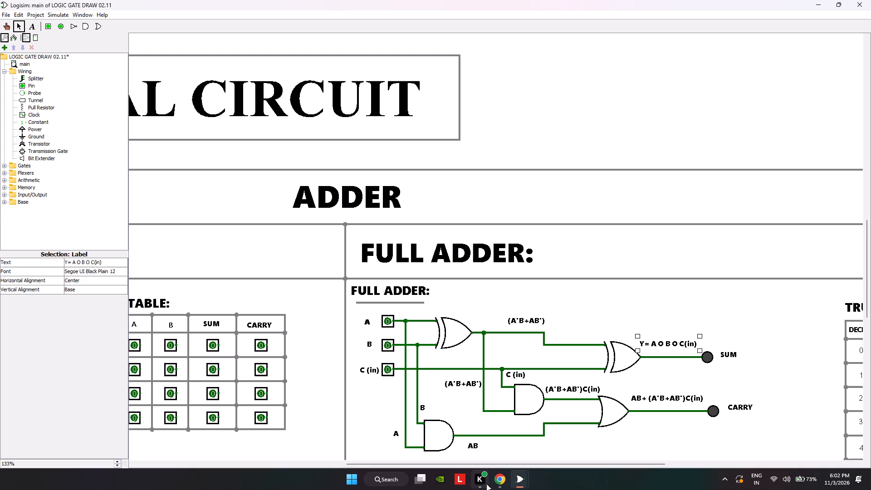
# Switch to Chrome and search YouTube Music for "SACH KEH RHA HAI DIWANA".
pyautogui.hotkey('alt', 'Tab')
pyautogui.click(86, 0)
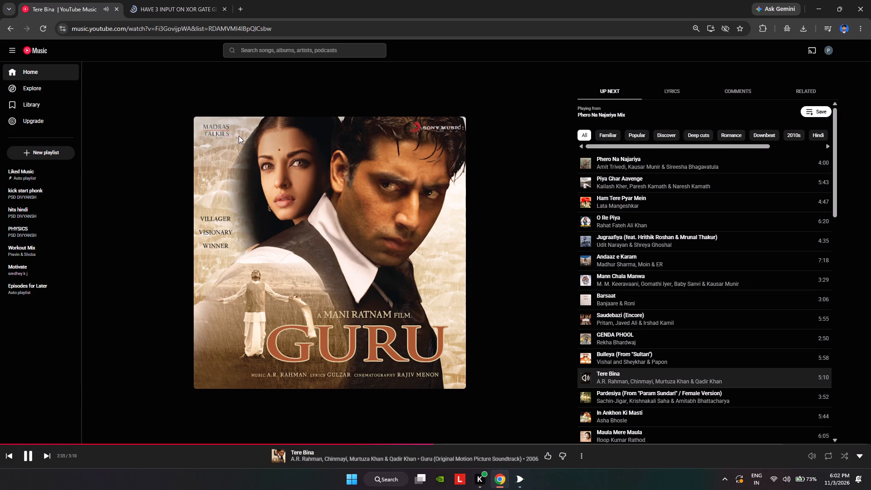
pyautogui.click(316, 50)
pyautogui.write('SACH KEH RHA HAI DIWAL')
pyautogui.press('BackSpace')
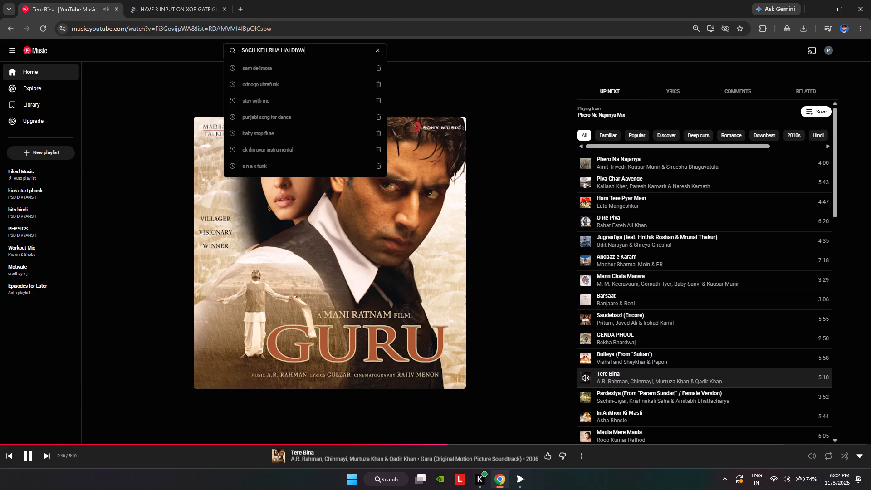
pyautogui.write('NA')
pyautogui.press('Return')
pyautogui.scroll(-1, 320, 53)
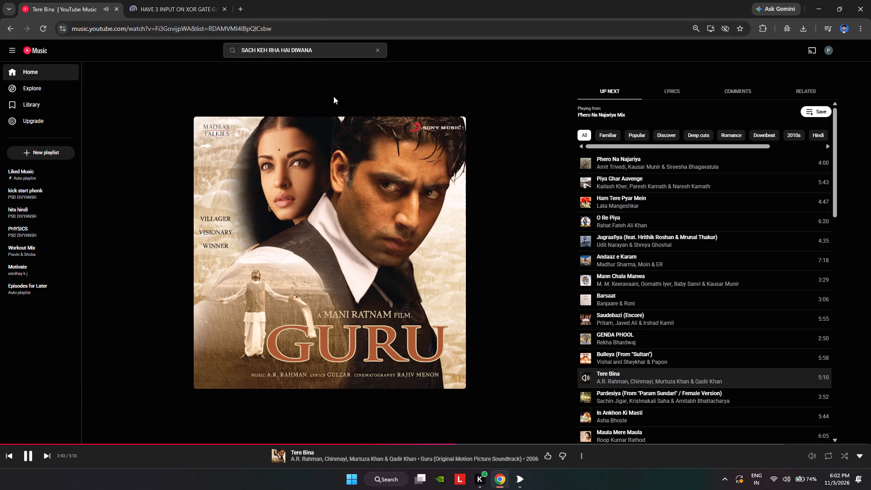
pyautogui.click(337, 42)
pyautogui.click(338, 44)
pyautogui.press('Return')
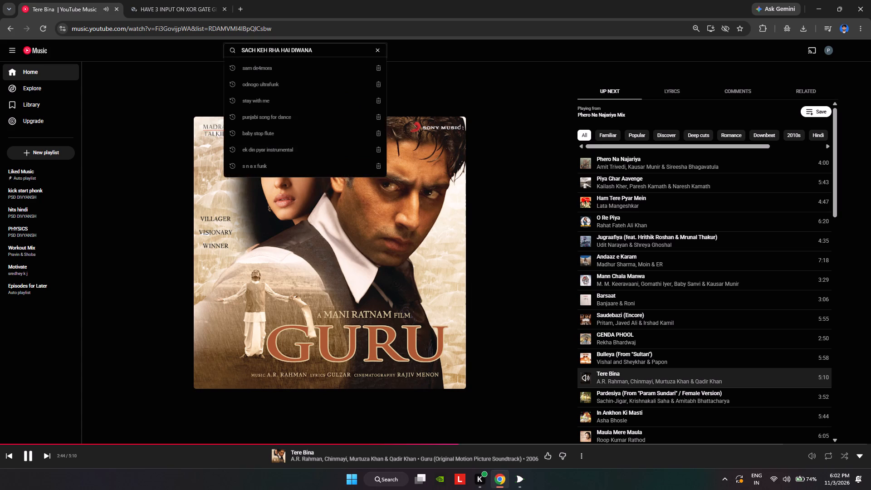
# Return to the XOR equation search results, scroll through them and close that tab.
pyautogui.click(191, 0)
pyautogui.scroll(-2, 274, 162)
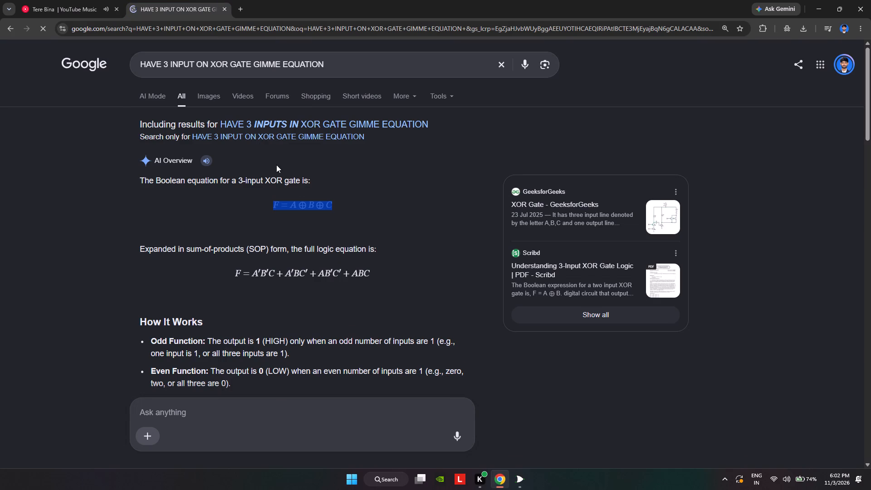
pyautogui.scroll(-3, 276, 165)
pyautogui.click(344, 157)
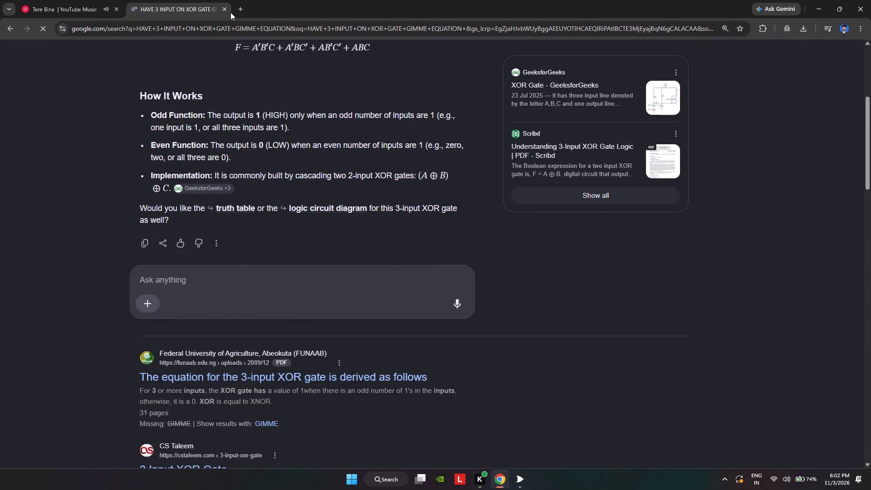
pyautogui.click(223, 9)
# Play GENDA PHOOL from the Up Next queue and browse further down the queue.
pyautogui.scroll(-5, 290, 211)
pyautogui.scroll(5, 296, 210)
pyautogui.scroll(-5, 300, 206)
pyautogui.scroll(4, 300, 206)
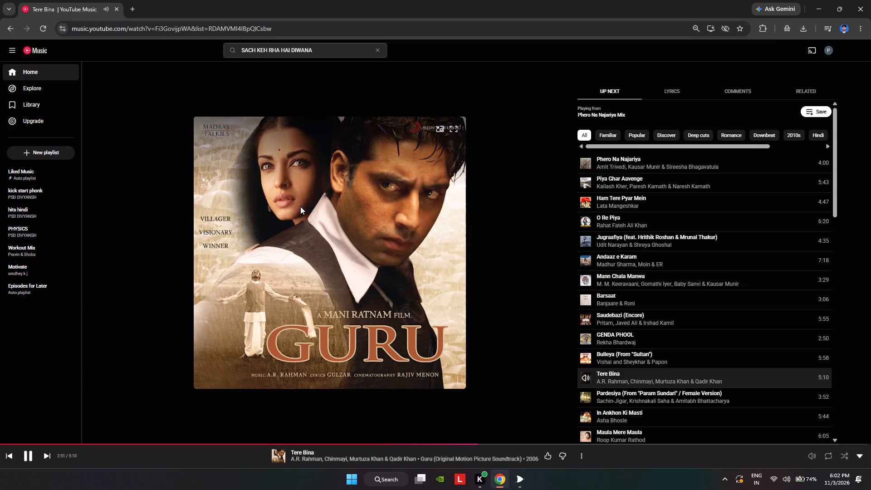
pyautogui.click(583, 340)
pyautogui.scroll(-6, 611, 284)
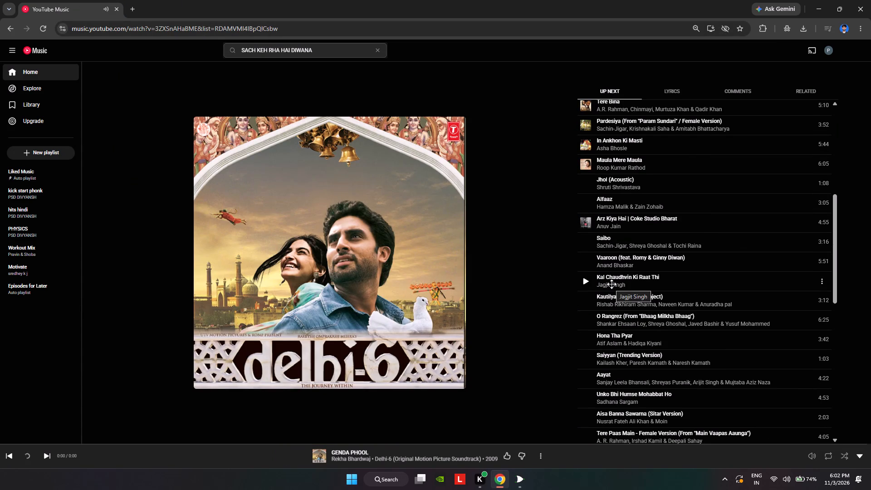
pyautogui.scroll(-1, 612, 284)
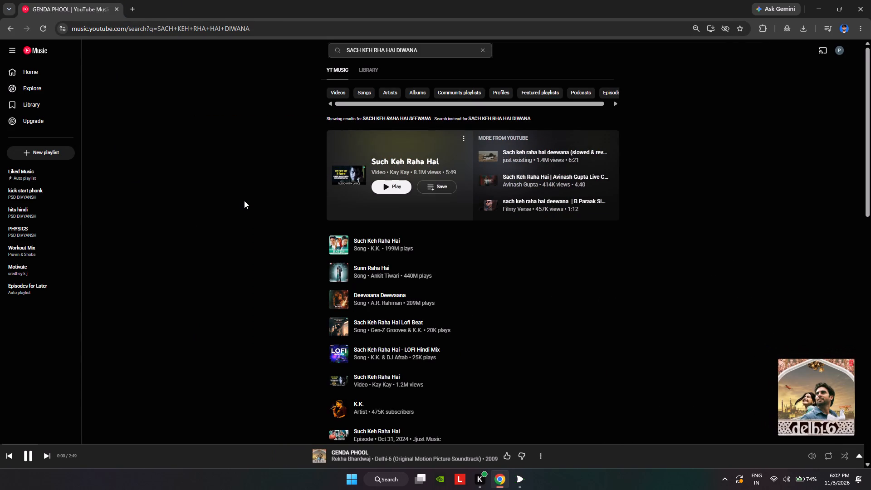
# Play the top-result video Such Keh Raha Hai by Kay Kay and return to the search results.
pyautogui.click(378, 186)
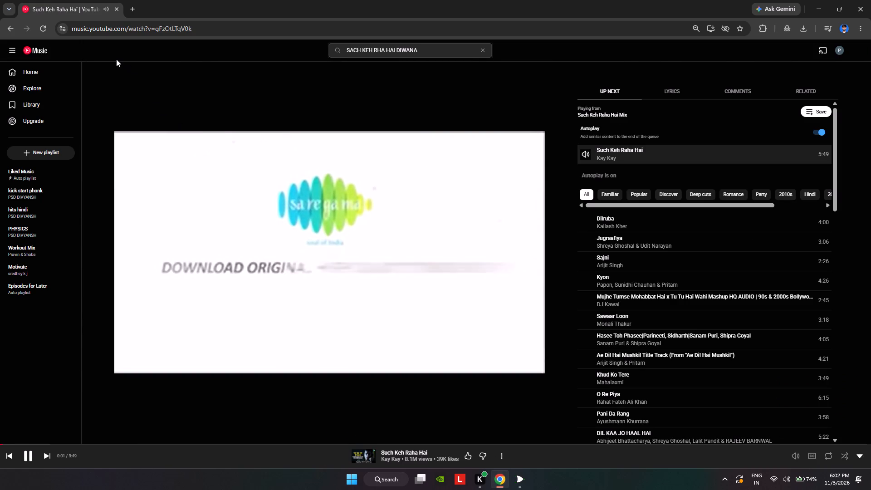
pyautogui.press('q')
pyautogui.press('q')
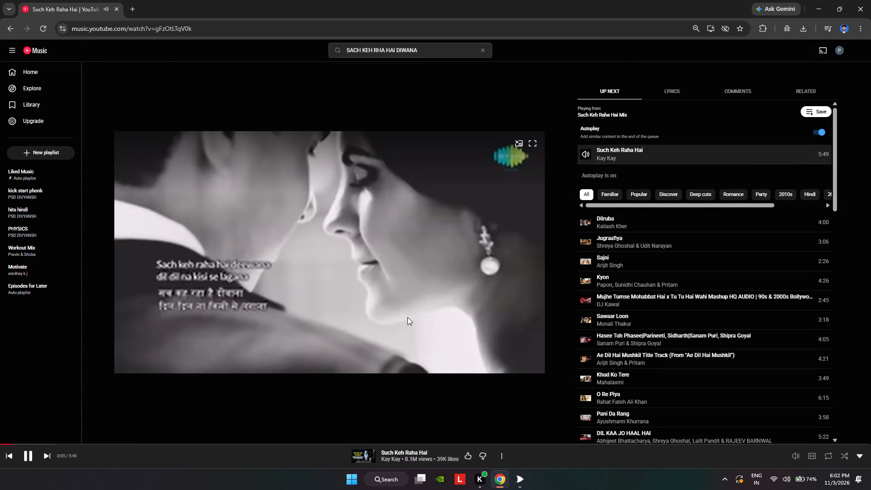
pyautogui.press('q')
# Play the song version of Such Keh Raha Hai by K.K. and switch back to Logisim.
pyautogui.click(334, 248)
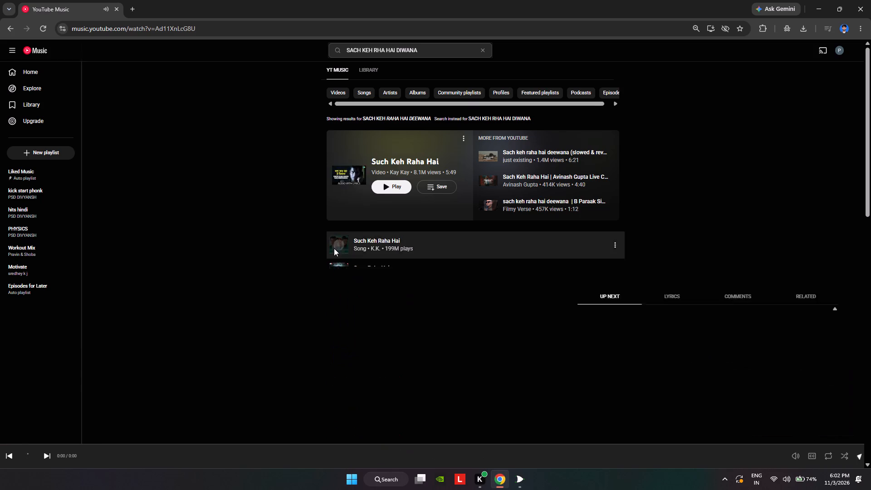
pyautogui.hotkey('alt', 'Tab')
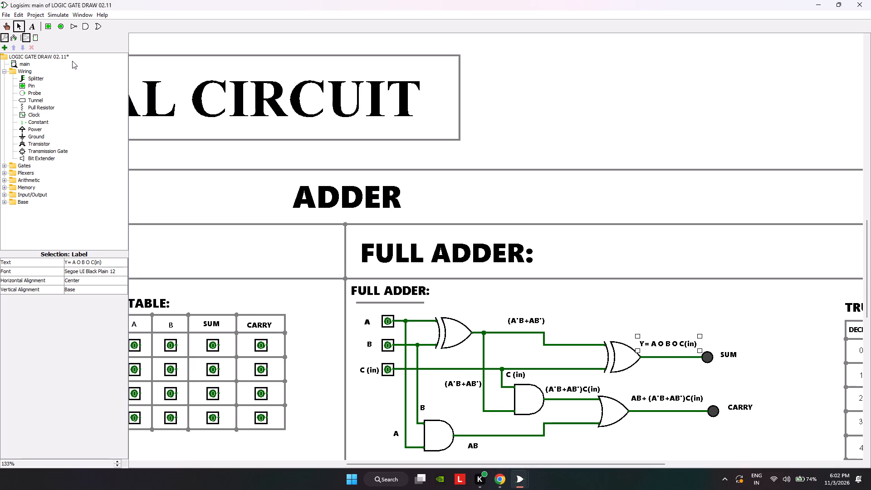
# Add two separate + text labels in the blank area beside the CIRCUIT title box.
pyautogui.click(32, 29)
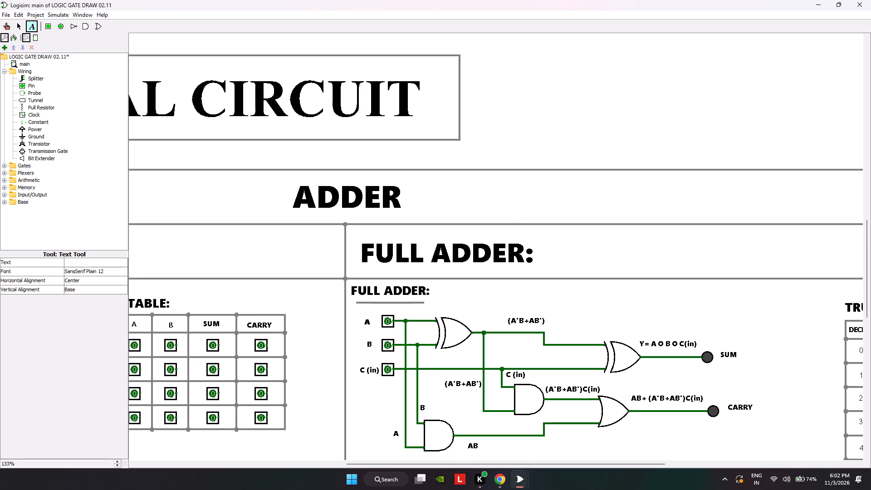
pyautogui.click(646, 127)
pyautogui.click(679, 123)
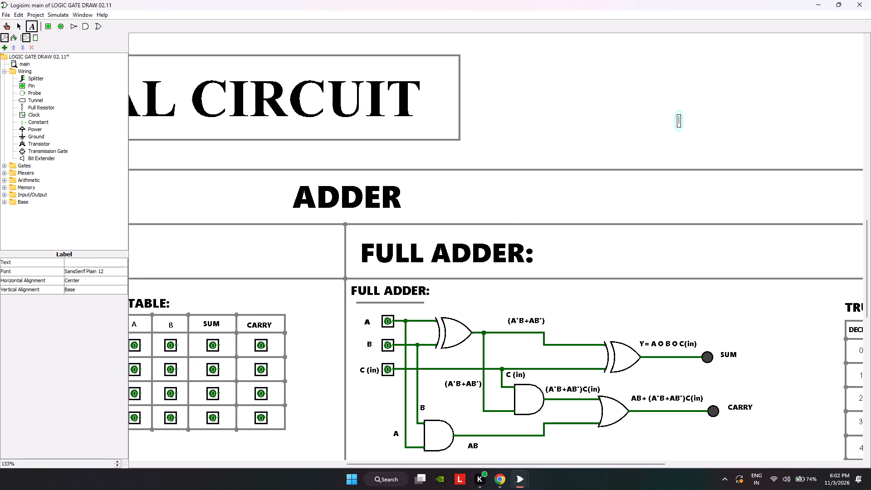
pyautogui.hotkey('shift', '+')
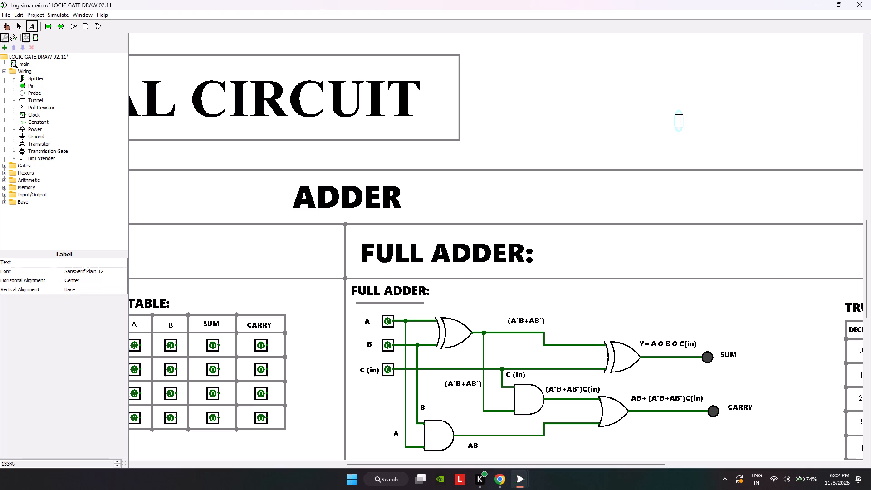
pyautogui.click(742, 104)
pyautogui.hotkey('shift', '+')
pyautogui.press('Delete')
# Add a text label containing a single period in the blank area near the two + labels.
pyautogui.click(754, 99)
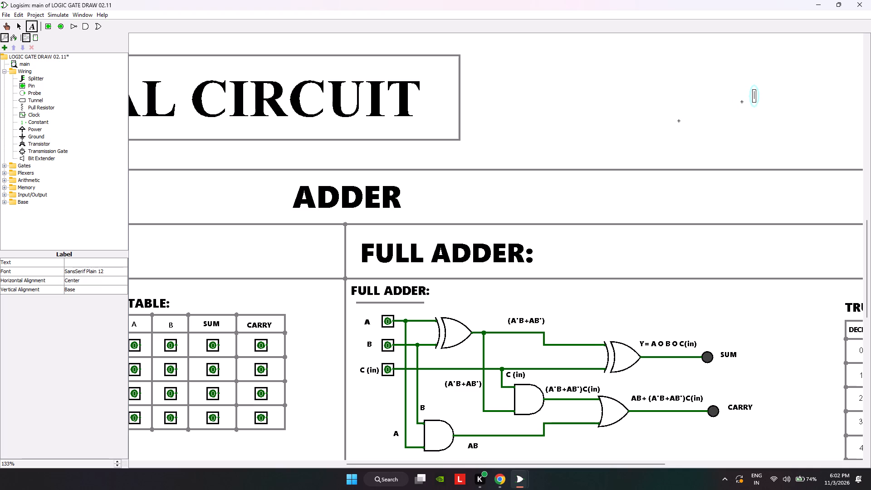
pyautogui.click(712, 87)
pyautogui.press('.')
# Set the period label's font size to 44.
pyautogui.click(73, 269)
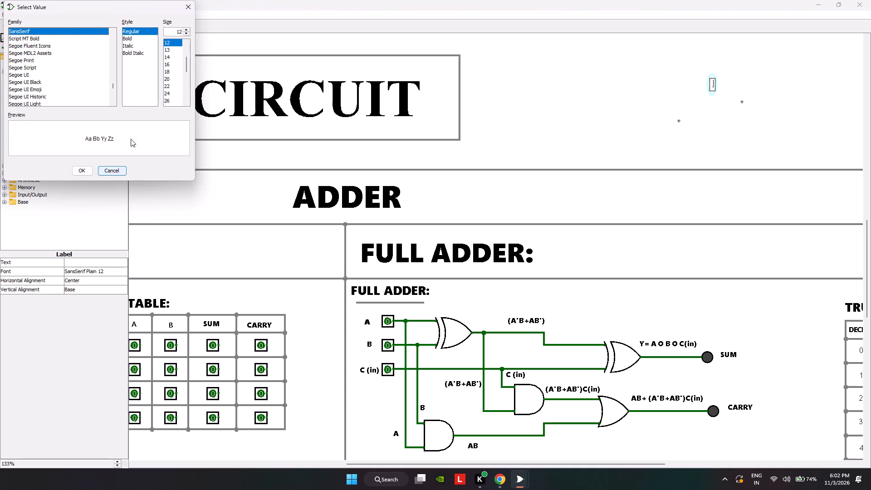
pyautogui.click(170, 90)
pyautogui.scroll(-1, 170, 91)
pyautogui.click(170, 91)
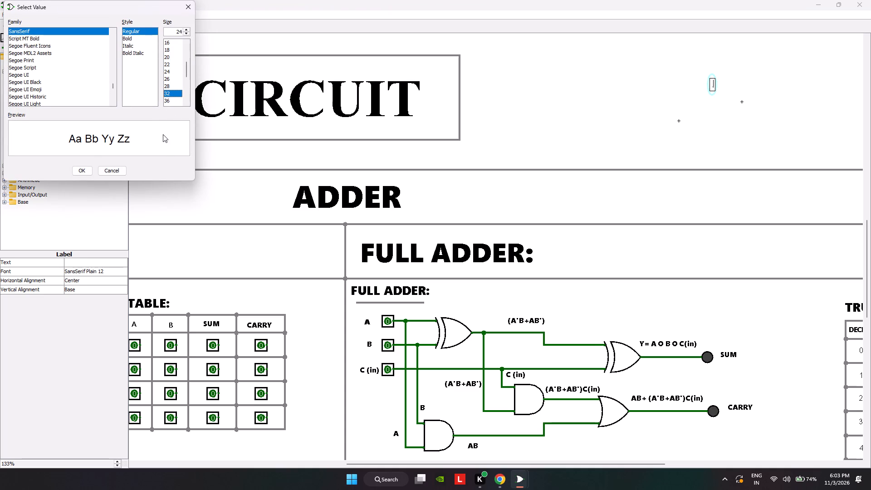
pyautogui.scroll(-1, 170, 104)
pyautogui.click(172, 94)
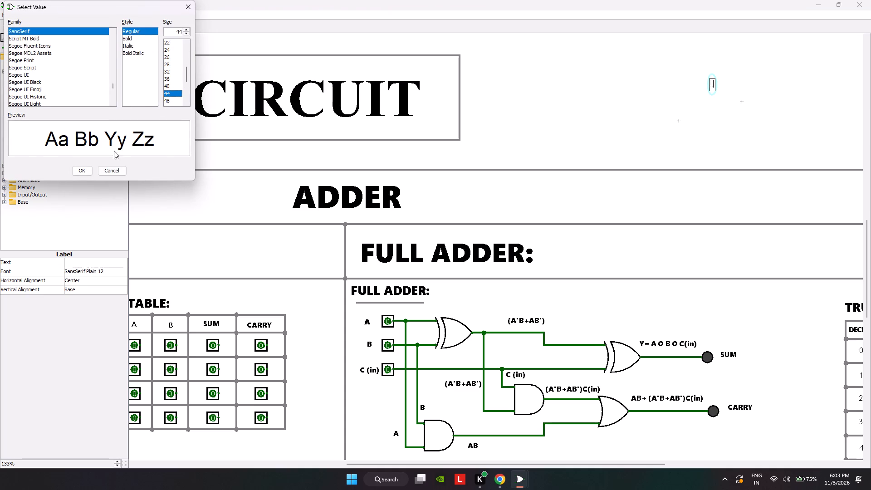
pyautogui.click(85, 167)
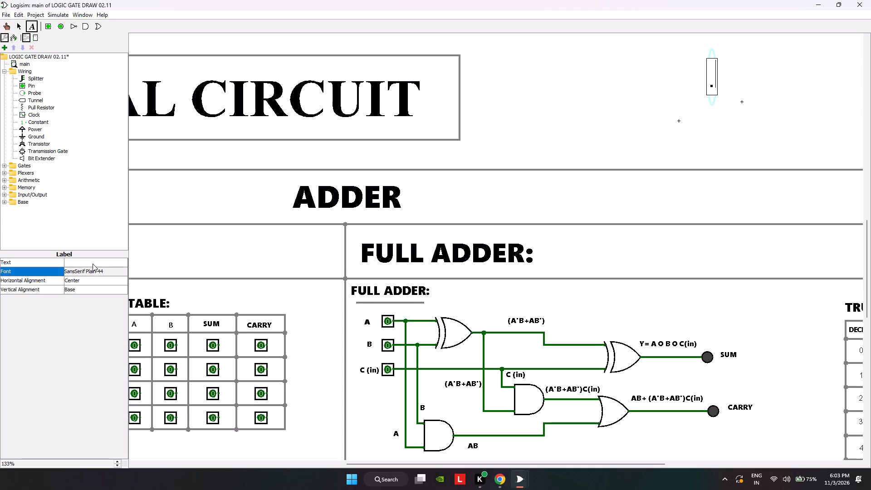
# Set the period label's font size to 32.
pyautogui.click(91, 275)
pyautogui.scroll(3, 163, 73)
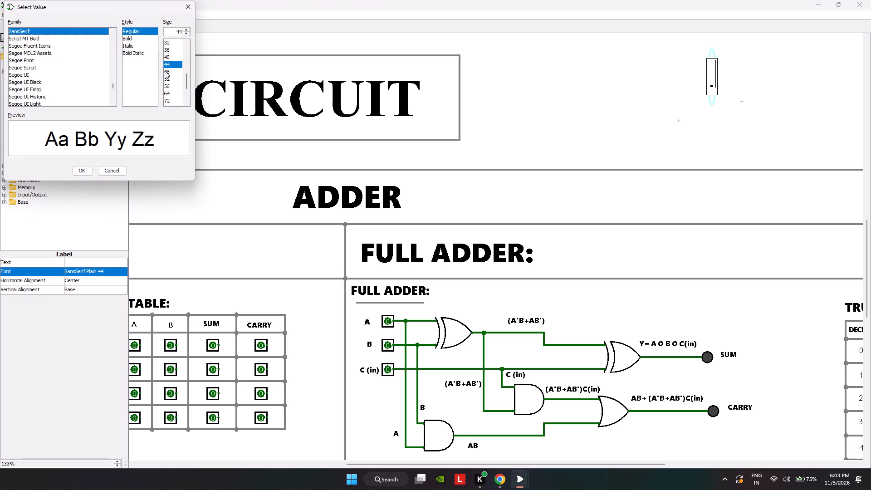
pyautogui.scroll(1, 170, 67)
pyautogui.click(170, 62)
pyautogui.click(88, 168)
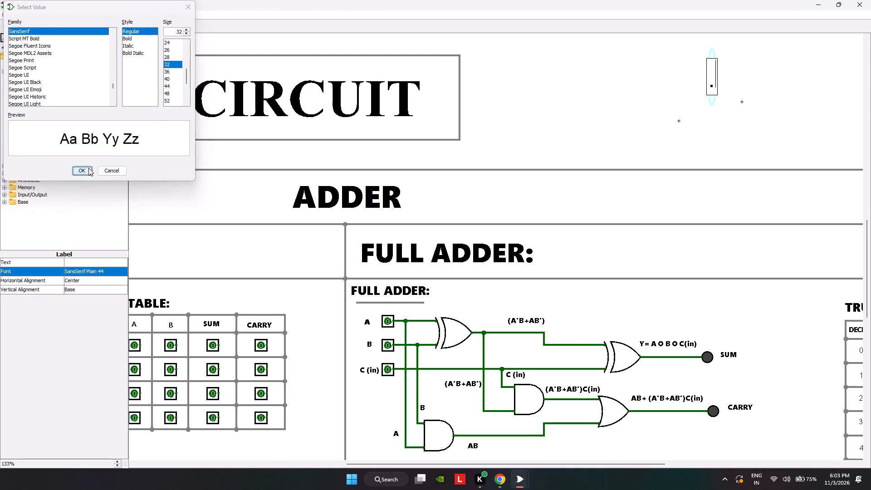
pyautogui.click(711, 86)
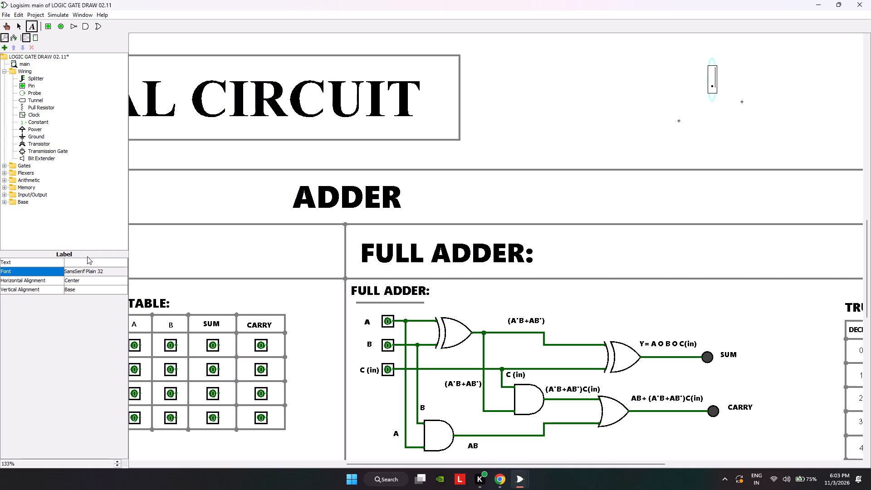
# Set the period label's font size to 26.
pyautogui.click(91, 272)
pyautogui.scroll(2, 165, 74)
pyautogui.click(166, 72)
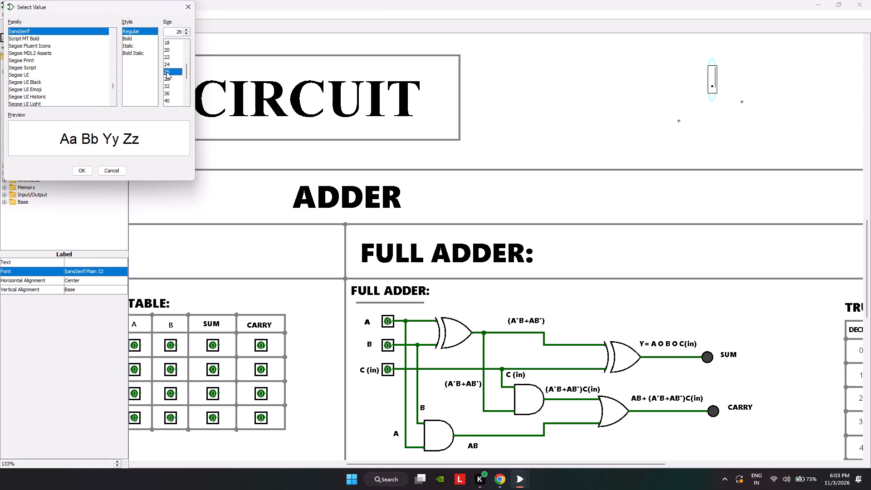
pyautogui.click(79, 170)
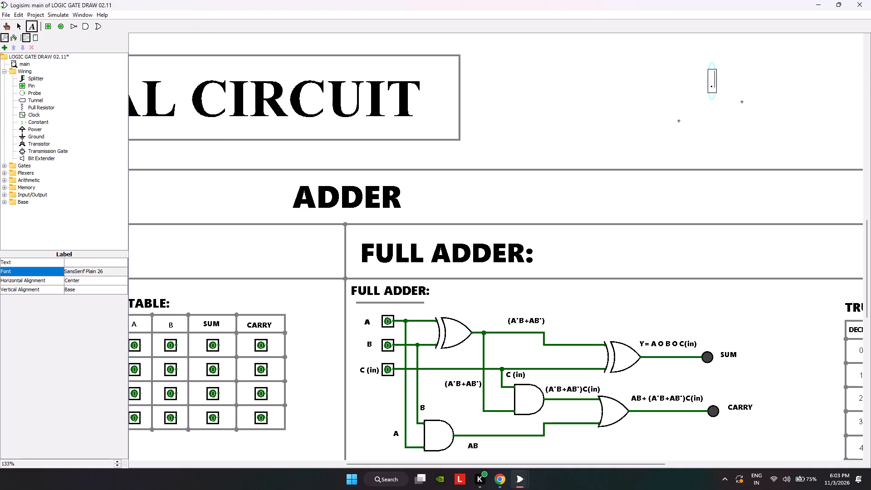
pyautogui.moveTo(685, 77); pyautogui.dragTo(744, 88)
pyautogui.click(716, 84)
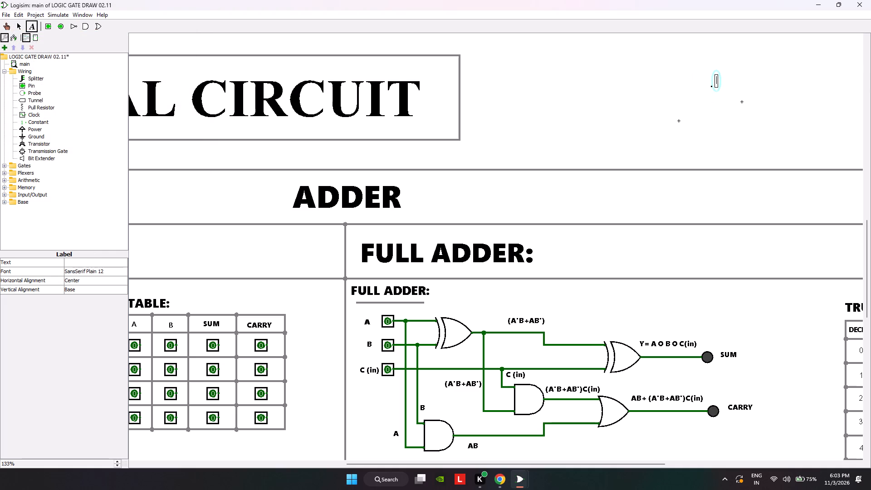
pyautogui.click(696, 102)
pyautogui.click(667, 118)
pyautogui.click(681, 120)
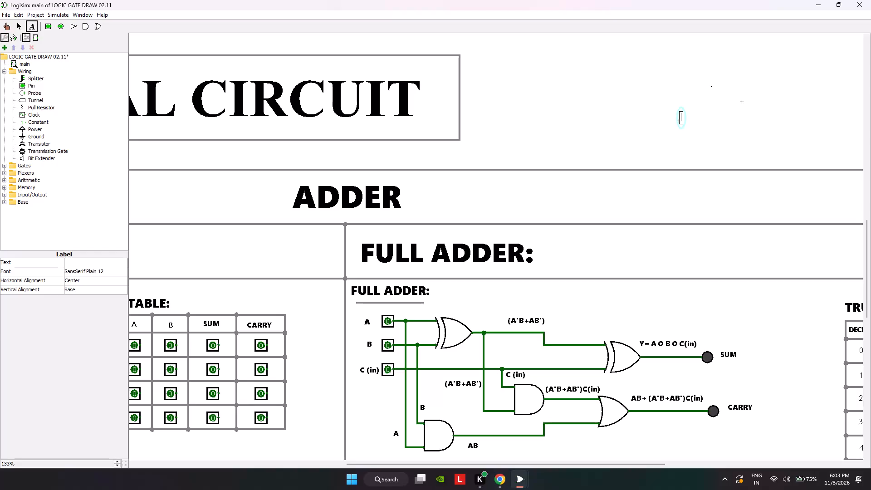
# Change the font of the + label closest to the CIRCUIT title box to Microsoft YaHei Light, regular, size 16.
pyautogui.click(15, 23)
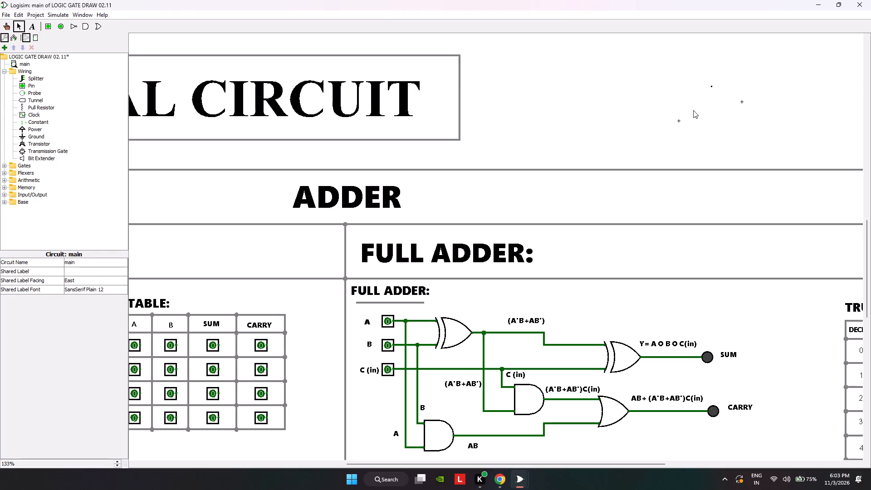
pyautogui.click(682, 116)
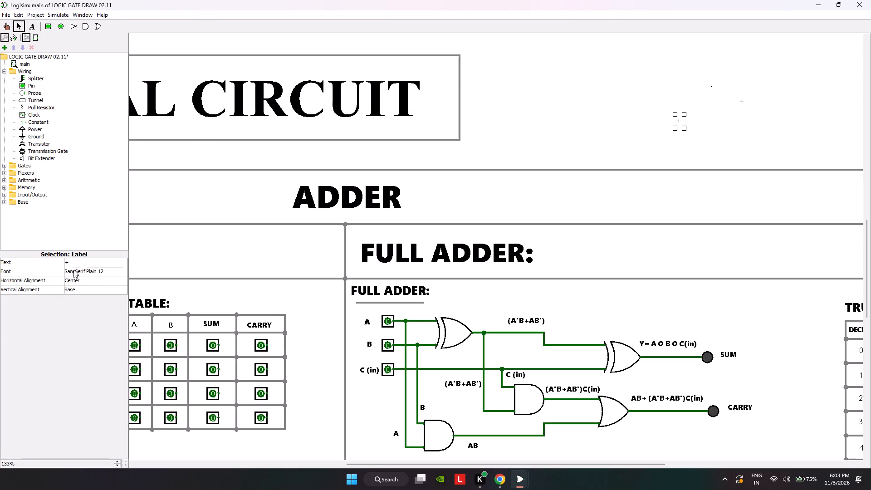
pyautogui.click(74, 270)
pyautogui.click(168, 64)
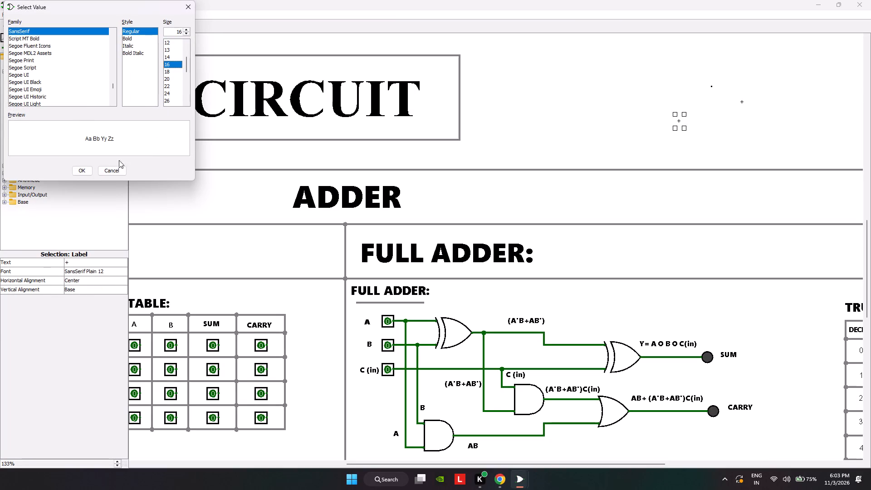
pyautogui.scroll(2, 62, 89)
pyautogui.scroll(-4, 62, 89)
pyautogui.click(46, 62)
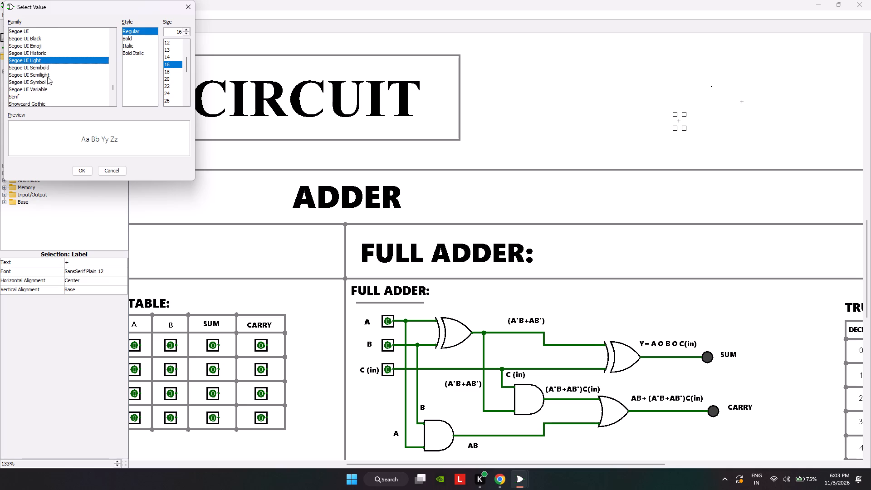
pyautogui.click(54, 79)
pyautogui.click(58, 68)
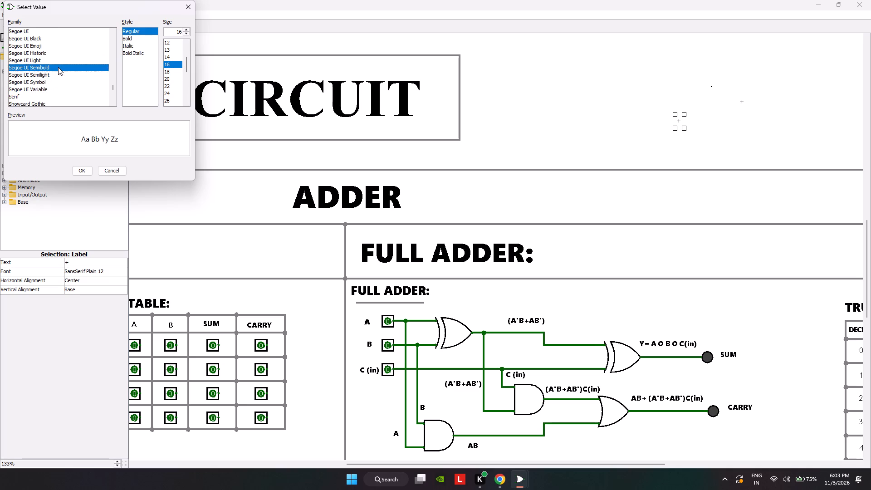
pyautogui.click(57, 73)
pyautogui.click(57, 88)
pyautogui.scroll(-3, 59, 84)
pyautogui.click(61, 84)
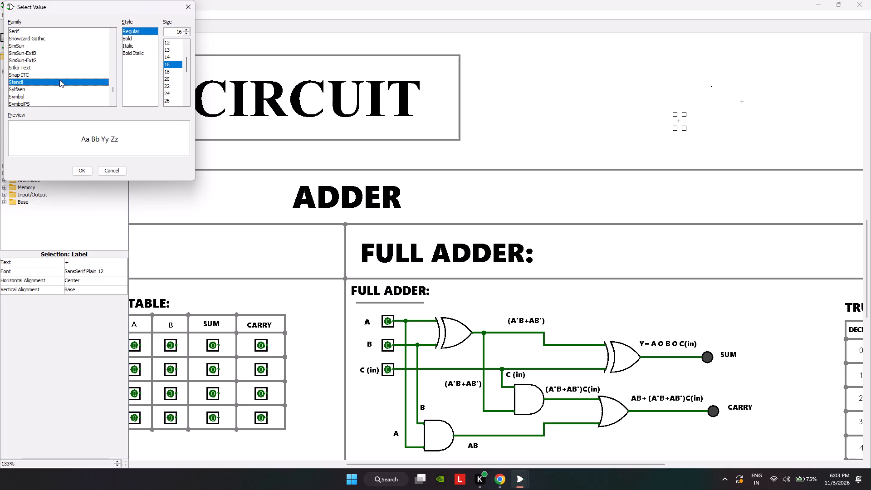
pyautogui.scroll(3, 57, 67)
pyautogui.click(57, 67)
pyautogui.scroll(13, 57, 67)
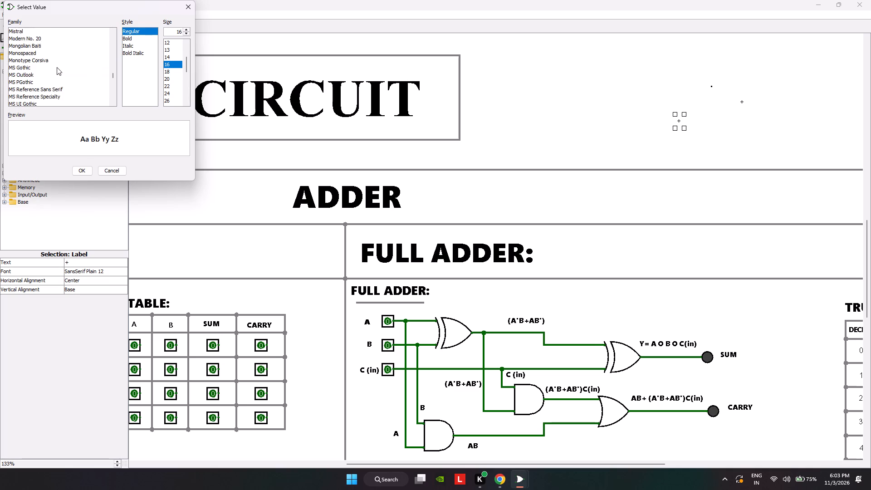
pyautogui.scroll(4, 57, 67)
pyautogui.click(57, 68)
pyautogui.scroll(3, 57, 68)
pyautogui.click(57, 68)
pyautogui.scroll(3, 57, 67)
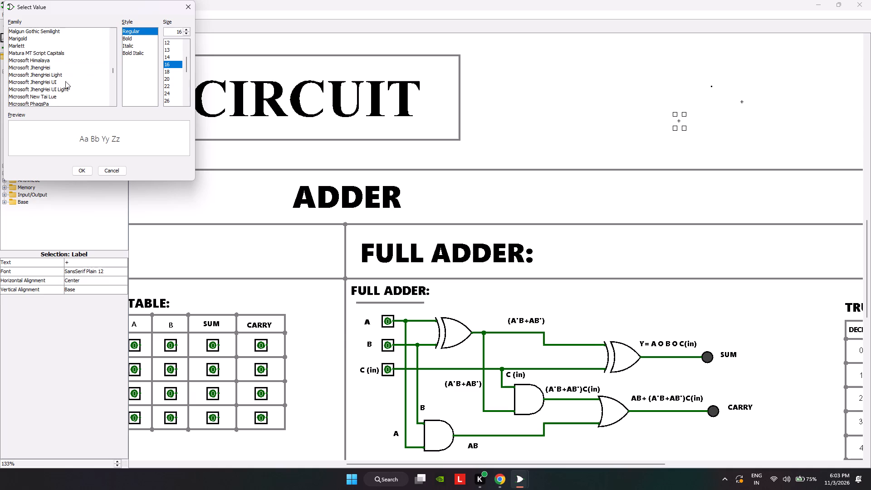
pyautogui.click(89, 167)
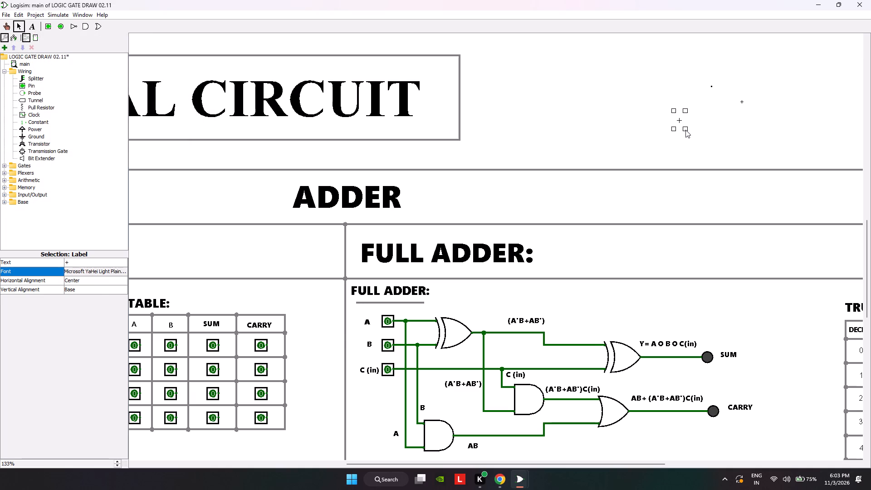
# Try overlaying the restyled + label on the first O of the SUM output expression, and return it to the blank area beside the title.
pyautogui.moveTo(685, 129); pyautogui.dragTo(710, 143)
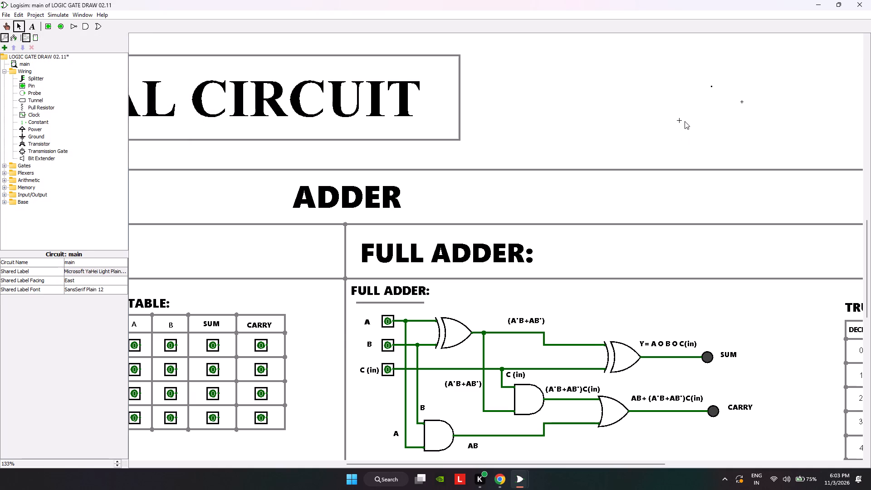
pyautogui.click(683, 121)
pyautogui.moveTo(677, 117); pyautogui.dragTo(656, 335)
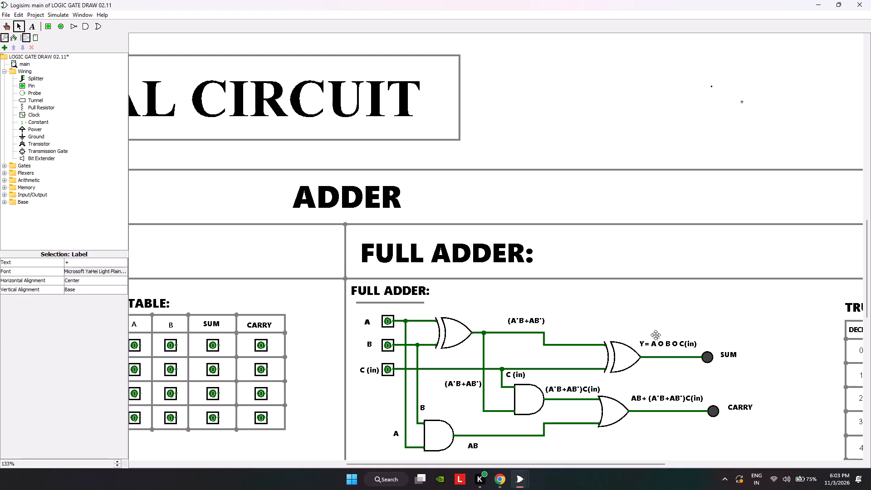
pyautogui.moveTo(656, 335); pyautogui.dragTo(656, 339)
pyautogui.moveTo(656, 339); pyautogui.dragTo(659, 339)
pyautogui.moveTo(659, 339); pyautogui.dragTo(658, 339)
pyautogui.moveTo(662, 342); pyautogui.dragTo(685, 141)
# Preview alternative font families, including the Segoe UI variants, for the full adder's SUM output expression label.
pyautogui.click(682, 345)
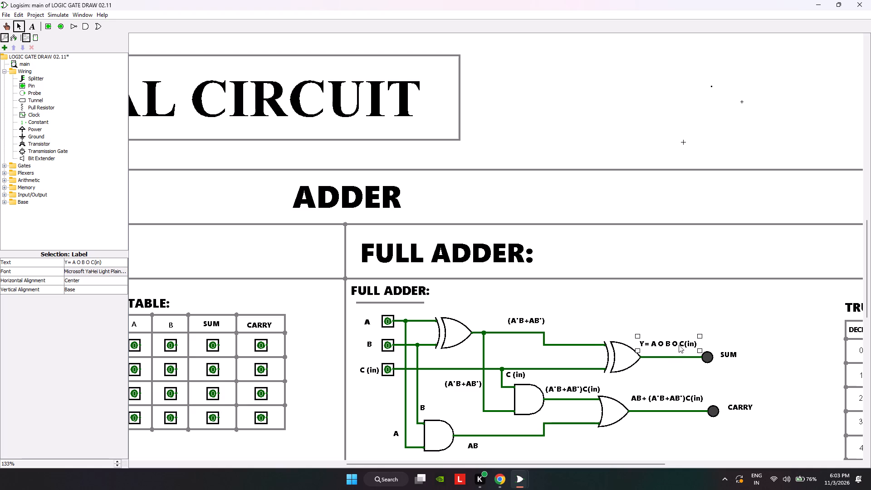
pyautogui.click(88, 260)
pyautogui.click(98, 271)
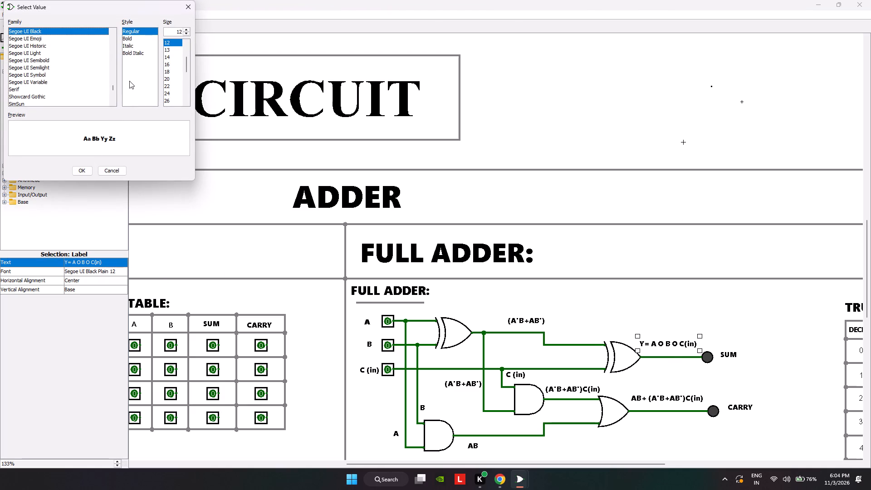
pyautogui.scroll(1, 63, 69)
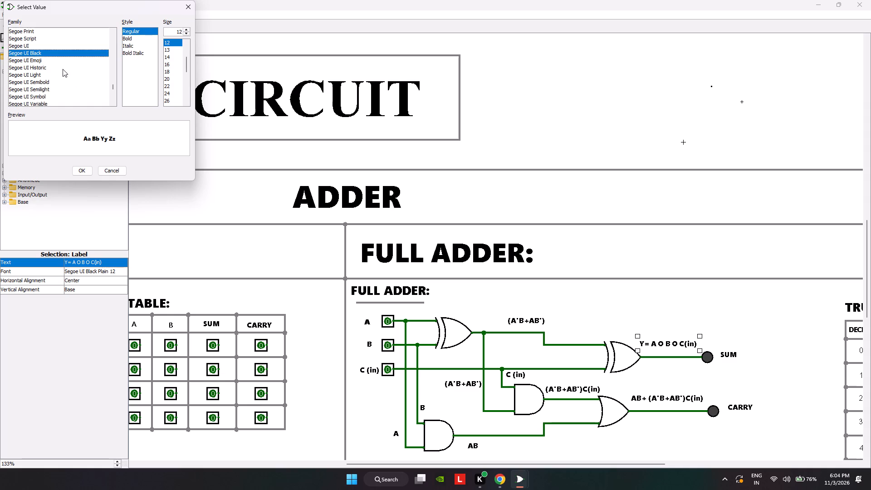
pyautogui.click(57, 64)
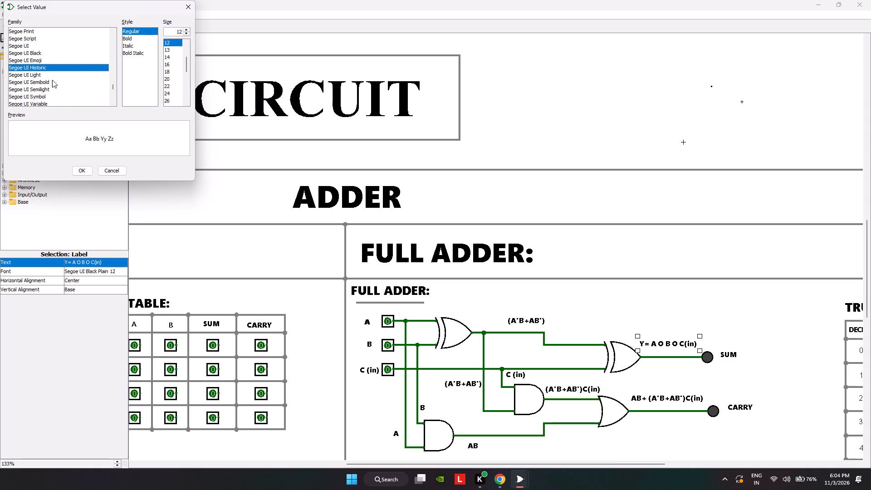
pyautogui.click(56, 62)
pyautogui.click(56, 82)
pyautogui.click(56, 88)
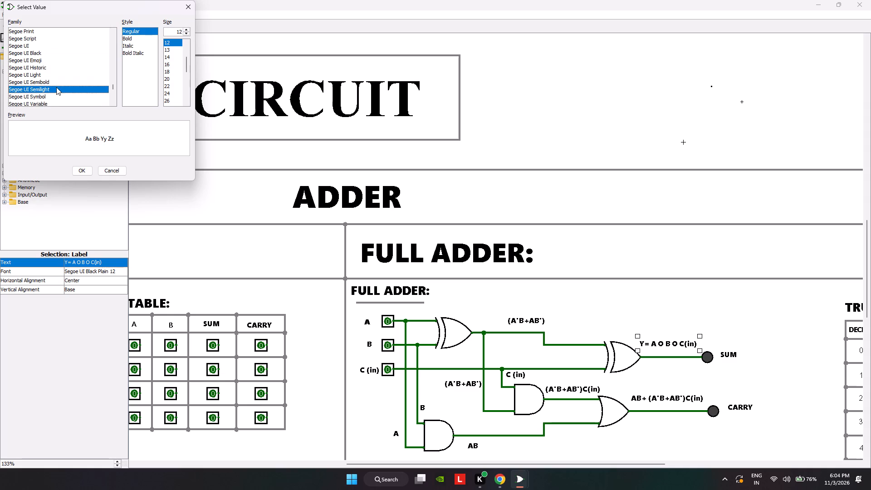
pyautogui.click(55, 99)
pyautogui.scroll(-2, 71, 75)
pyautogui.click(71, 75)
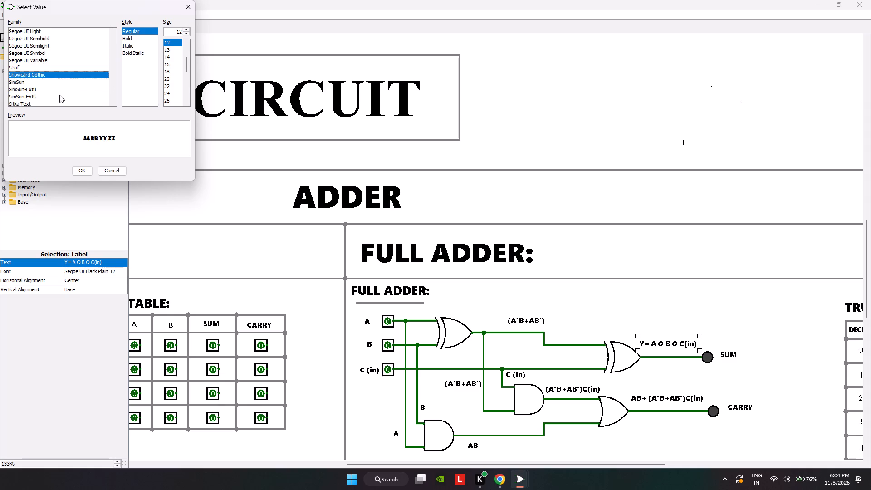
pyautogui.click(59, 95)
pyautogui.scroll(-3, 59, 94)
pyautogui.click(59, 94)
pyautogui.click(72, 68)
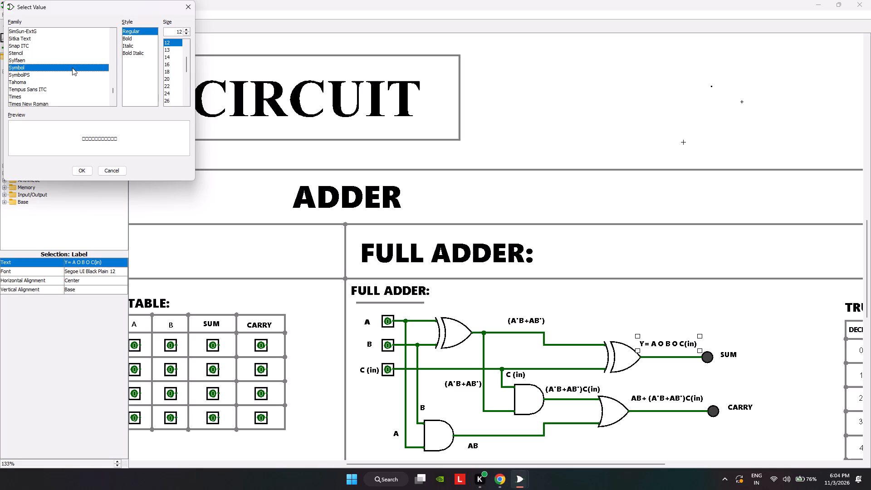
pyautogui.scroll(1, 72, 68)
pyautogui.click(72, 62)
pyautogui.scroll(2, 72, 58)
pyautogui.click(72, 57)
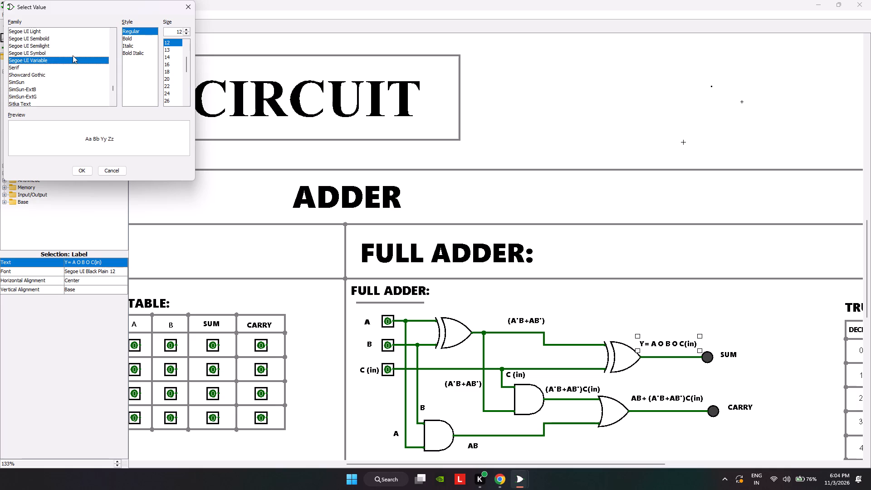
pyautogui.scroll(3, 73, 55)
pyautogui.click(73, 55)
pyautogui.click(73, 55)
pyautogui.scroll(2, 73, 55)
pyautogui.click(73, 55)
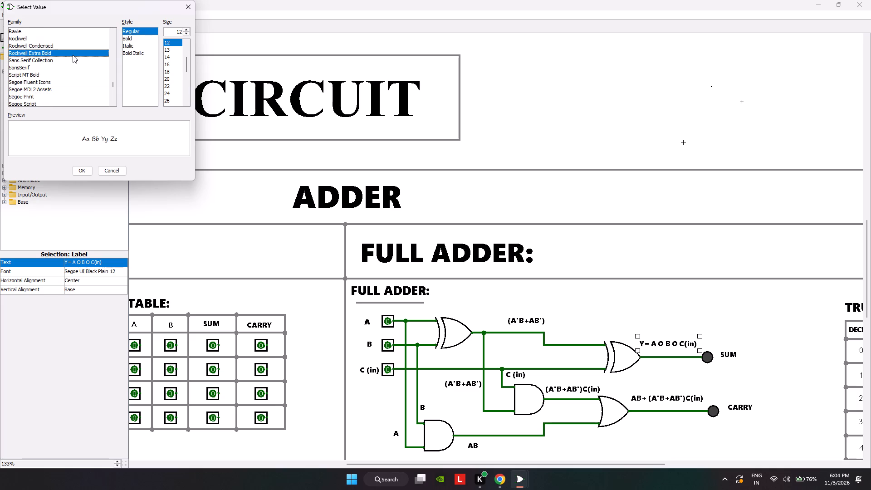
pyautogui.click(73, 44)
pyautogui.scroll(2, 70, 55)
pyautogui.click(69, 68)
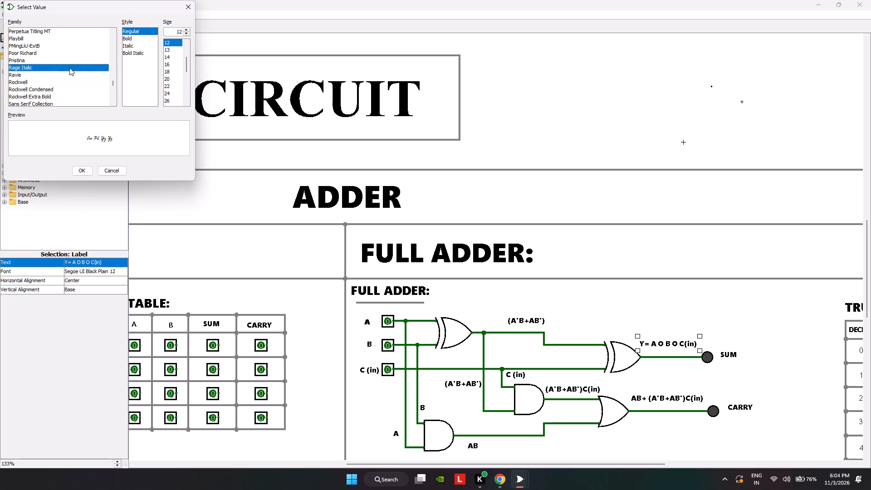
pyautogui.click(69, 56)
pyautogui.click(69, 49)
pyautogui.scroll(2, 69, 47)
pyautogui.click(69, 47)
pyautogui.click(69, 52)
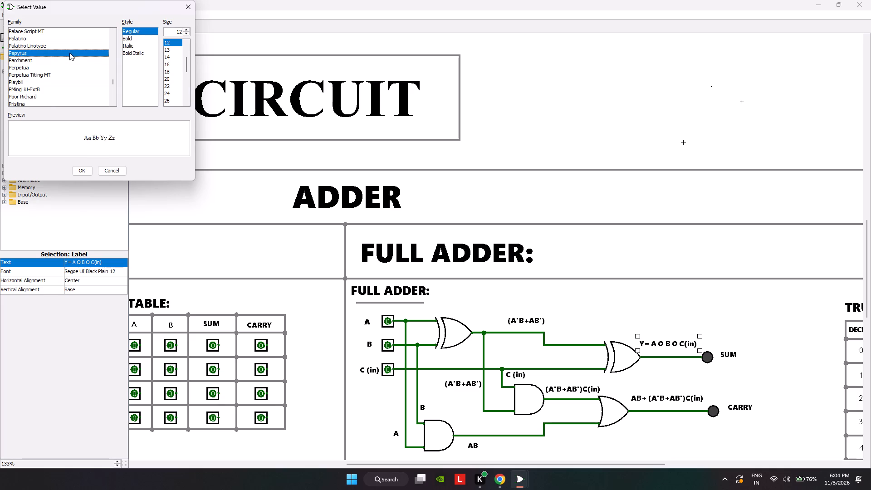
pyautogui.click(69, 61)
pyautogui.click(69, 53)
pyautogui.click(71, 40)
pyautogui.scroll(3, 71, 40)
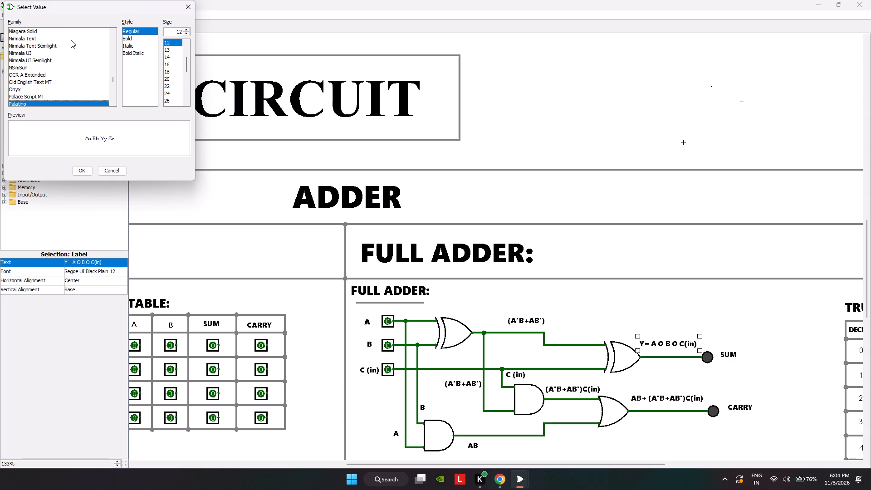
pyautogui.click(61, 60)
pyautogui.click(59, 69)
pyautogui.click(62, 79)
pyautogui.click(62, 59)
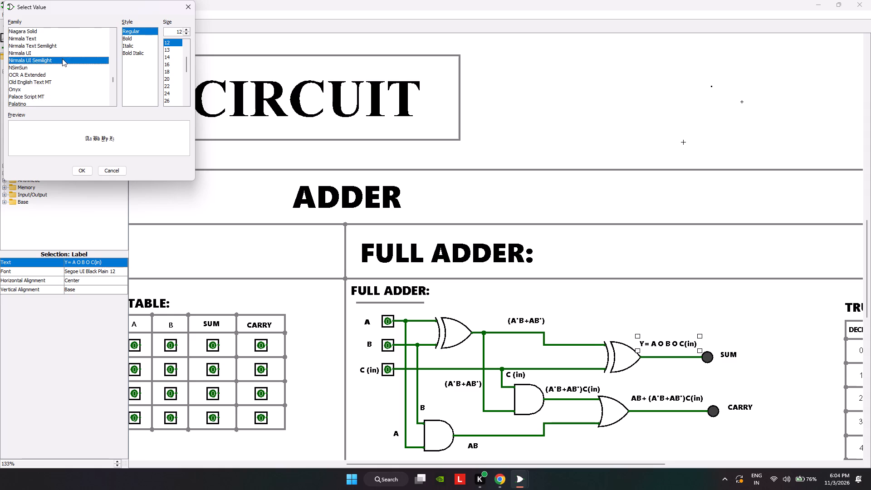
pyautogui.click(63, 46)
pyautogui.scroll(3, 63, 46)
pyautogui.scroll(-10, 63, 45)
pyautogui.scroll(1, 63, 45)
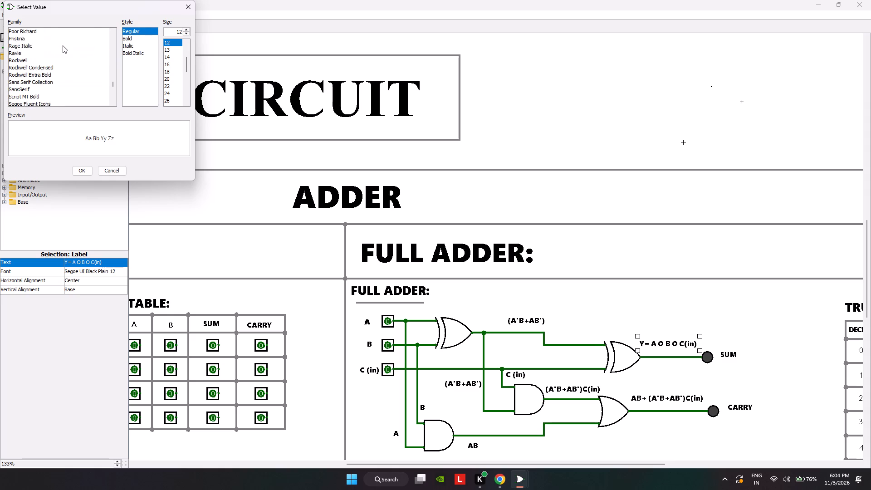
pyautogui.scroll(5, 63, 45)
pyautogui.scroll(-7, 63, 45)
pyautogui.click(60, 57)
pyautogui.click(56, 83)
pyautogui.scroll(-3, 56, 84)
pyautogui.click(56, 82)
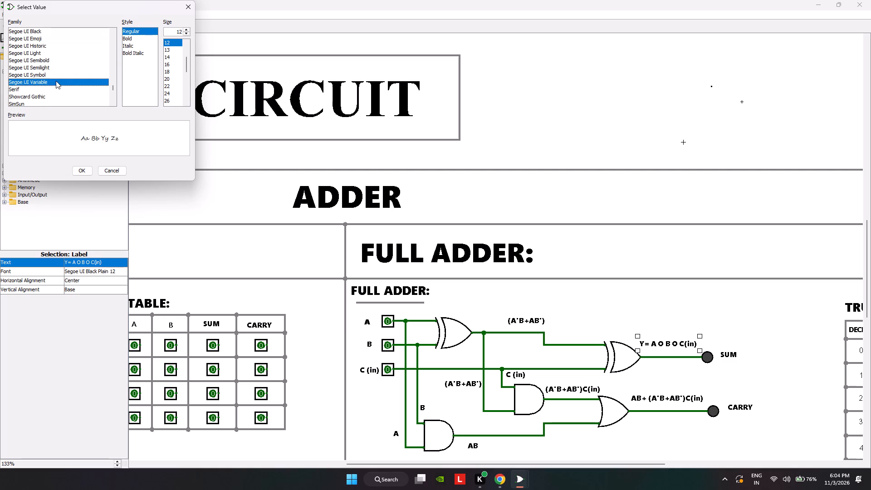
pyautogui.click(59, 64)
pyautogui.click(59, 57)
pyautogui.click(62, 48)
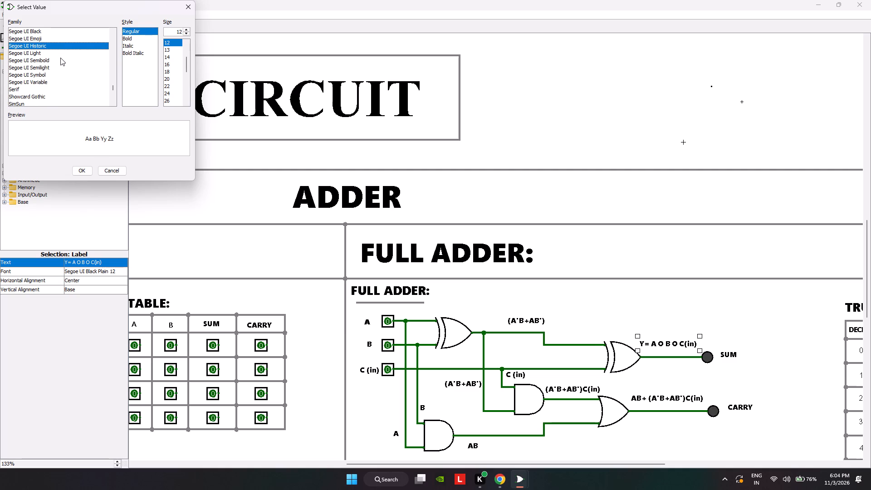
pyautogui.scroll(3, 60, 59)
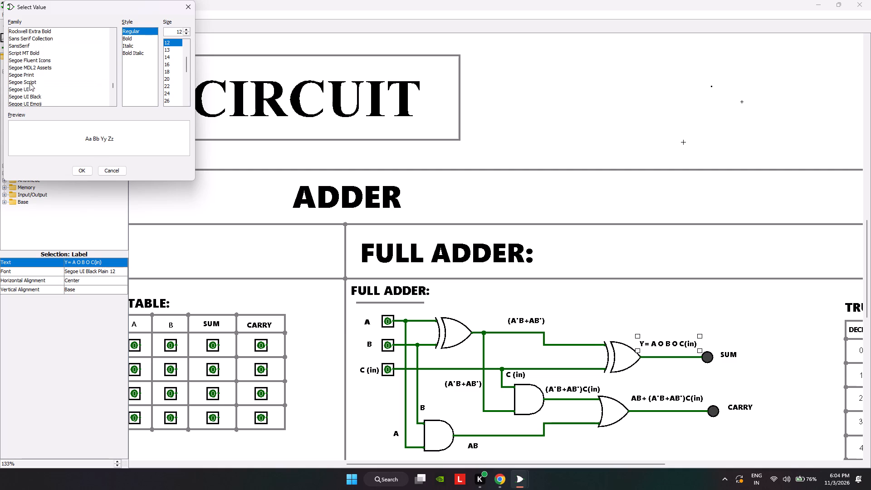
pyautogui.click(29, 87)
pyautogui.click(33, 83)
pyautogui.click(33, 77)
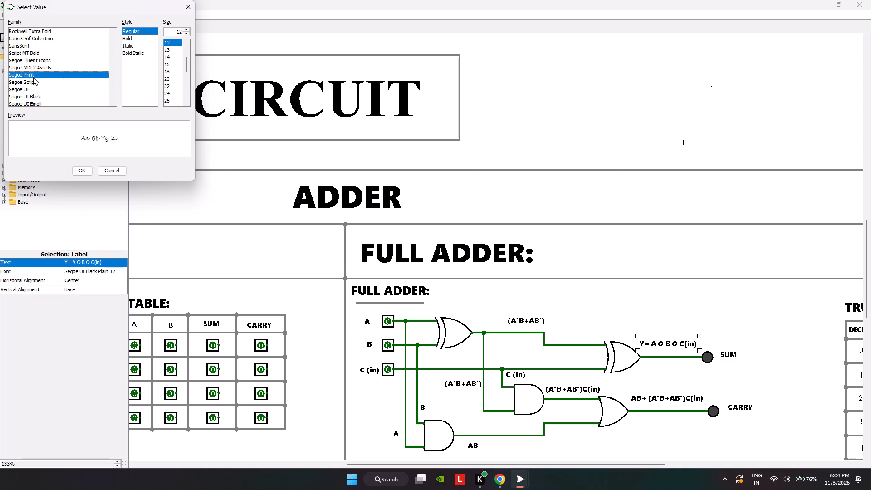
pyautogui.click(34, 74)
pyautogui.click(36, 68)
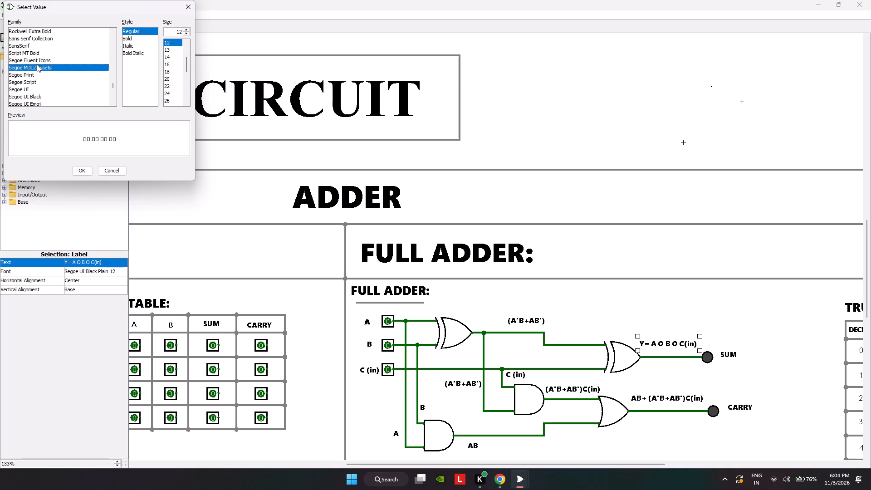
pyautogui.scroll(2, 37, 64)
pyautogui.scroll(-4, 37, 64)
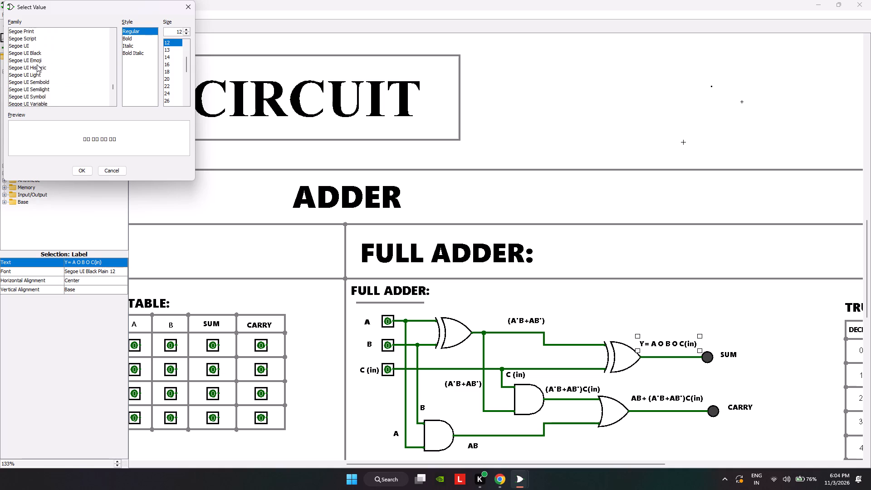
pyautogui.scroll(-5, 37, 64)
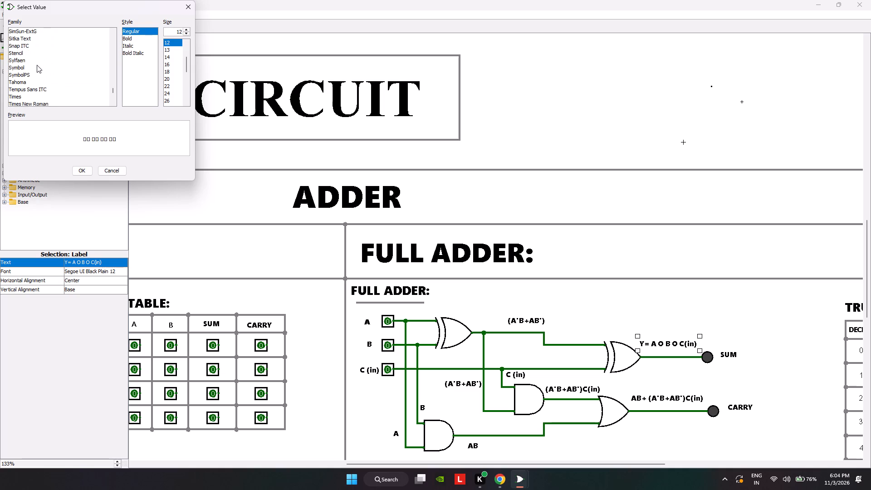
pyautogui.scroll(5, 37, 65)
pyautogui.click(37, 65)
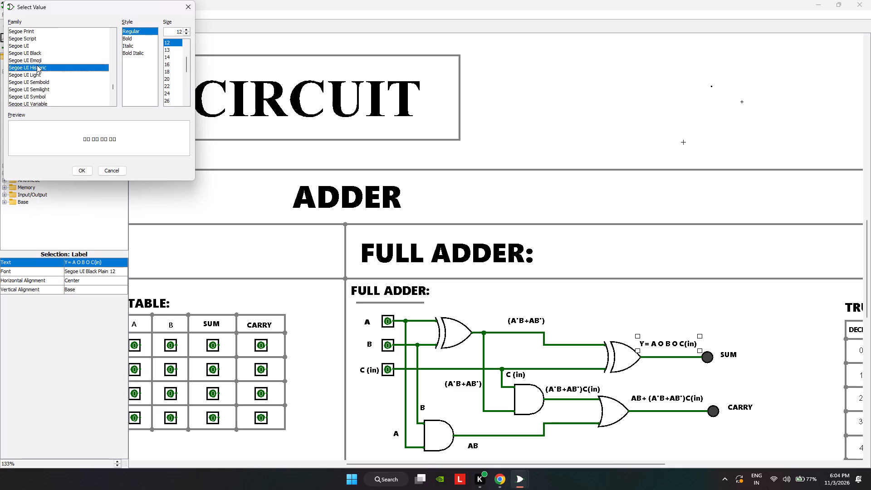
# Change the font of the full adder's SUM output expression to Segoe UI Semibold, regular, size 12.
pyautogui.scroll(1, 37, 65)
pyautogui.click(36, 47)
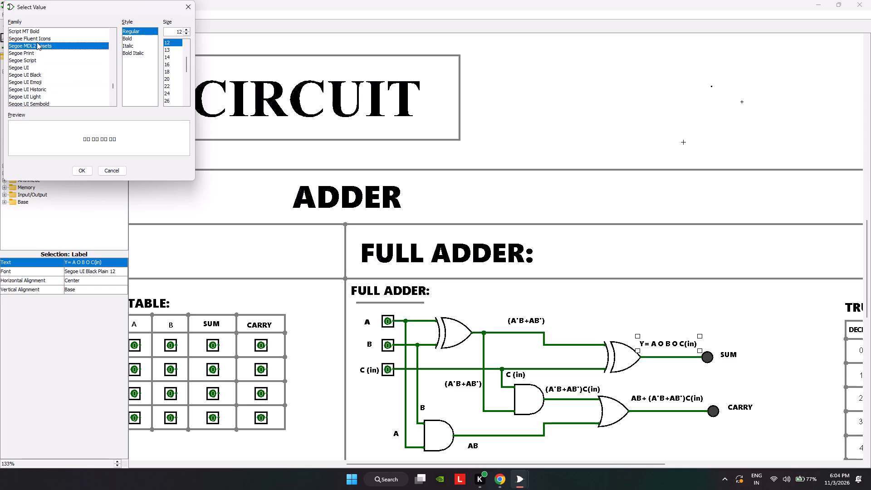
pyautogui.click(37, 42)
pyautogui.click(39, 39)
pyautogui.click(40, 28)
pyautogui.click(39, 51)
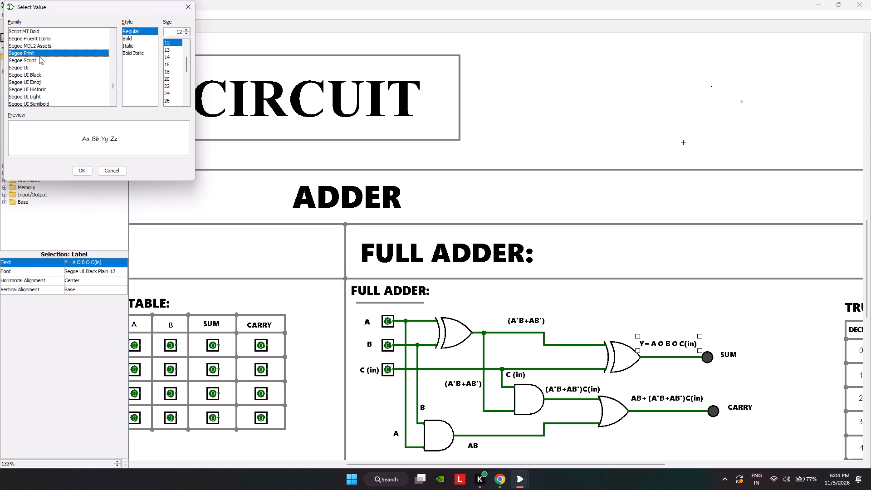
pyautogui.click(39, 56)
pyautogui.click(38, 83)
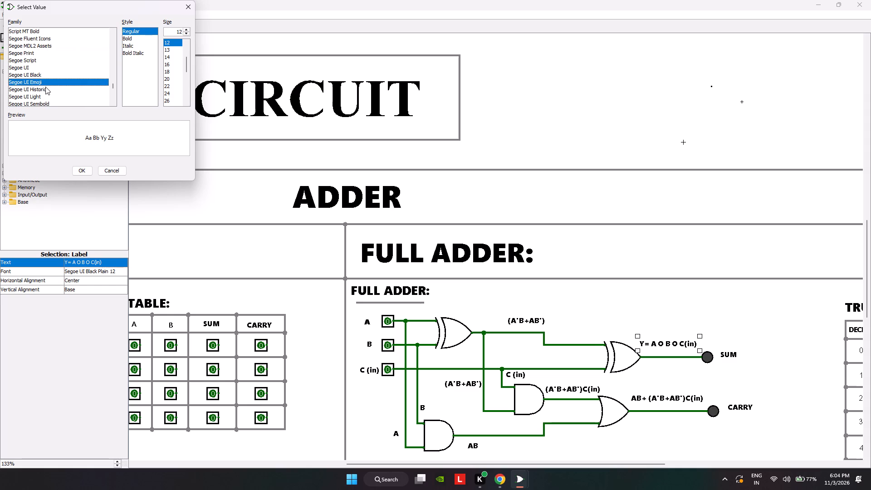
pyautogui.click(45, 87)
pyautogui.click(44, 78)
pyautogui.click(44, 85)
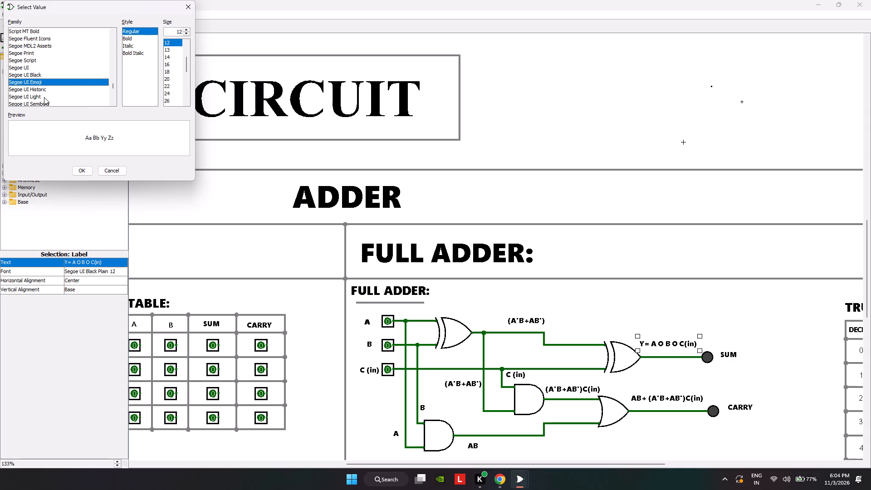
pyautogui.click(44, 98)
pyautogui.click(49, 101)
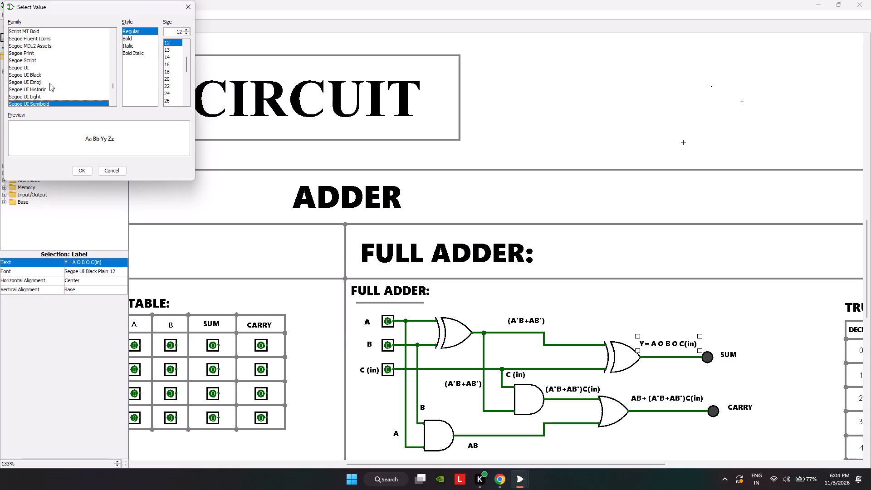
pyautogui.click(78, 171)
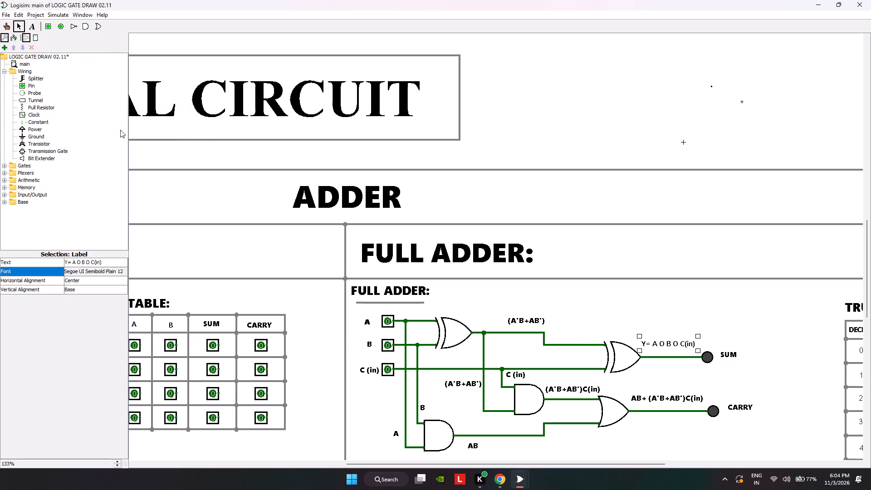
# Move the + label from beside the CIRCUIT title onto the first O of the full adder's SUM output expression.
pyautogui.click(685, 141)
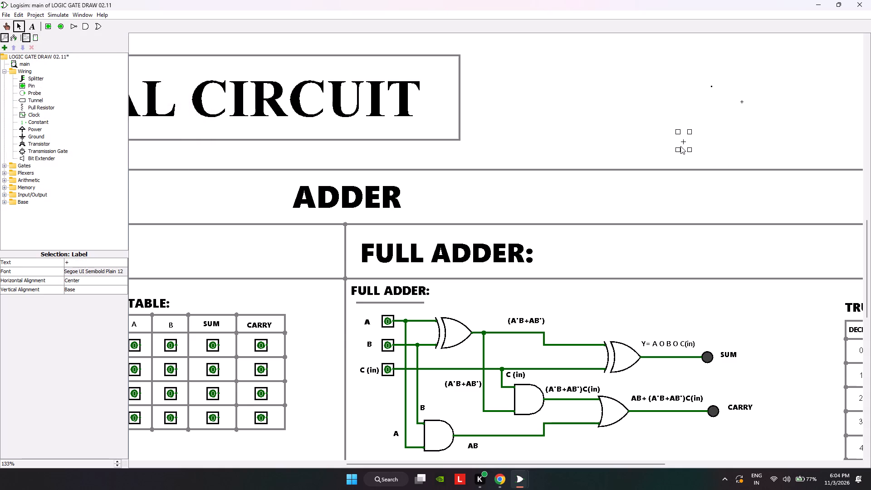
pyautogui.moveTo(681, 144); pyautogui.dragTo(675, 273)
pyautogui.moveTo(675, 273); pyautogui.dragTo(641, 114)
pyautogui.moveTo(641, 117); pyautogui.dragTo(642, 132)
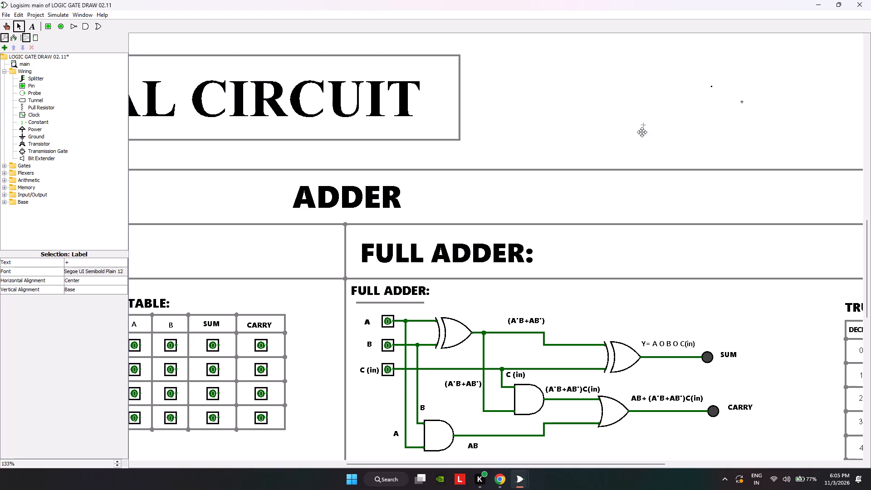
pyautogui.moveTo(642, 132); pyautogui.dragTo(661, 348)
pyautogui.moveTo(661, 348); pyautogui.dragTo(661, 348)
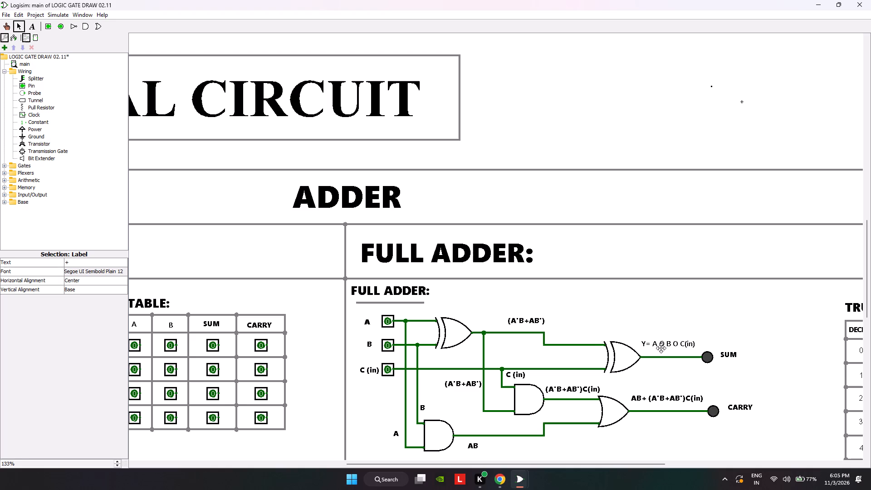
pyautogui.moveTo(661, 348); pyautogui.dragTo(661, 350)
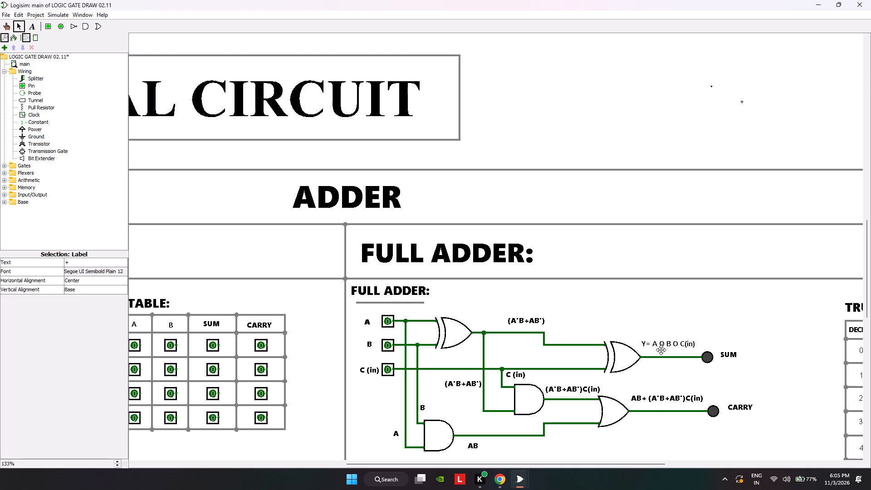
pyautogui.moveTo(661, 350); pyautogui.dragTo(661, 349)
pyautogui.moveTo(661, 349); pyautogui.dragTo(661, 349)
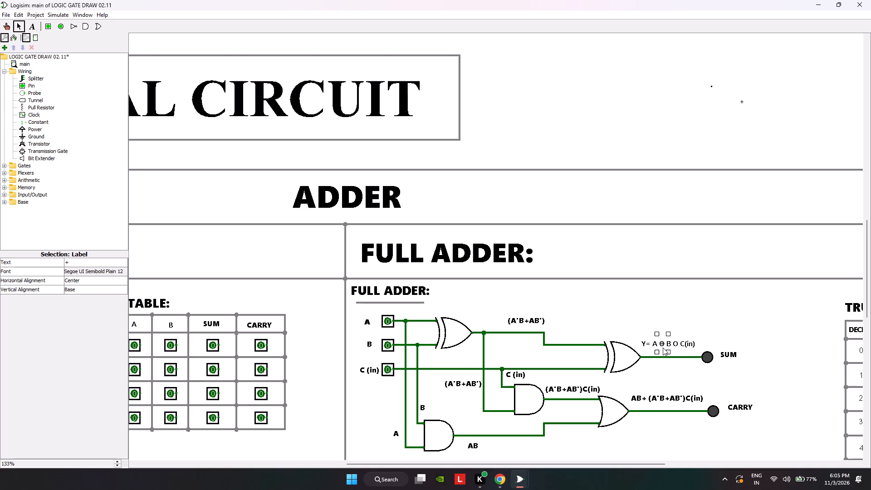
# Duplicate the overlaid + label and centre the copy on the second O of the SUM output expression.
pyautogui.hotkey('ctrl', 'c')
pyautogui.hotkey('ctrl', 'v')
pyautogui.click(668, 353)
pyautogui.click(672, 351)
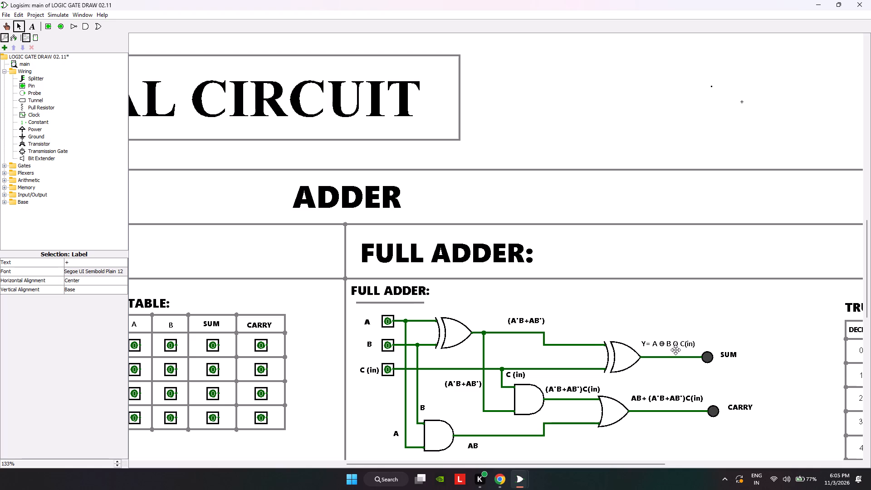
pyautogui.click(756, 323)
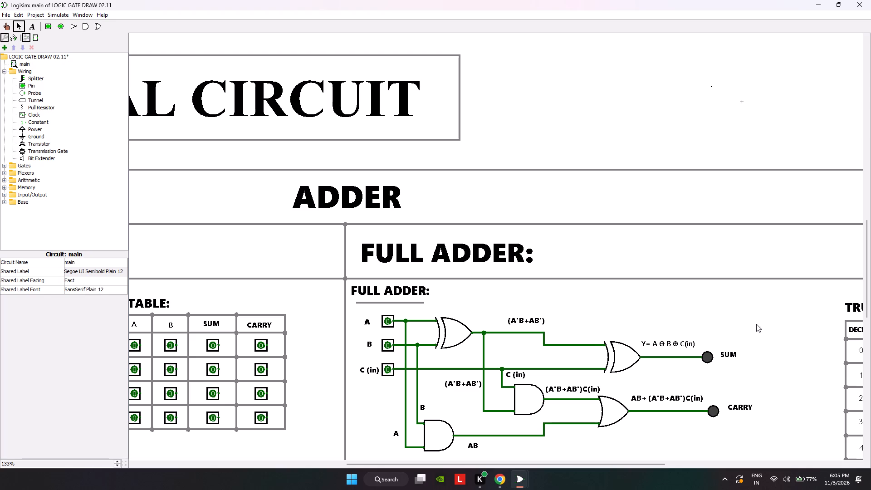
# Move the dot label from the blank area beside the title to just above the full subtractor's DIFF. output expression.
pyautogui.scroll(-5, 669, 341)
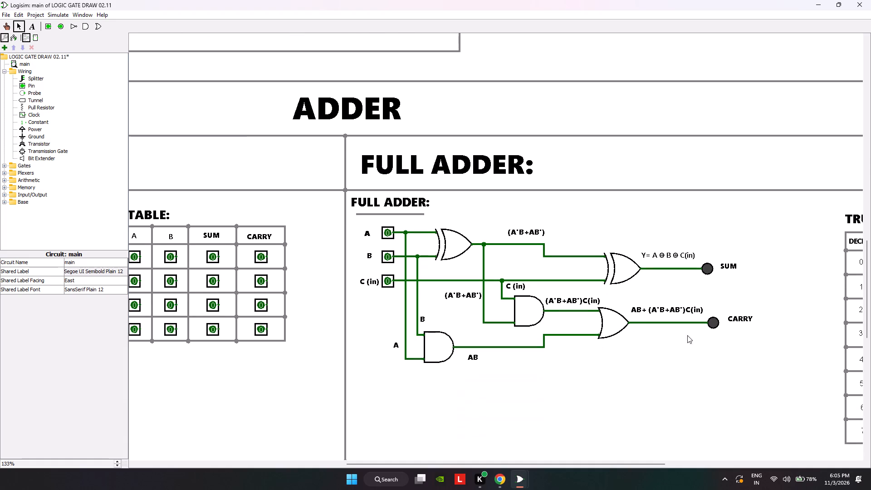
pyautogui.scroll(-3, 509, 403)
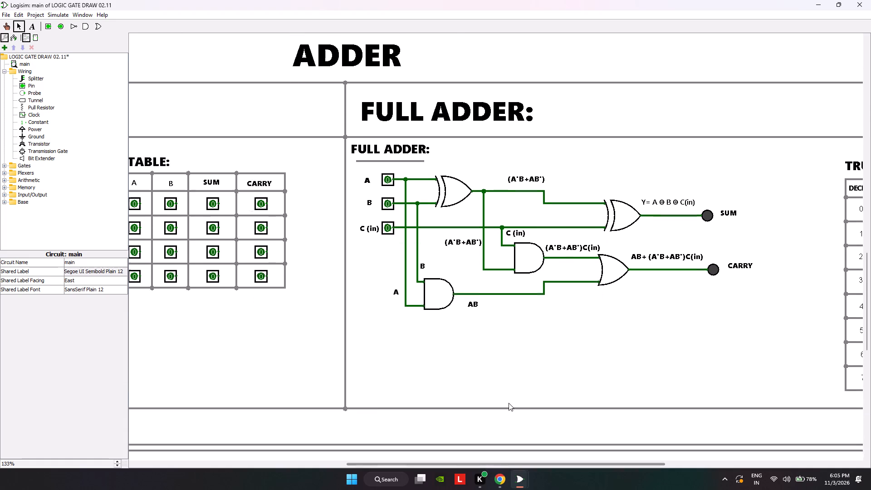
pyautogui.scroll(-1, 509, 403)
pyautogui.moveTo(477, 462); pyautogui.dragTo(626, 461)
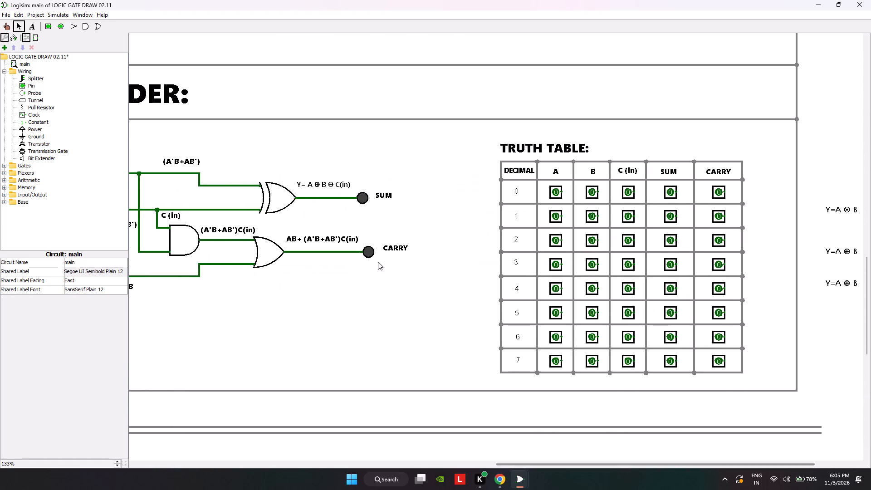
pyautogui.scroll(10, 442, 260)
pyautogui.moveTo(339, 84); pyautogui.dragTo(380, 123)
pyautogui.moveTo(366, 103); pyautogui.dragTo(435, 370)
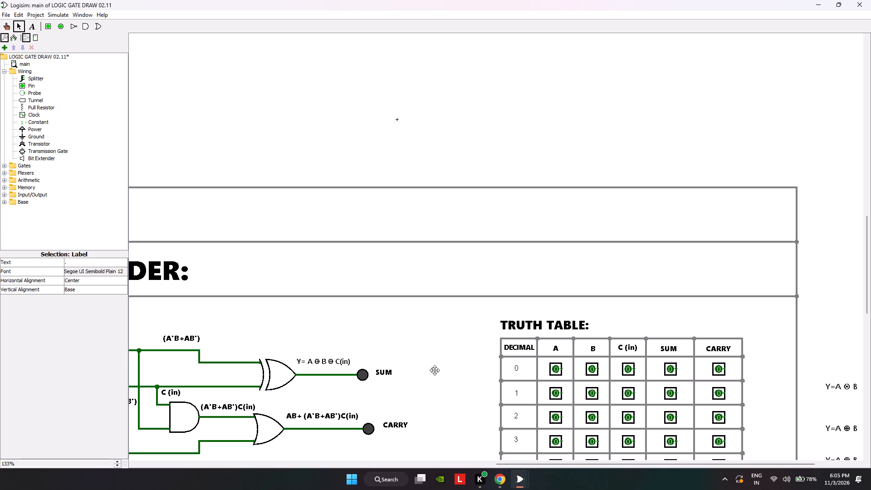
pyautogui.moveTo(435, 370); pyautogui.dragTo(456, 415)
pyautogui.scroll(-11, 452, 389)
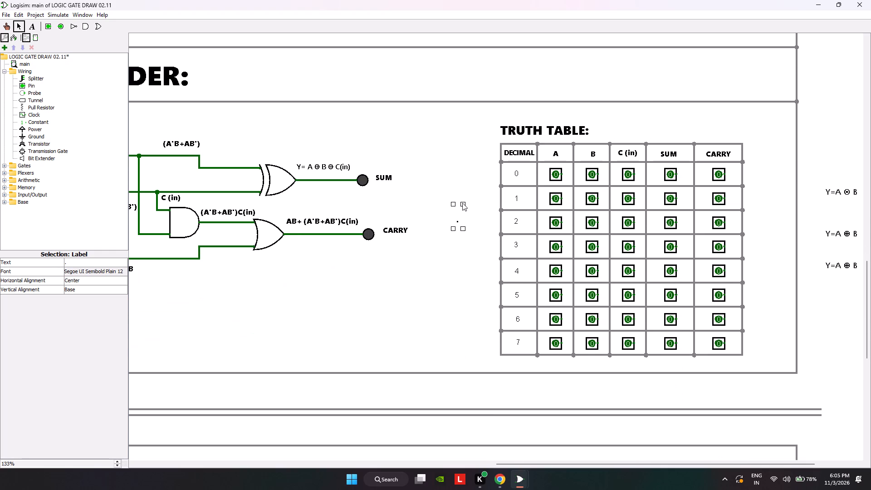
pyautogui.moveTo(460, 220); pyautogui.dragTo(462, 441)
pyautogui.moveTo(462, 441); pyautogui.dragTo(460, 430)
pyautogui.scroll(-12, 458, 427)
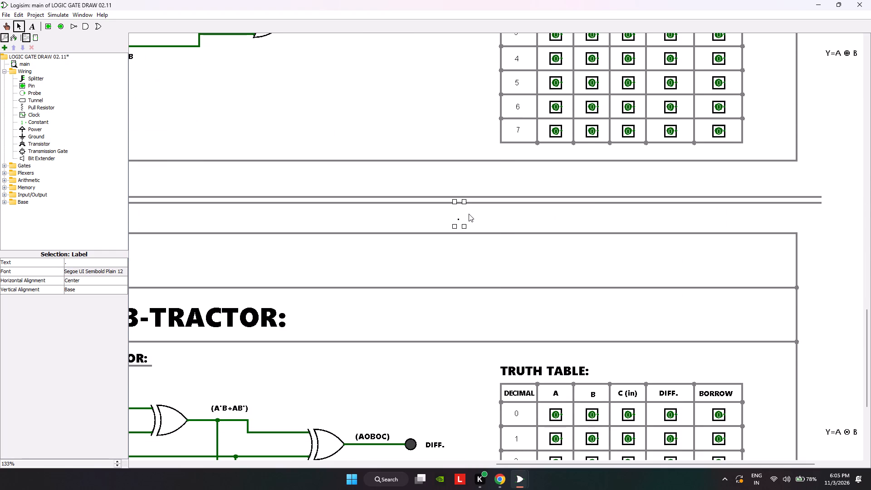
pyautogui.moveTo(460, 211); pyautogui.dragTo(378, 384)
pyautogui.scroll(-4, 377, 383)
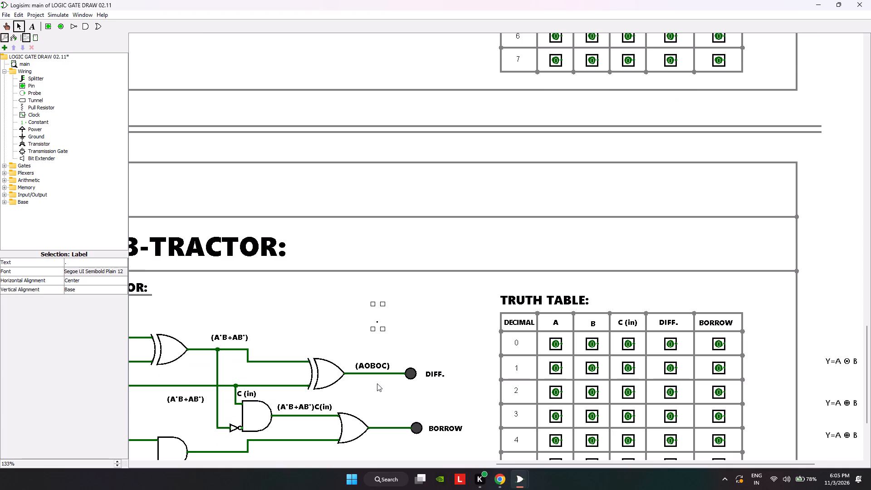
# Prefix the full subtractor's DIFF. output expression with Y= so that it reads Y=(AOBOC).
pyautogui.click(381, 367)
pyautogui.click(67, 263)
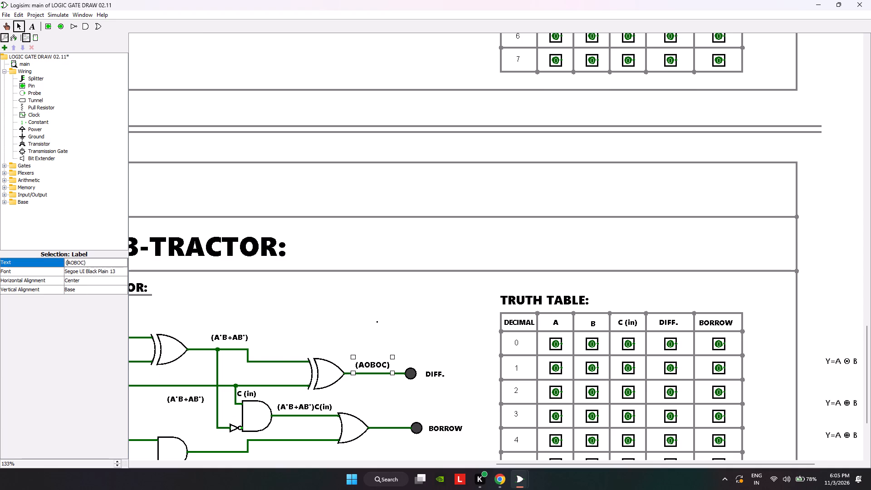
pyautogui.press('Left')
pyautogui.write('Y=')
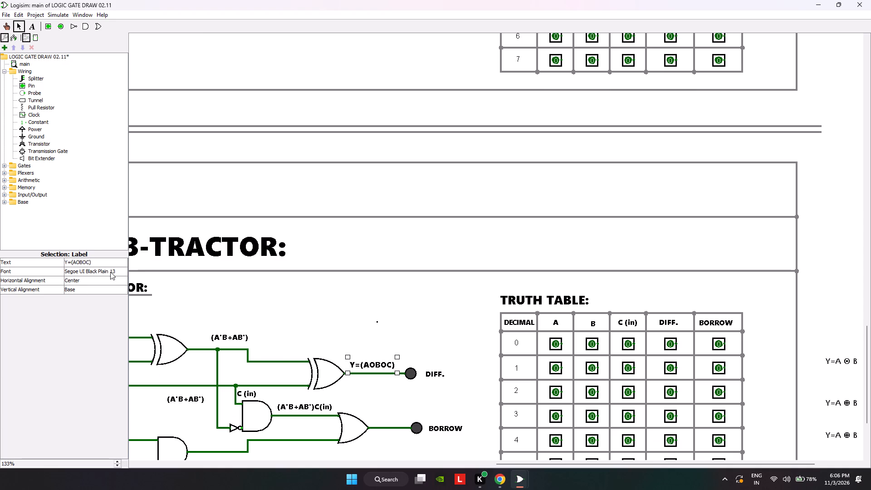
pyautogui.click(75, 260)
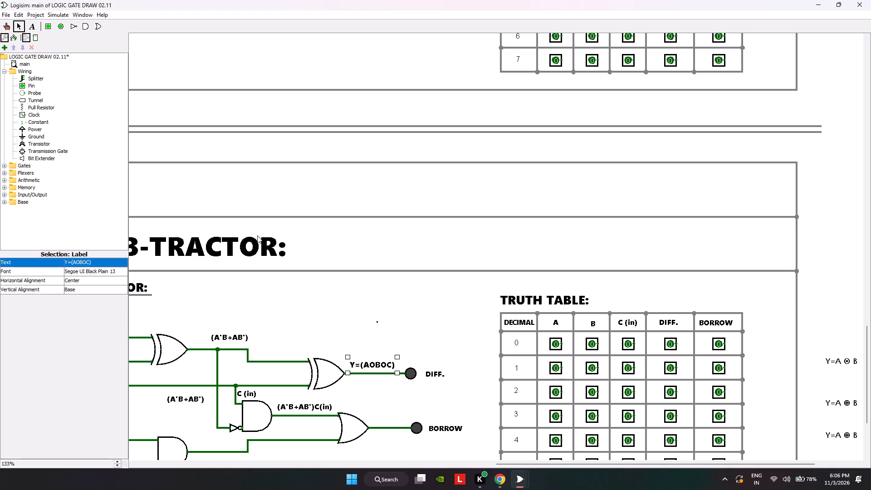
# Duplicate the dot label above the DIFF. expression and place the copy inside the expression's second O.
pyautogui.click(381, 314)
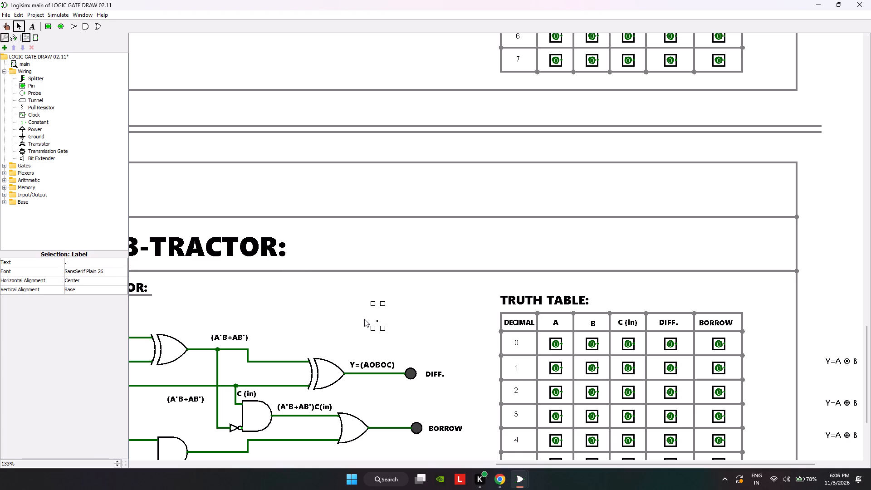
pyautogui.hotkey('ctrl', 'c')
pyautogui.hotkey('ctrl', 'v')
pyautogui.moveTo(387, 320); pyautogui.dragTo(386, 359)
pyautogui.moveTo(386, 359); pyautogui.dragTo(388, 359)
# Set the copied dot label's font size to 16 and adjust its position over the second O of the DIFF. expression.
pyautogui.click(106, 268)
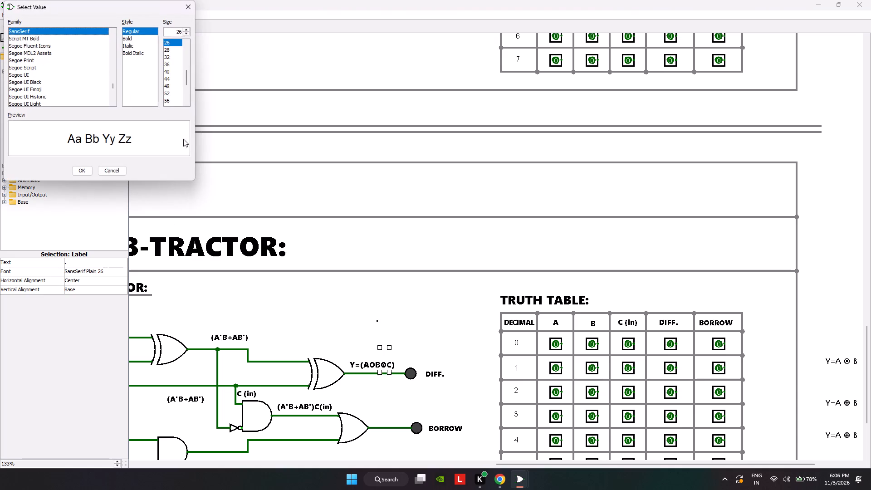
pyautogui.scroll(3, 169, 92)
pyautogui.click(170, 83)
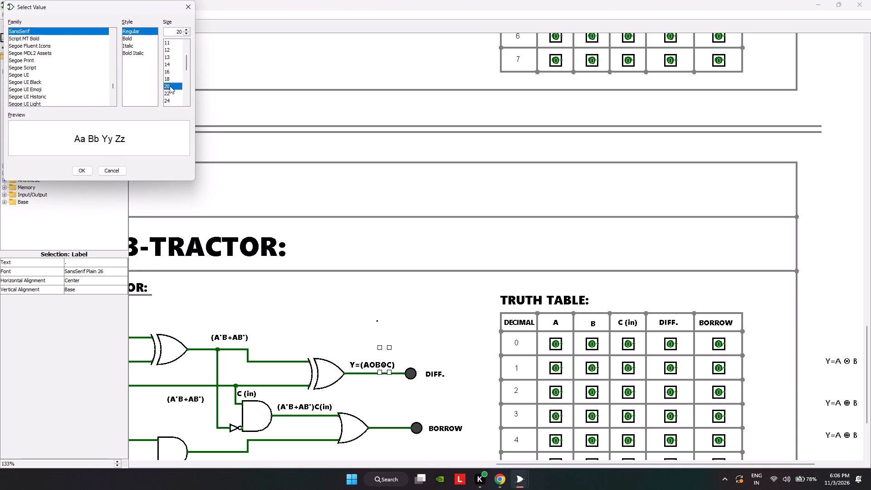
pyautogui.click(174, 73)
pyautogui.click(86, 169)
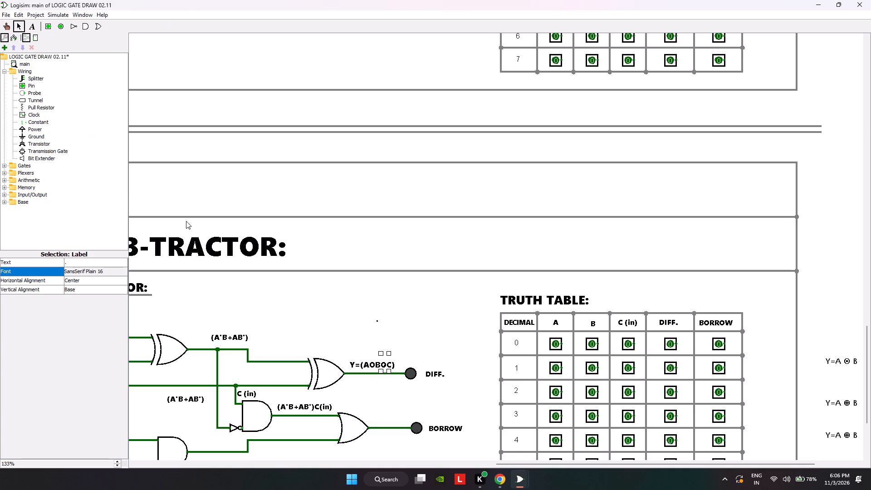
pyautogui.click(384, 354)
# Change the font of the original dot label above the DIFF. expression to SansSerif, bold, size 18.
pyautogui.click(378, 323)
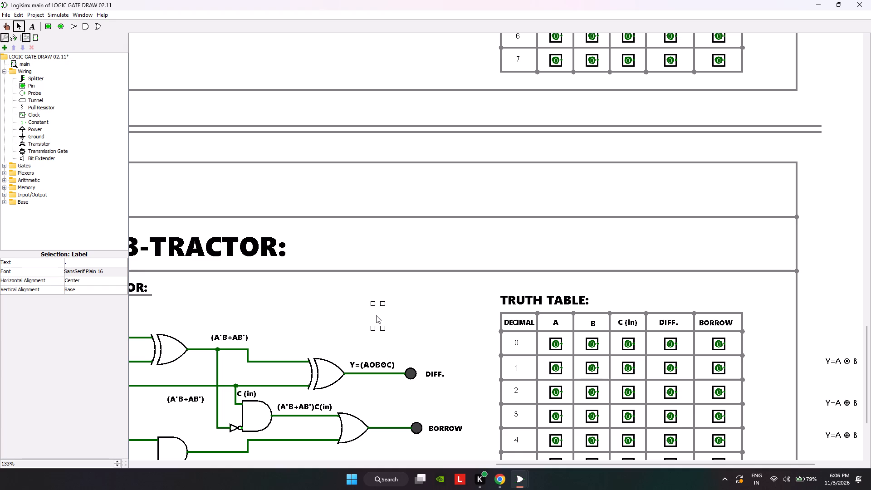
pyautogui.click(103, 270)
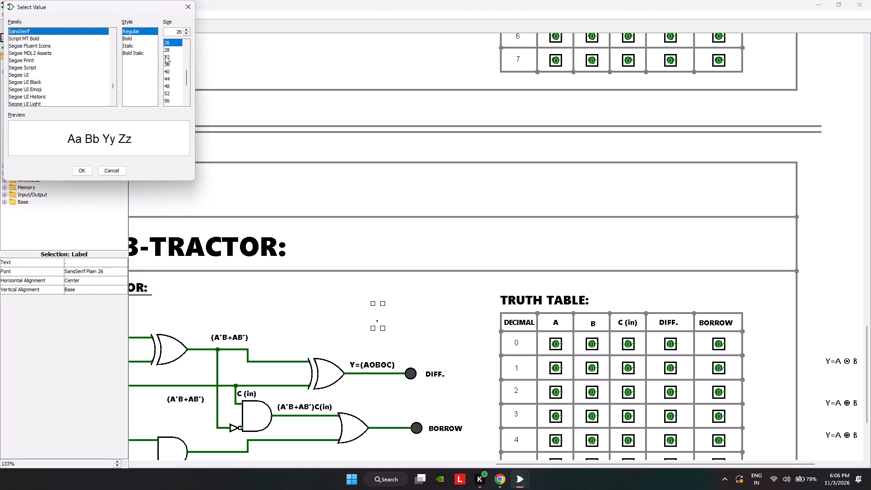
pyautogui.scroll(2, 166, 65)
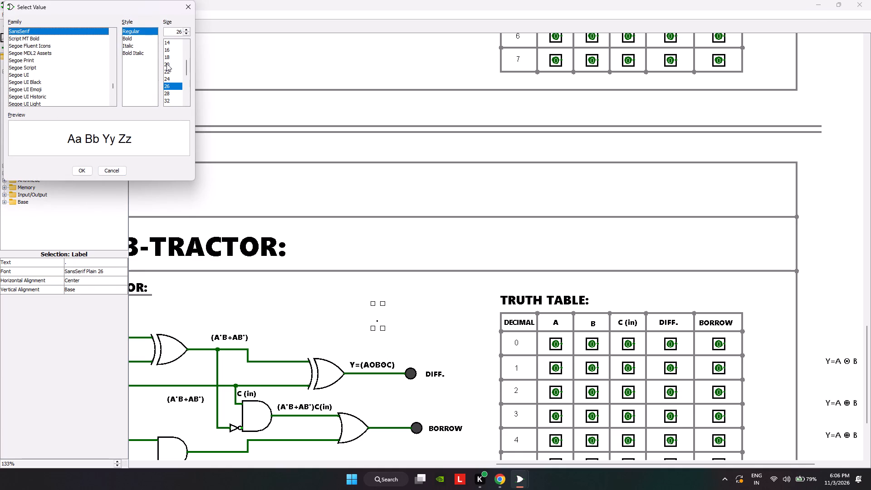
pyautogui.click(168, 58)
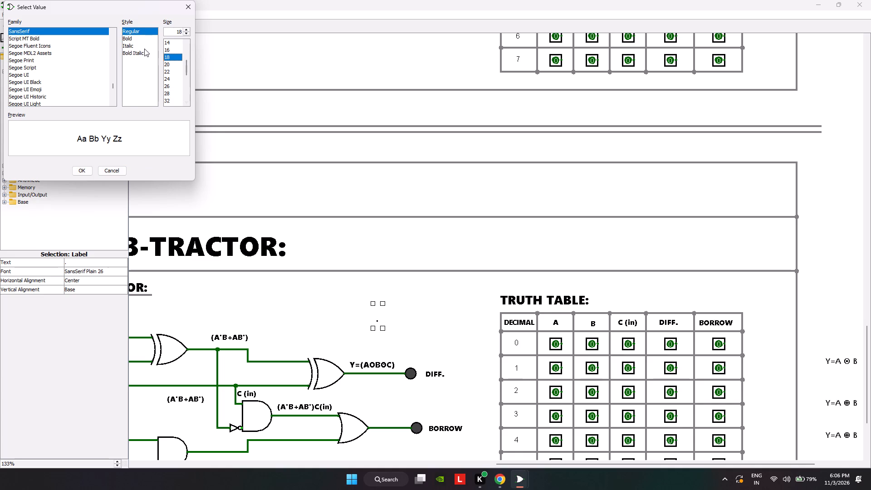
pyautogui.click(140, 36)
pyautogui.click(85, 171)
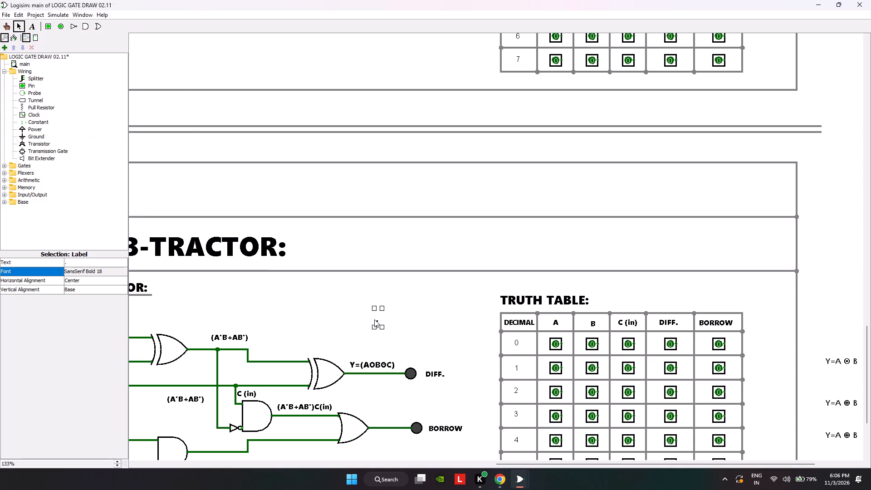
# Move the original dot label onto the first O of the full subtractor's DIFF. expression, fine-tuning its position at 150% zoom.
pyautogui.moveTo(378, 308); pyautogui.dragTo(378, 318)
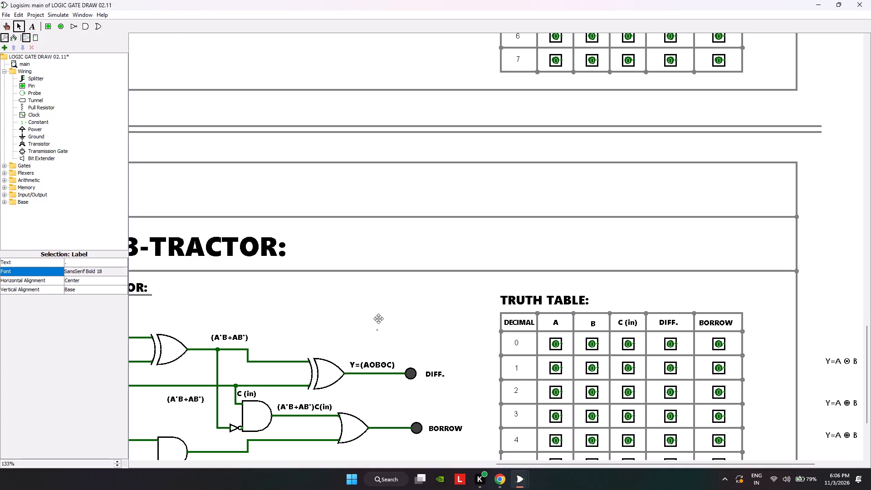
pyautogui.moveTo(378, 318); pyautogui.dragTo(374, 351)
pyautogui.moveTo(374, 351); pyautogui.dragTo(372, 351)
pyautogui.moveTo(372, 351); pyautogui.dragTo(372, 352)
pyautogui.moveTo(372, 352); pyautogui.dragTo(368, 349)
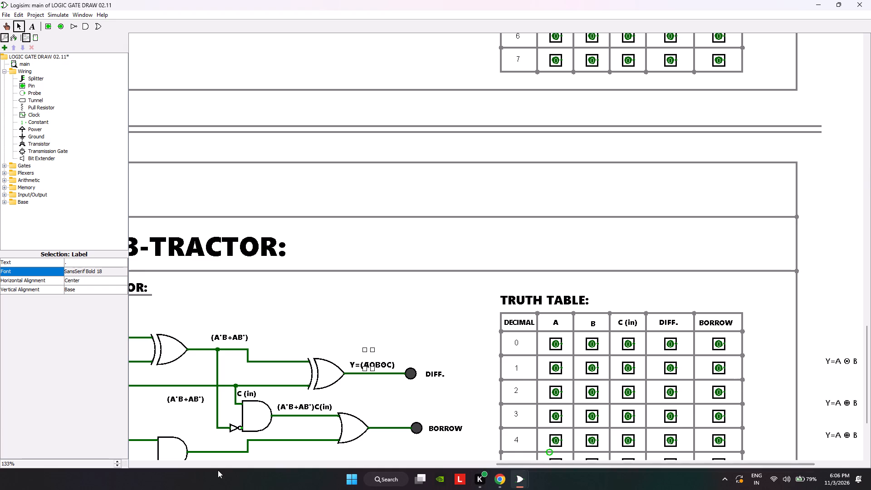
pyautogui.click(115, 459)
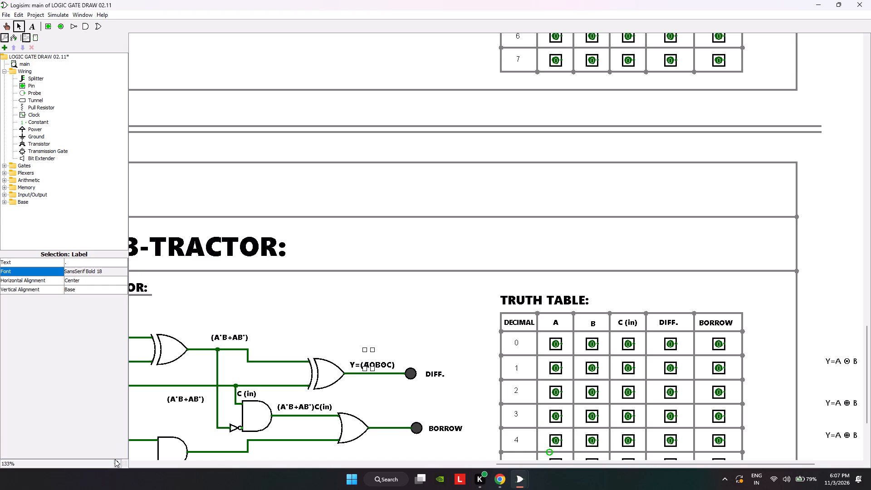
pyautogui.click(117, 460)
pyautogui.scroll(-4, 424, 318)
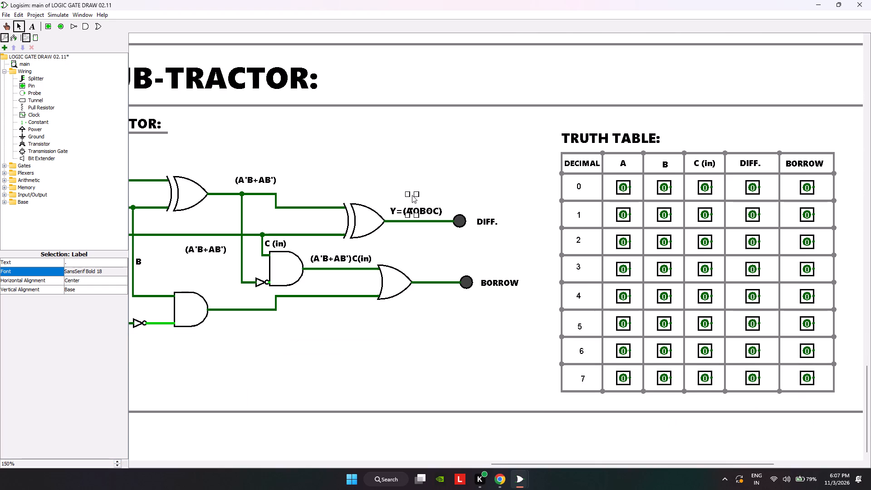
pyautogui.moveTo(412, 195); pyautogui.dragTo(416, 197)
pyautogui.moveTo(416, 197); pyautogui.dragTo(416, 197)
# Change the font style of the dot label over the DIFF. expression's first O to Regular.
pyautogui.click(87, 271)
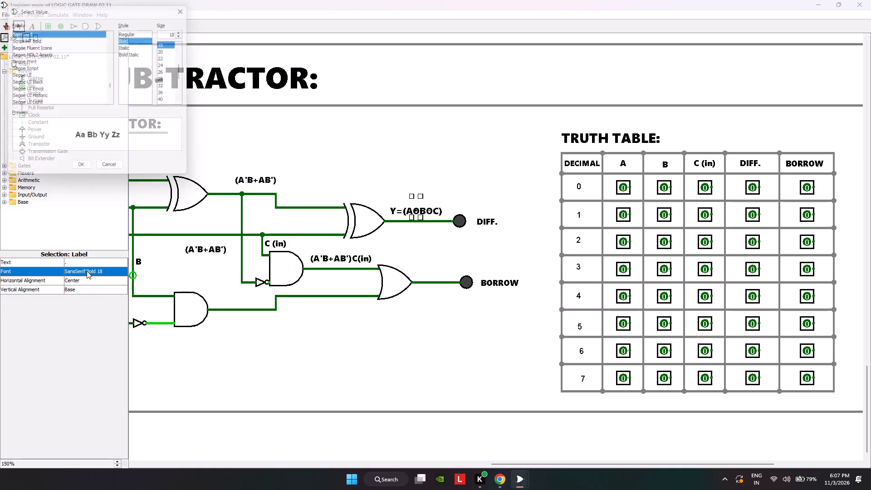
pyautogui.click(132, 25)
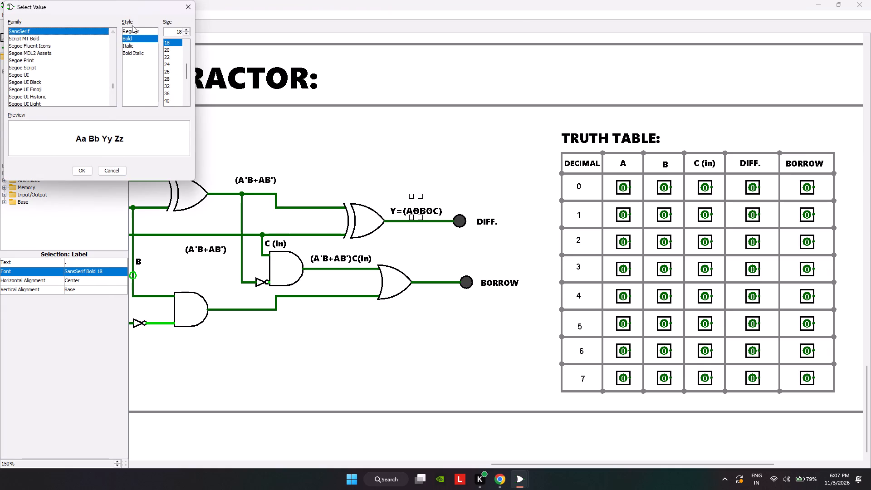
pyautogui.click(131, 31)
pyautogui.click(86, 171)
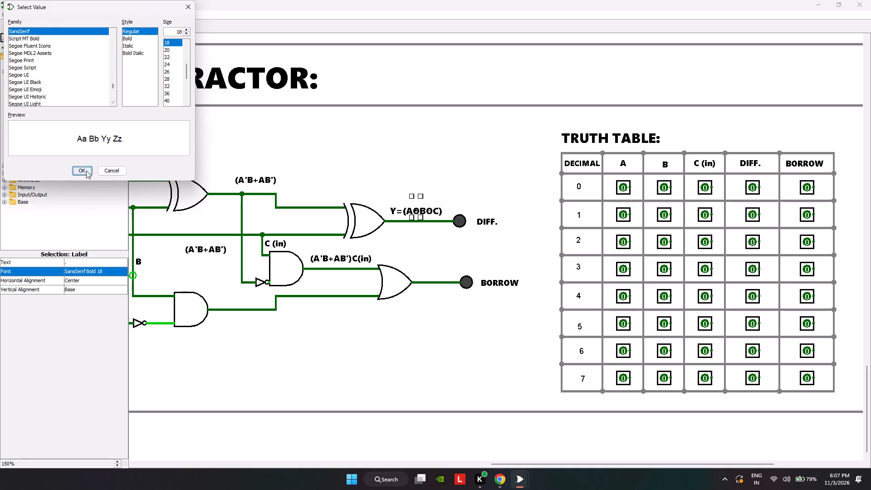
pyautogui.click(416, 197)
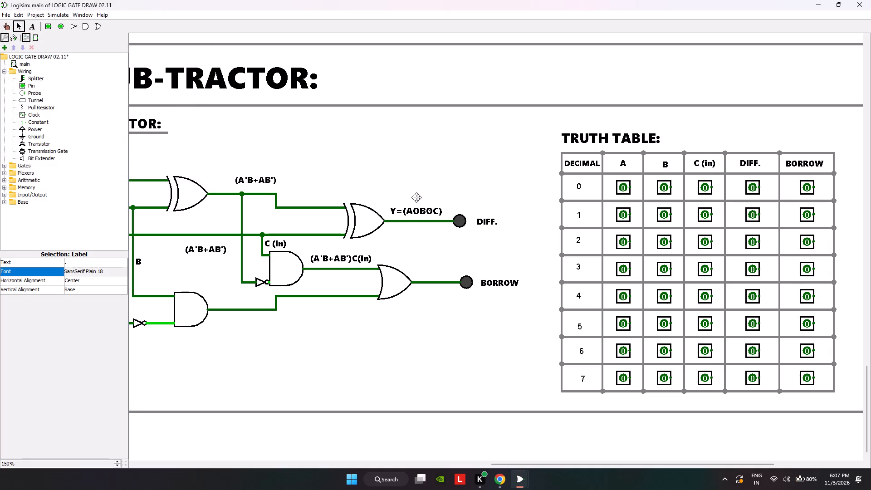
# Set the font size of the dot label over the DIFF. expression's second O to 18.
pyautogui.click(429, 203)
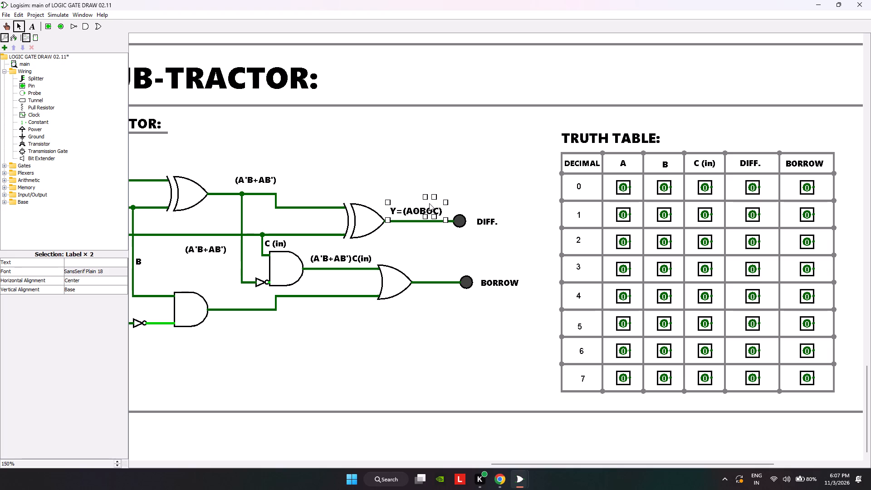
pyautogui.moveTo(450, 174); pyautogui.dragTo(435, 201)
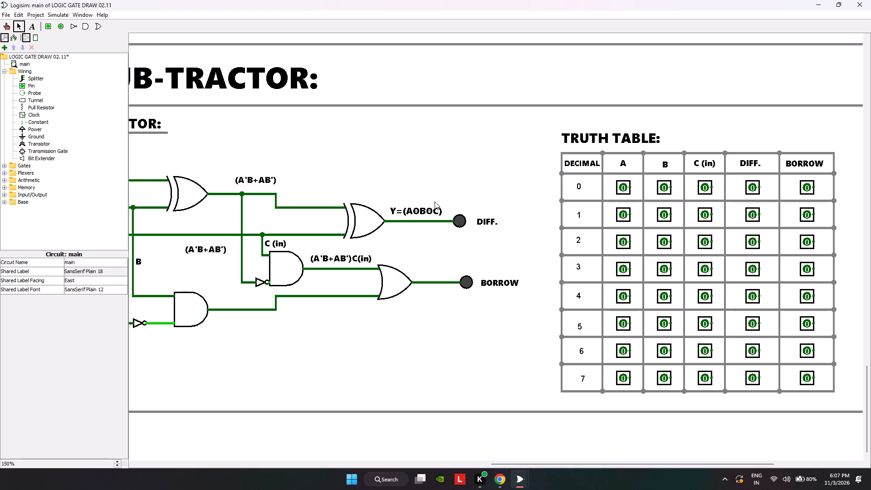
pyautogui.click(426, 203)
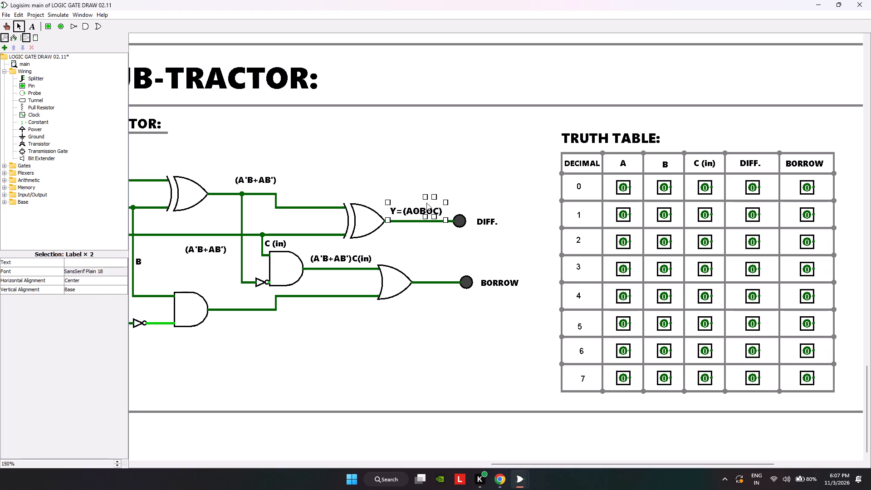
pyautogui.moveTo(439, 183); pyautogui.dragTo(421, 196)
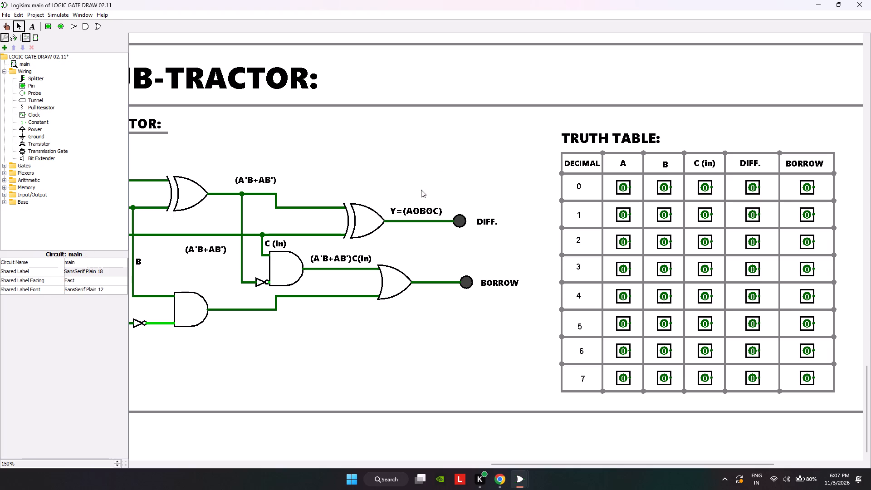
pyautogui.moveTo(421, 190); pyautogui.dragTo(444, 227)
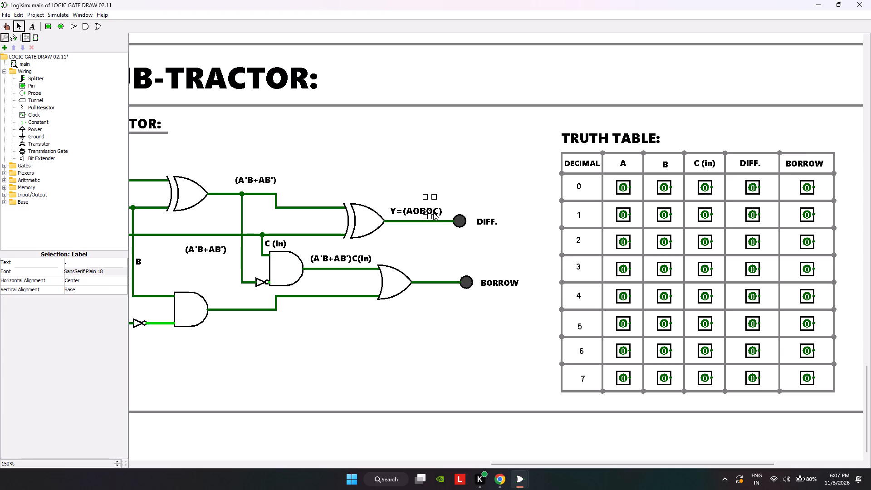
pyautogui.click(428, 200)
pyautogui.click(110, 271)
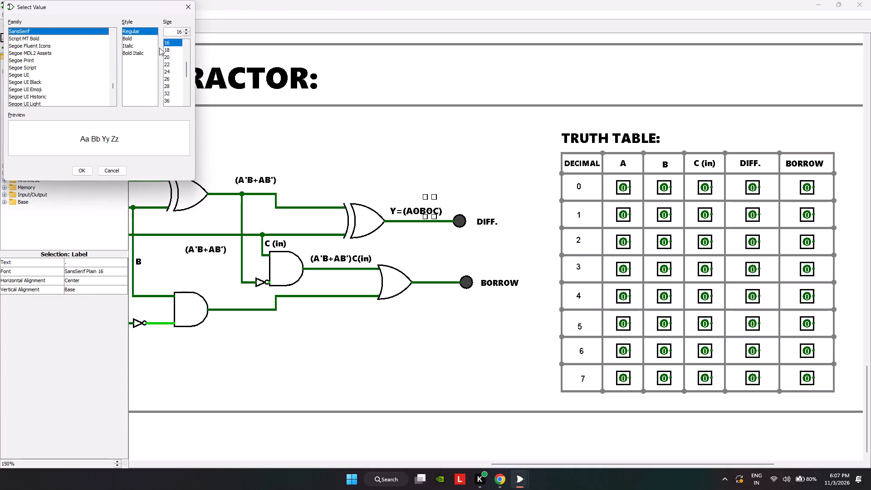
pyautogui.click(166, 47)
pyautogui.click(89, 173)
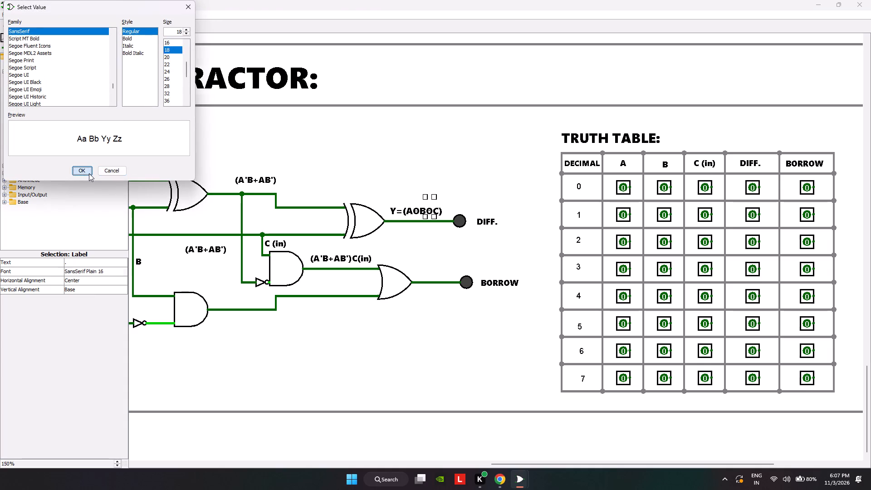
pyautogui.click(331, 436)
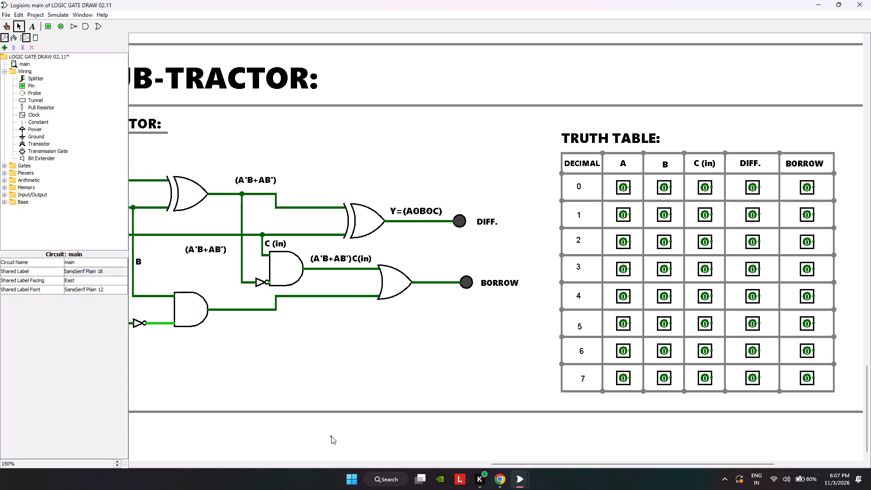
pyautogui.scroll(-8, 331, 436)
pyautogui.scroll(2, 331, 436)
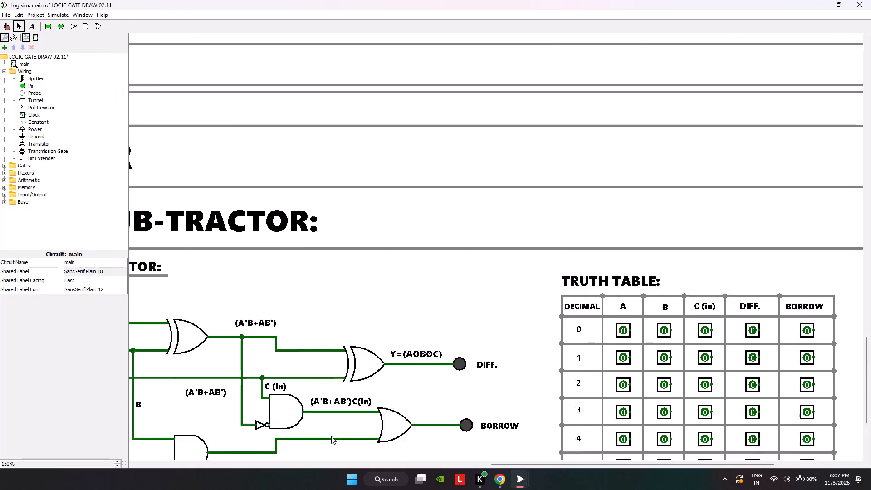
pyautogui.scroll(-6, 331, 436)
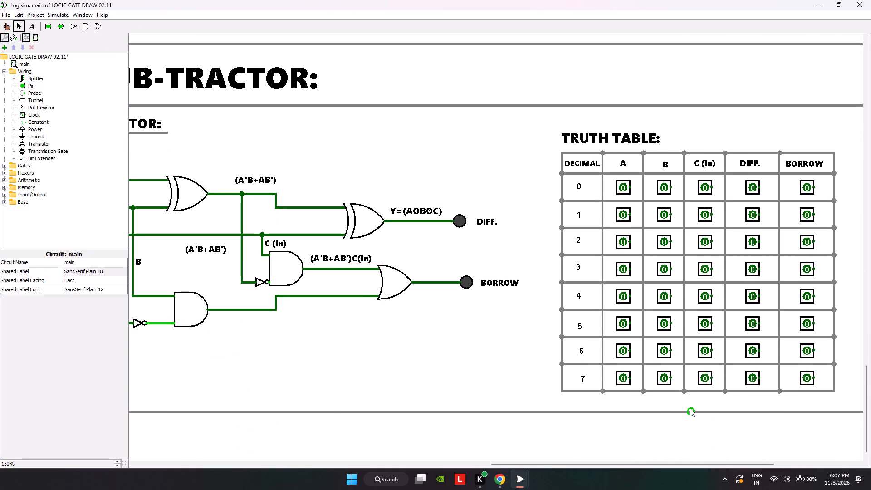
# Browse the system symbol picker, from General punctuation through Math, Supplemental and Language symbols, for a circled-dot operator character.
pyautogui.press('super+v')
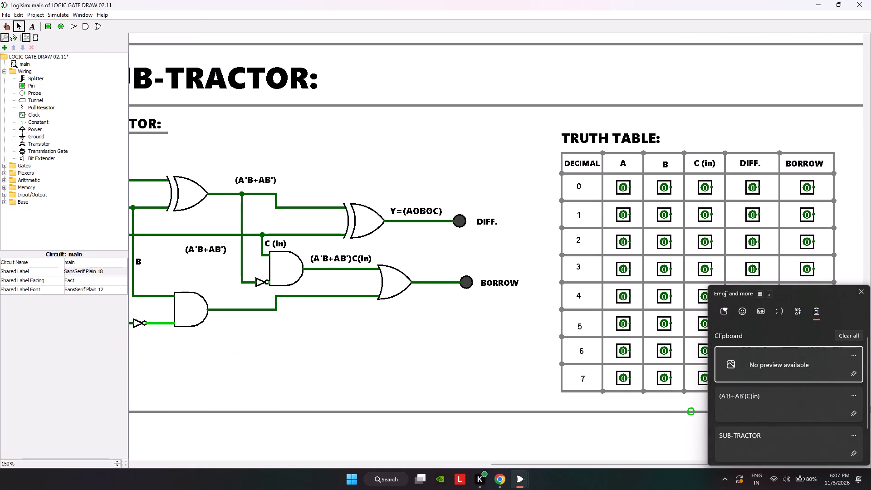
pyautogui.scroll(-2, 753, 414)
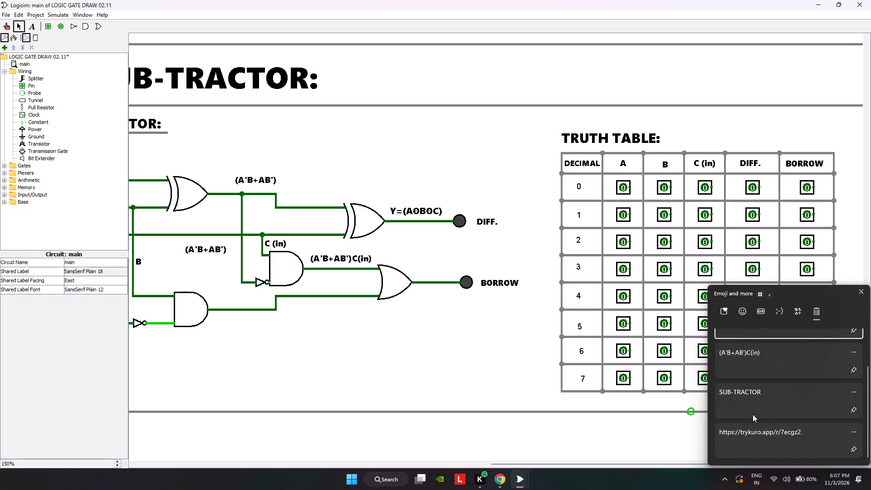
pyautogui.click(794, 313)
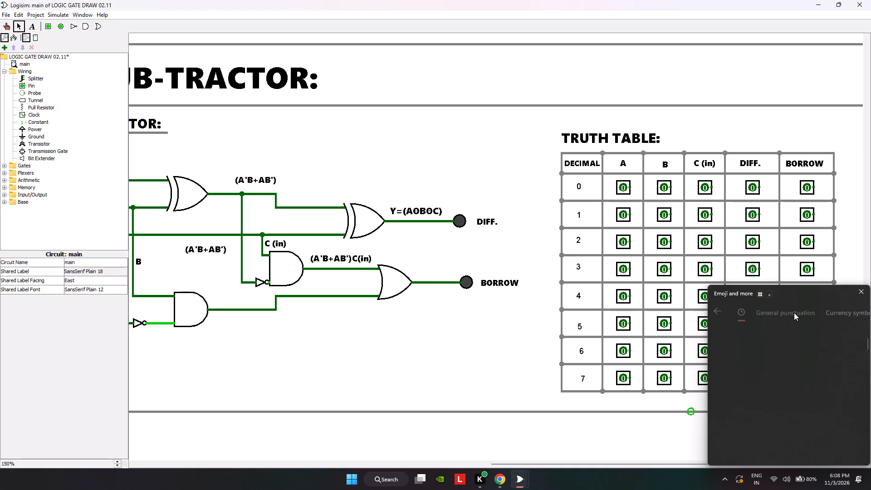
pyautogui.scroll(-6, 759, 375)
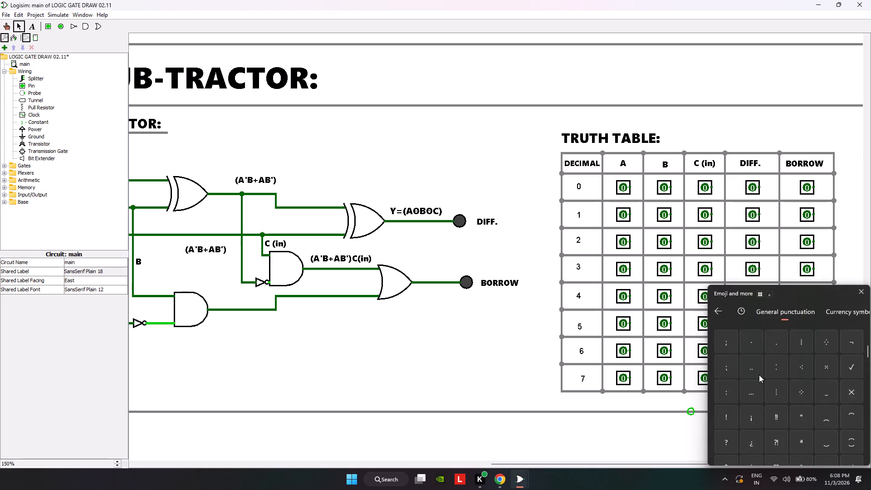
pyautogui.scroll(-6, 759, 375)
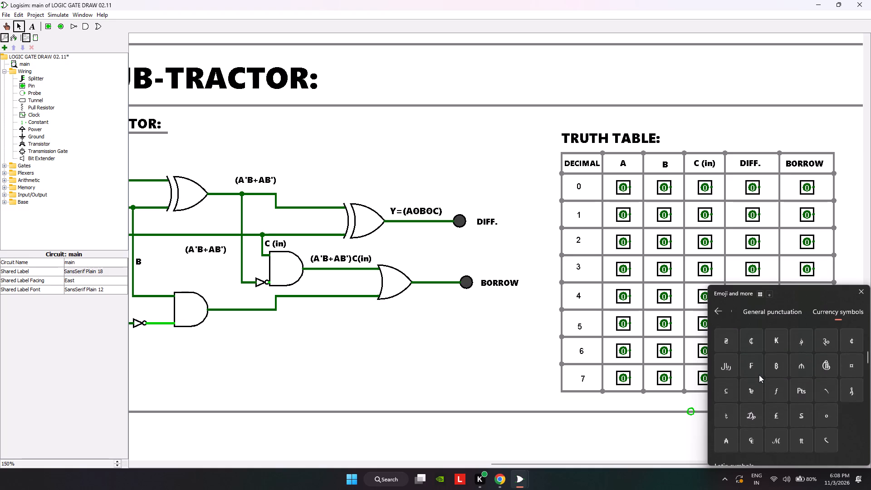
pyautogui.scroll(-16, 759, 375)
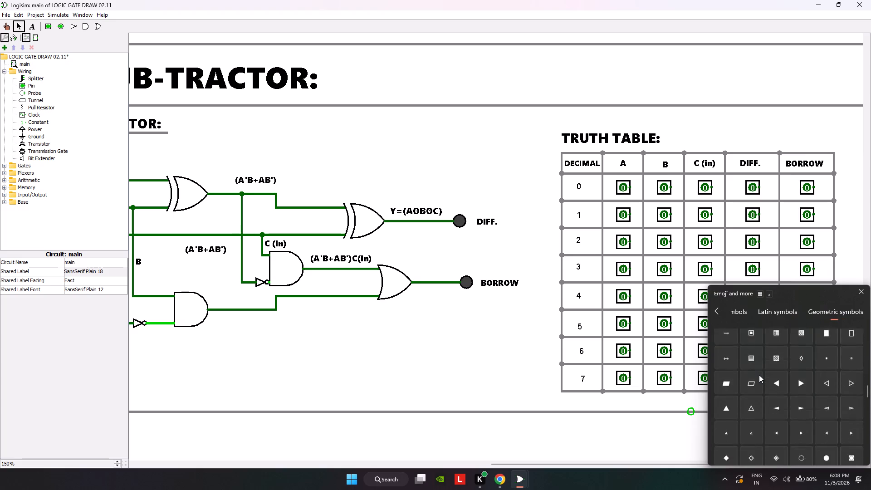
pyautogui.scroll(-4, 759, 375)
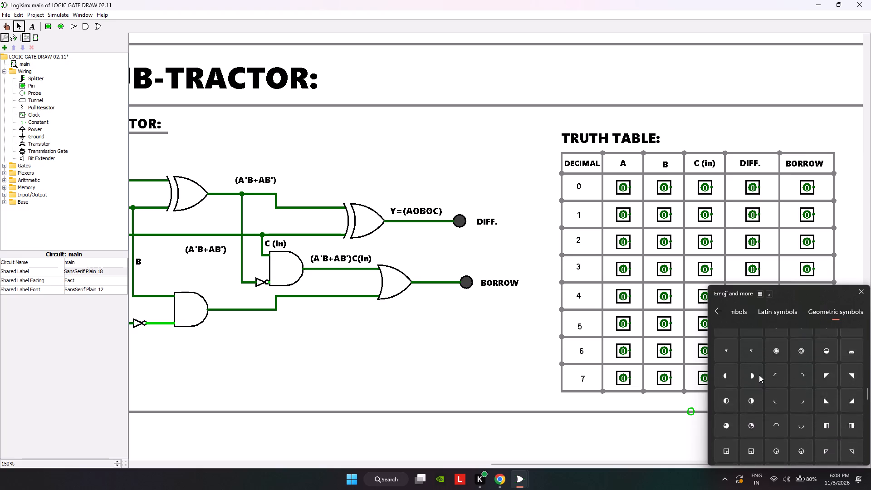
pyautogui.scroll(-3, 759, 375)
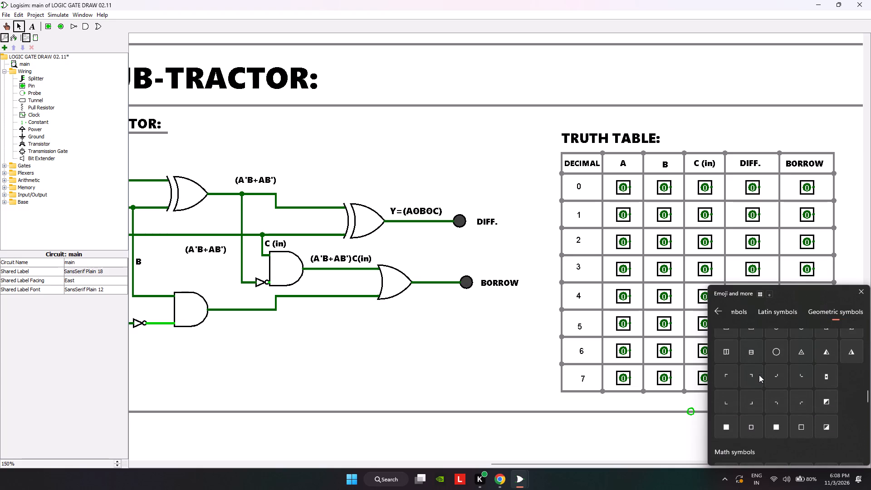
pyautogui.scroll(-2, 759, 375)
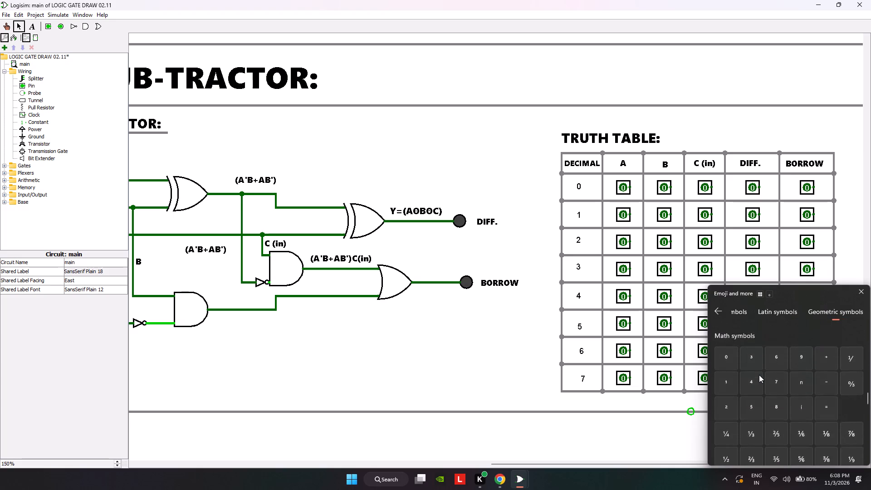
pyautogui.scroll(-6, 759, 375)
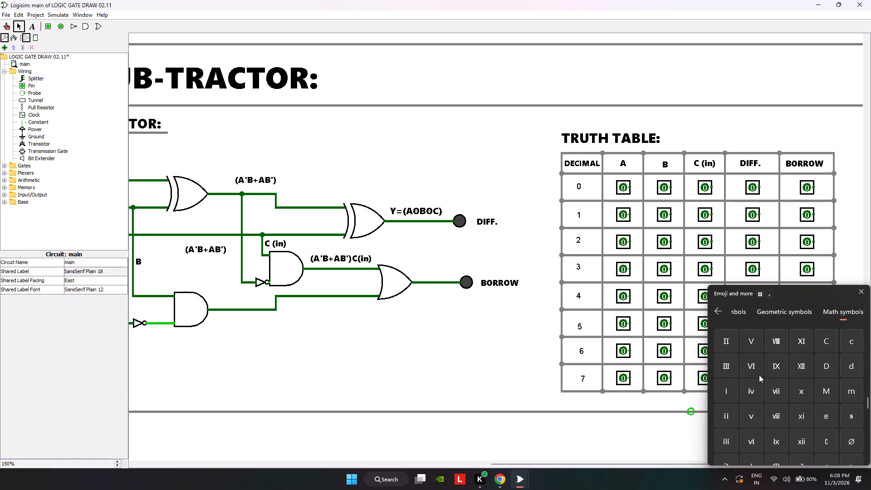
pyautogui.scroll(-20, 759, 375)
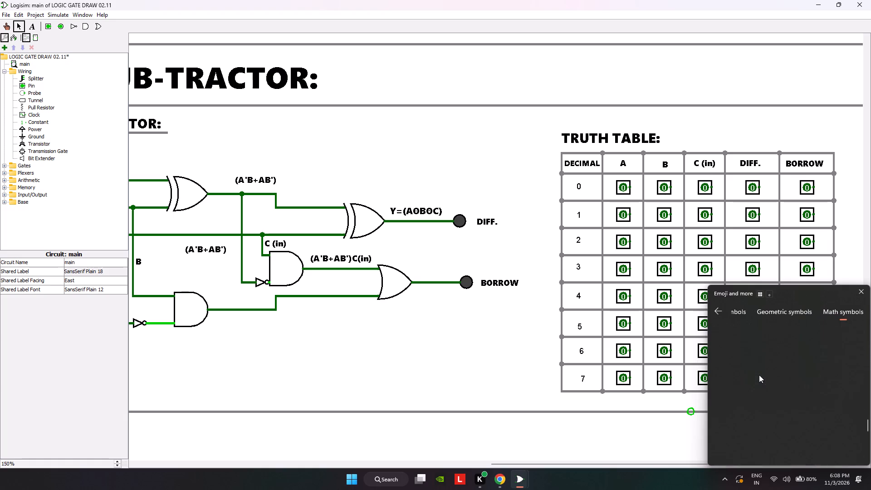
pyautogui.scroll(-11, 759, 375)
pyautogui.scroll(3, 759, 375)
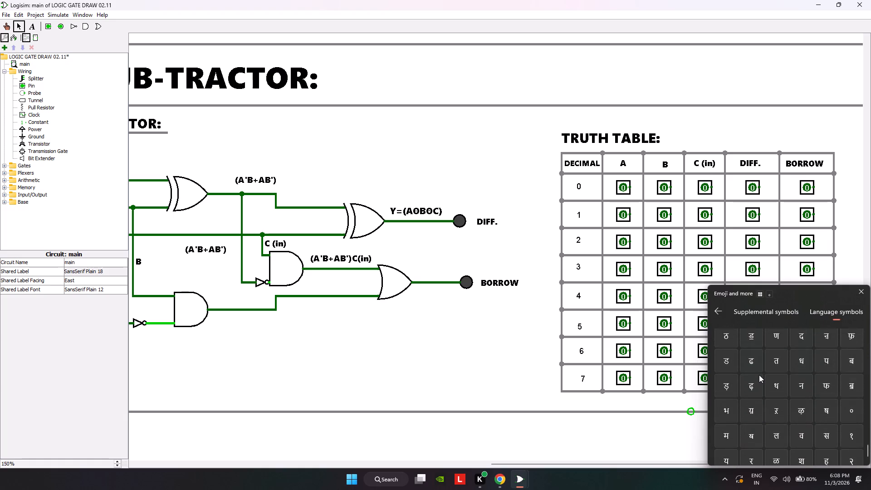
pyautogui.scroll(4, 759, 375)
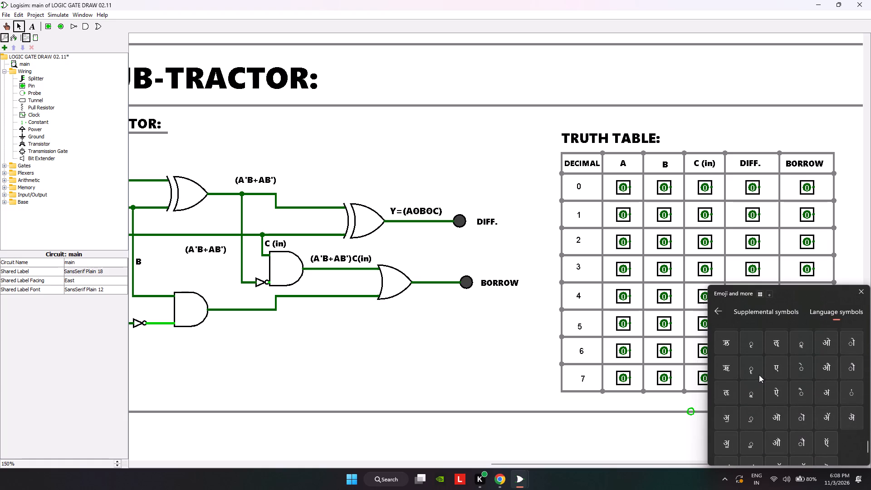
pyautogui.scroll(4, 759, 375)
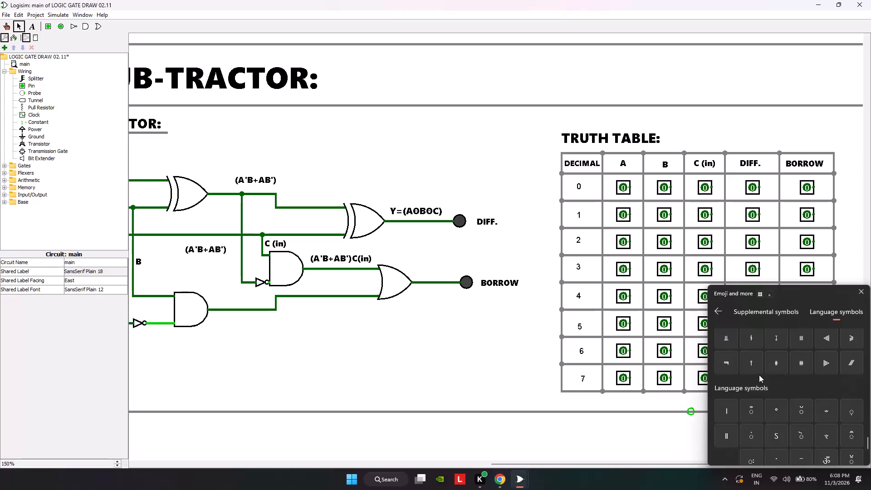
pyautogui.scroll(3, 759, 375)
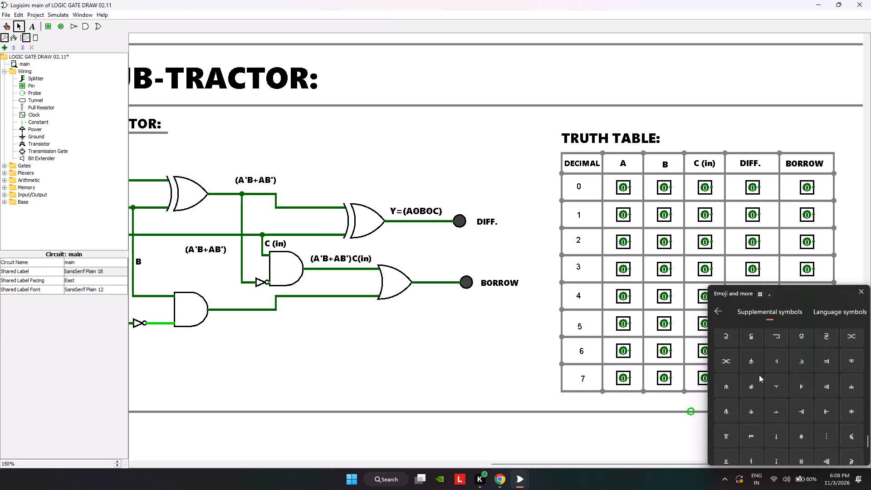
pyautogui.scroll(6, 759, 375)
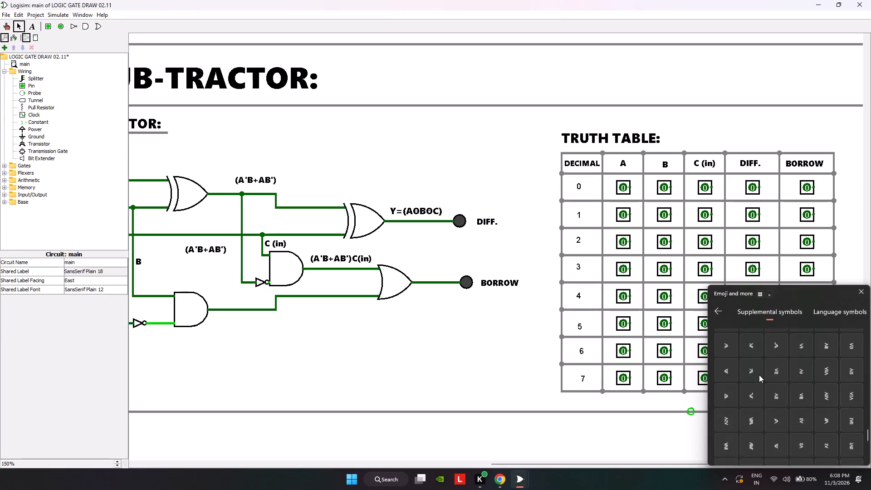
pyautogui.scroll(4, 759, 375)
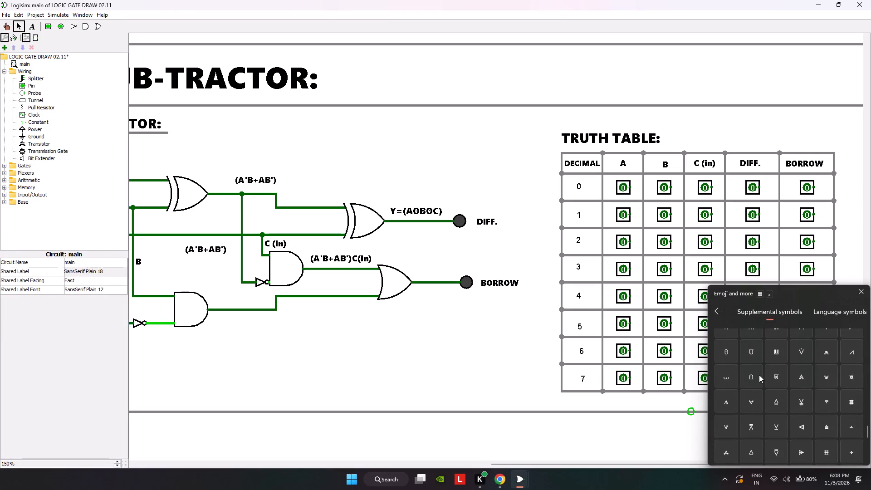
pyautogui.scroll(2, 759, 375)
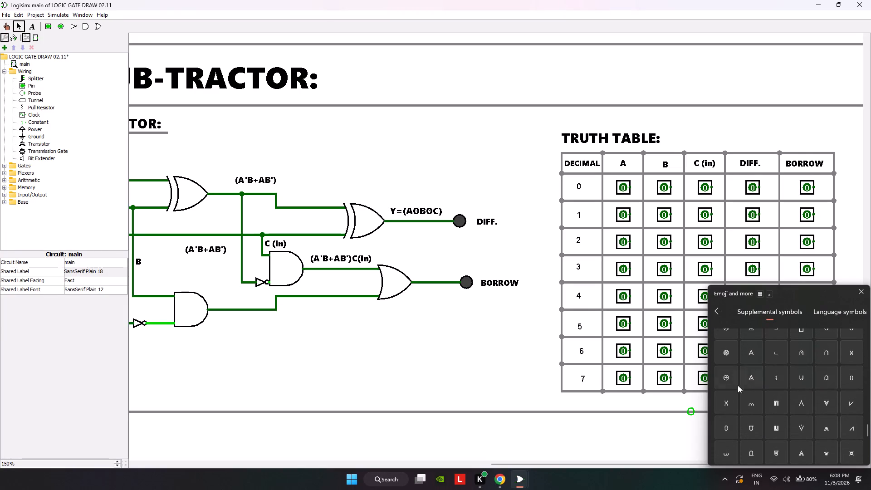
pyautogui.scroll(1, 753, 375)
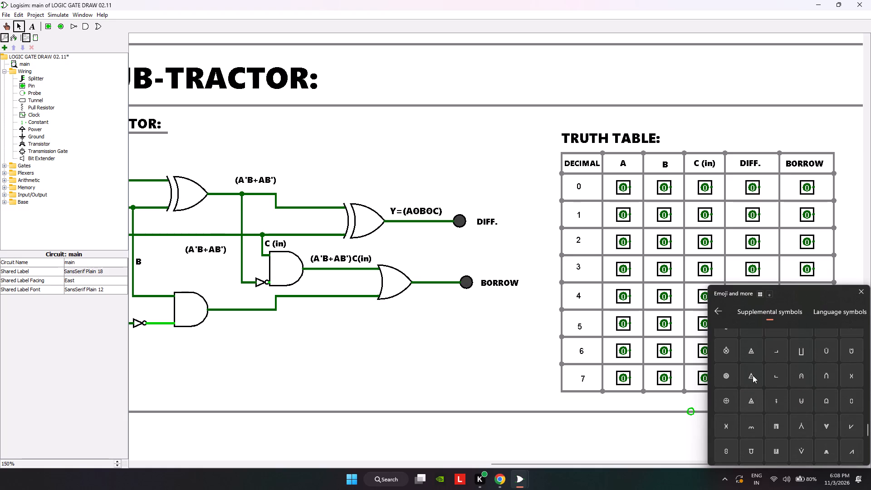
pyautogui.scroll(1, 753, 375)
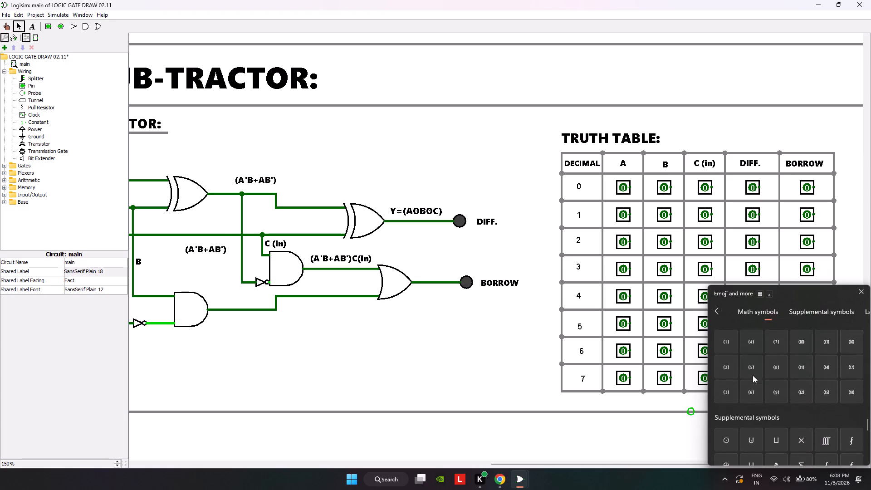
pyautogui.scroll(-1, 753, 375)
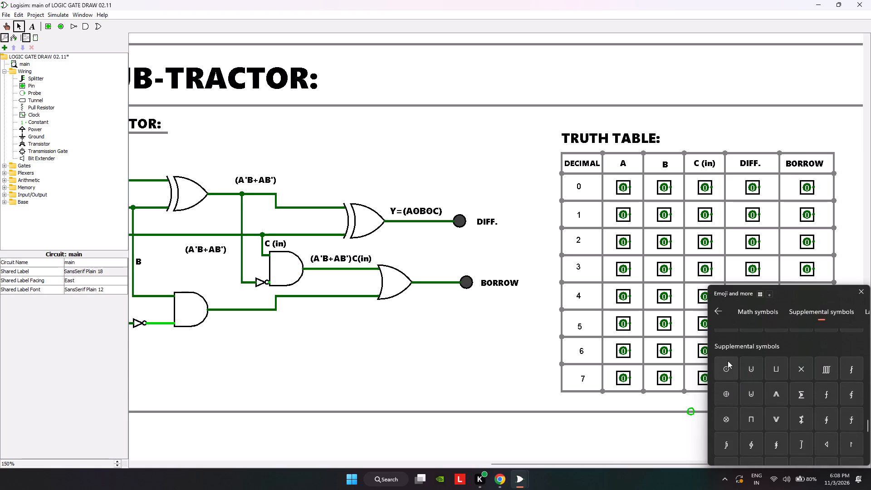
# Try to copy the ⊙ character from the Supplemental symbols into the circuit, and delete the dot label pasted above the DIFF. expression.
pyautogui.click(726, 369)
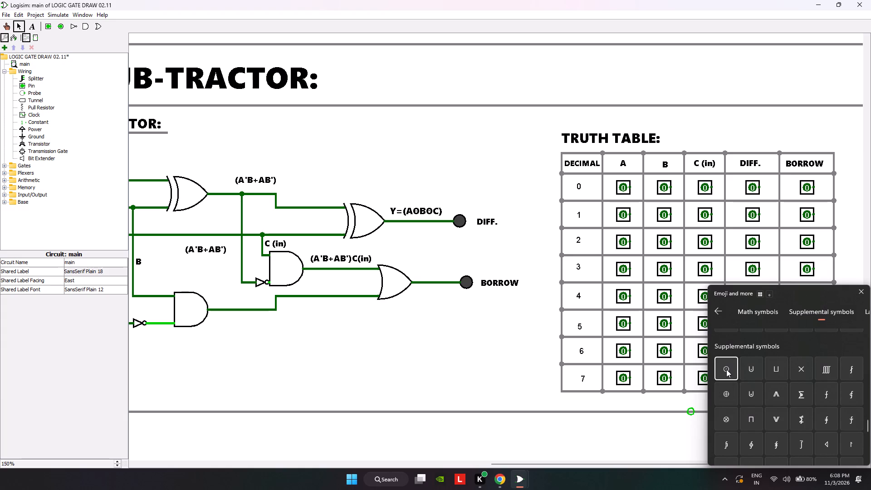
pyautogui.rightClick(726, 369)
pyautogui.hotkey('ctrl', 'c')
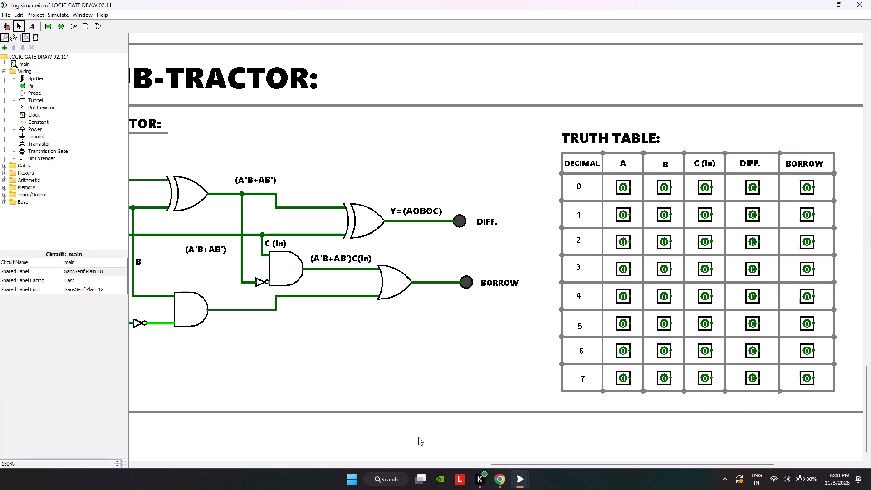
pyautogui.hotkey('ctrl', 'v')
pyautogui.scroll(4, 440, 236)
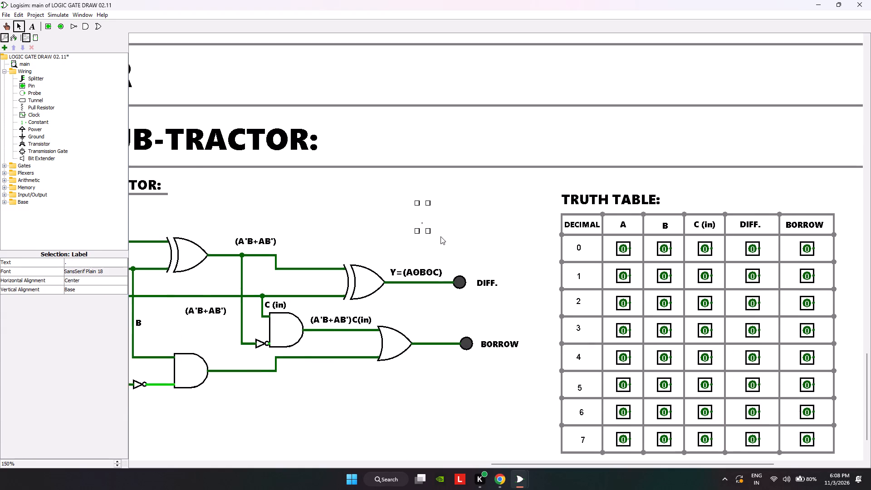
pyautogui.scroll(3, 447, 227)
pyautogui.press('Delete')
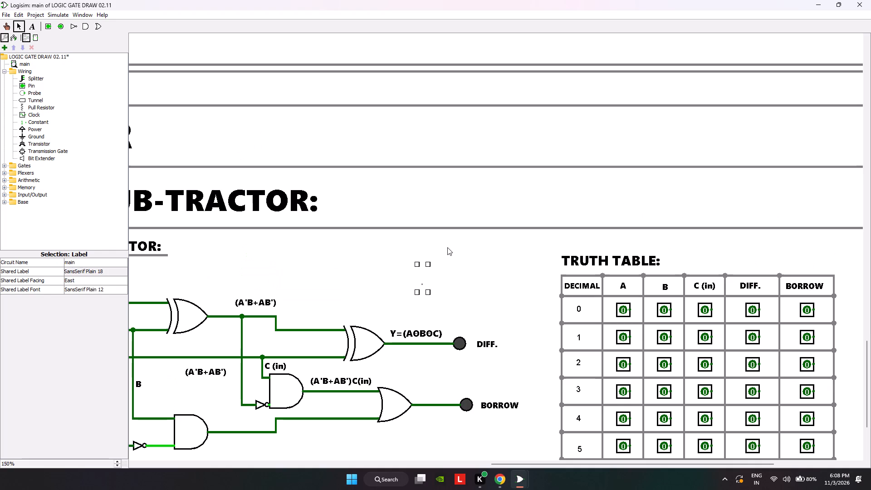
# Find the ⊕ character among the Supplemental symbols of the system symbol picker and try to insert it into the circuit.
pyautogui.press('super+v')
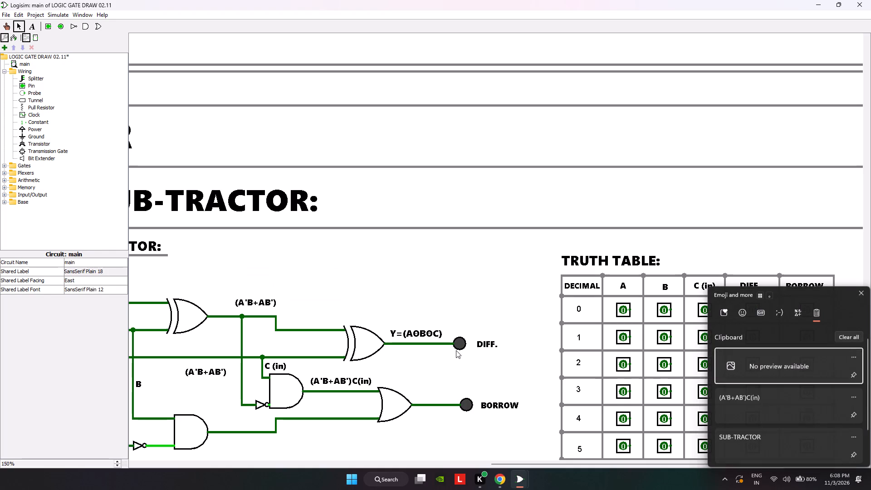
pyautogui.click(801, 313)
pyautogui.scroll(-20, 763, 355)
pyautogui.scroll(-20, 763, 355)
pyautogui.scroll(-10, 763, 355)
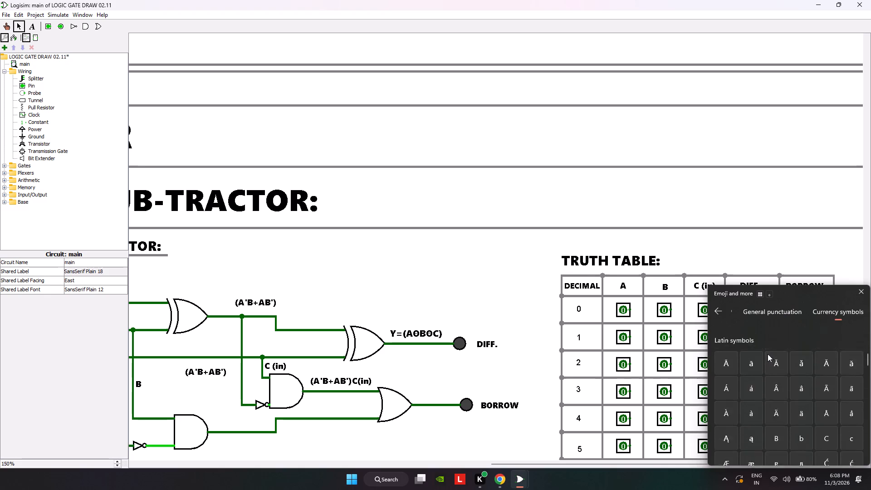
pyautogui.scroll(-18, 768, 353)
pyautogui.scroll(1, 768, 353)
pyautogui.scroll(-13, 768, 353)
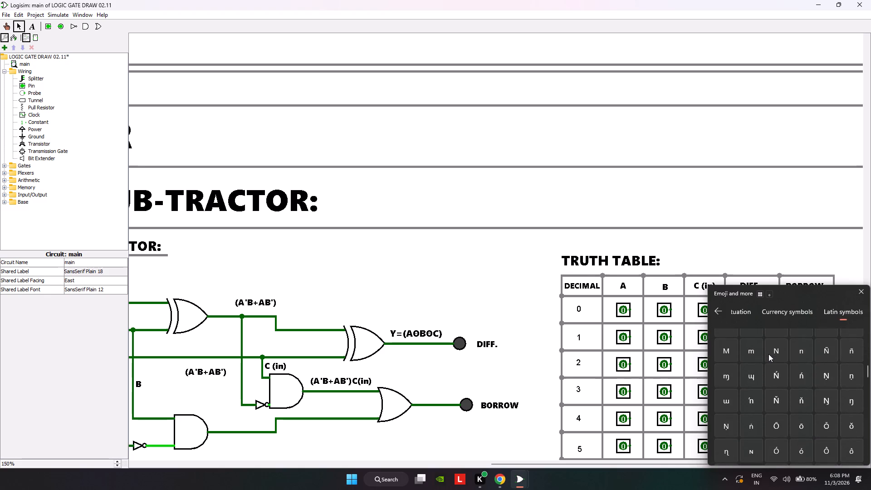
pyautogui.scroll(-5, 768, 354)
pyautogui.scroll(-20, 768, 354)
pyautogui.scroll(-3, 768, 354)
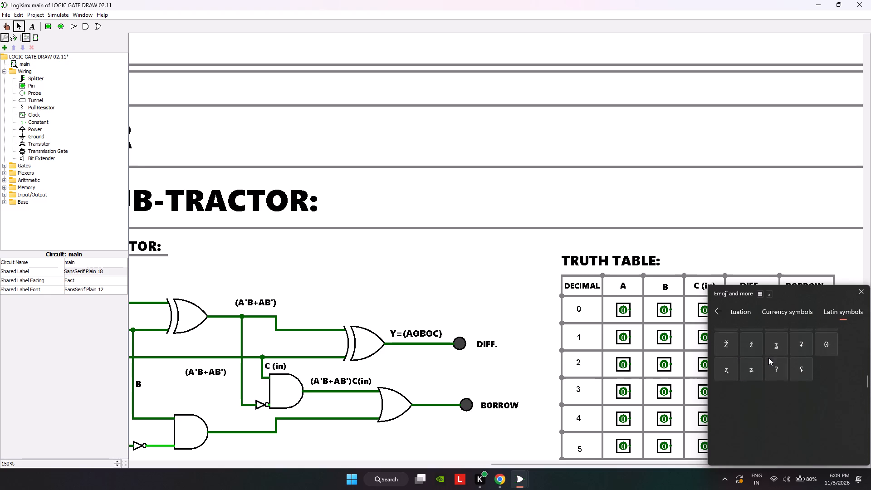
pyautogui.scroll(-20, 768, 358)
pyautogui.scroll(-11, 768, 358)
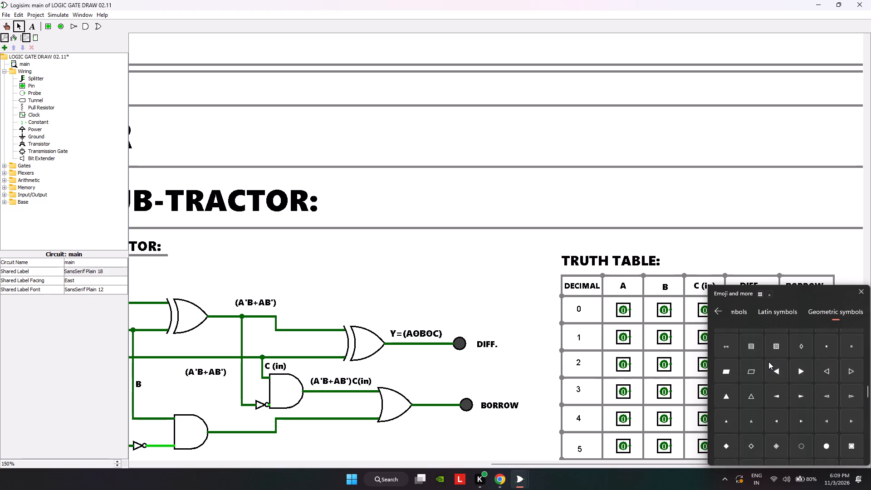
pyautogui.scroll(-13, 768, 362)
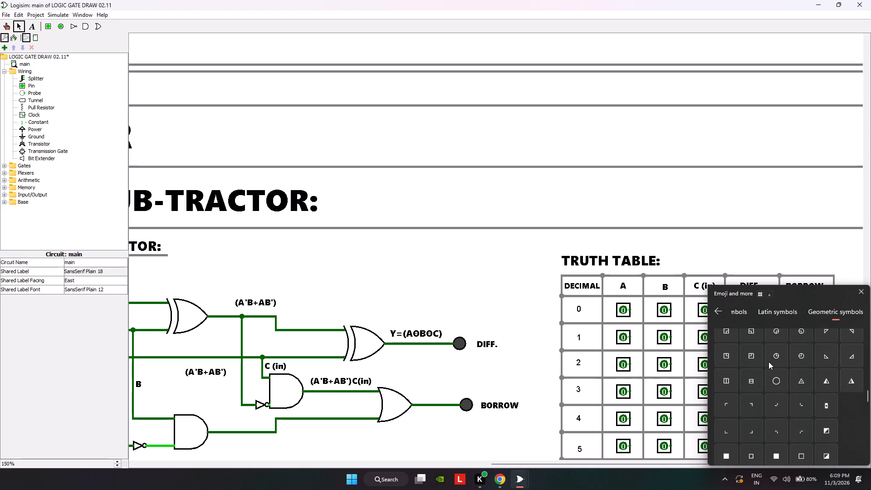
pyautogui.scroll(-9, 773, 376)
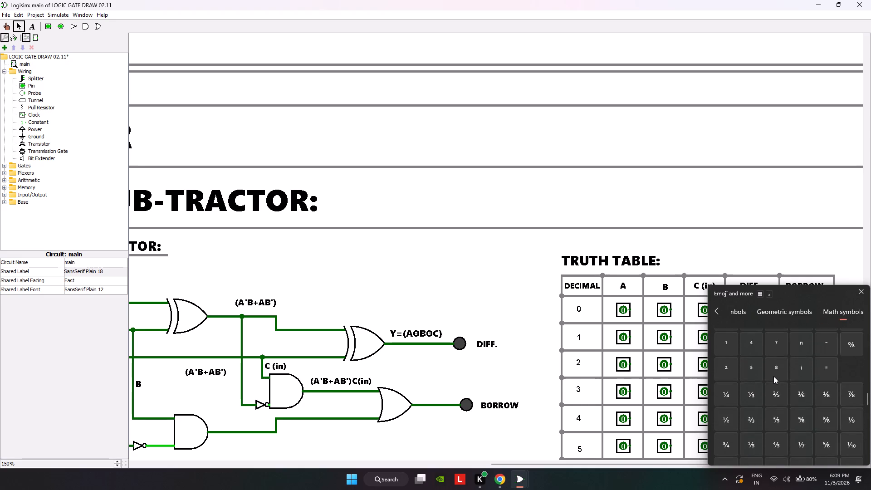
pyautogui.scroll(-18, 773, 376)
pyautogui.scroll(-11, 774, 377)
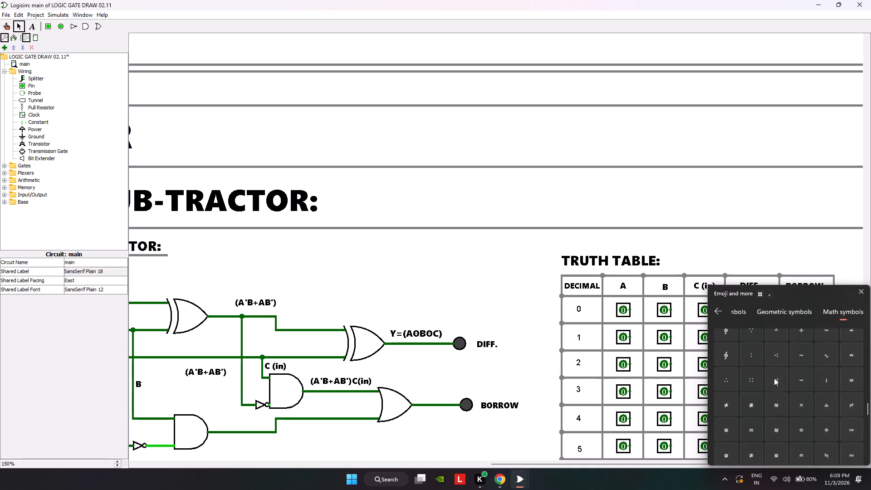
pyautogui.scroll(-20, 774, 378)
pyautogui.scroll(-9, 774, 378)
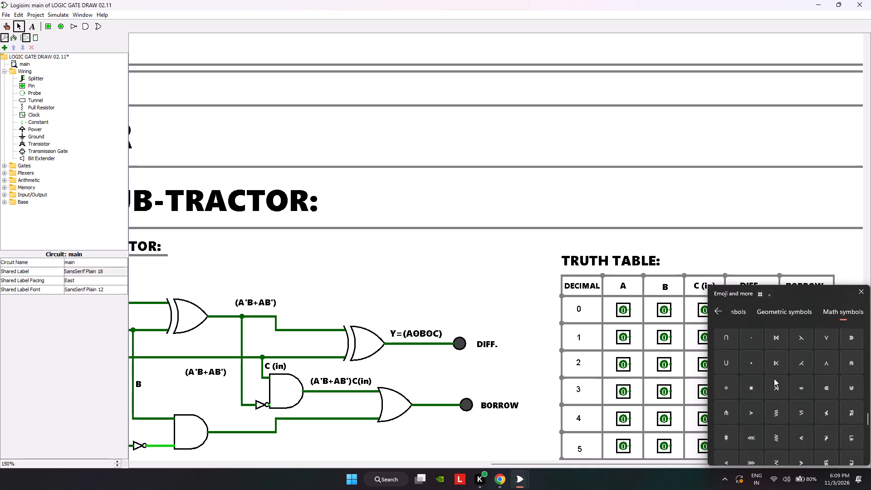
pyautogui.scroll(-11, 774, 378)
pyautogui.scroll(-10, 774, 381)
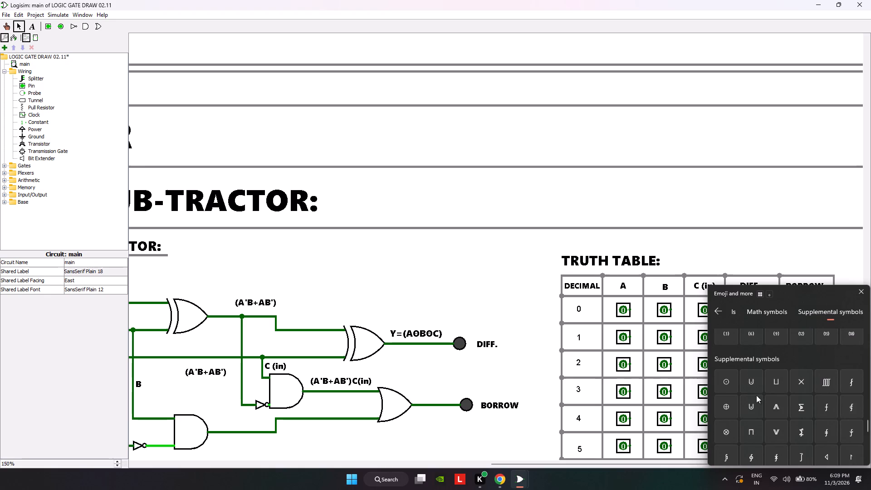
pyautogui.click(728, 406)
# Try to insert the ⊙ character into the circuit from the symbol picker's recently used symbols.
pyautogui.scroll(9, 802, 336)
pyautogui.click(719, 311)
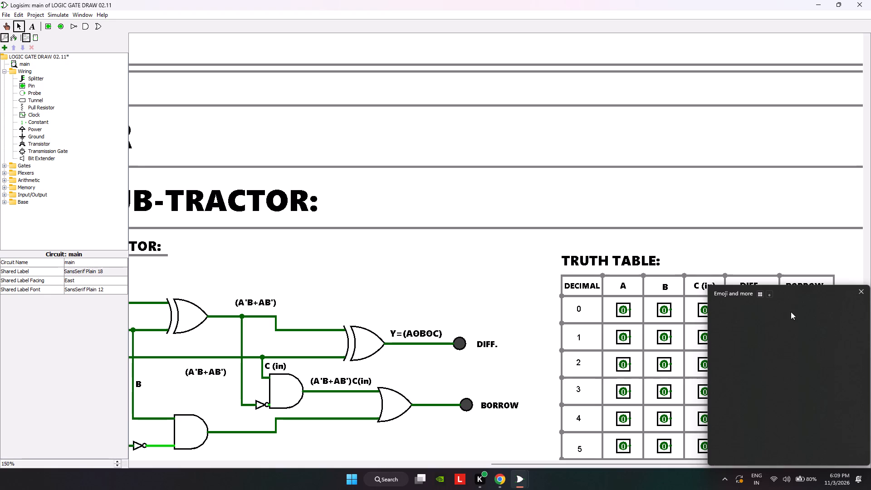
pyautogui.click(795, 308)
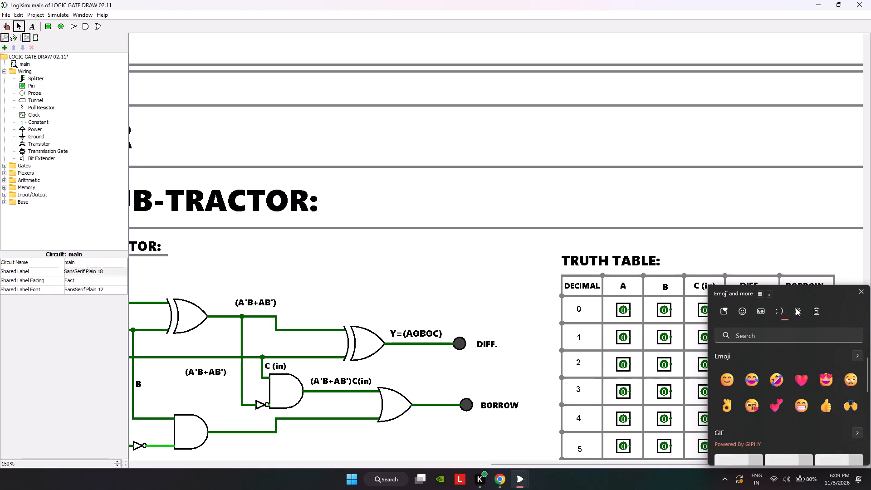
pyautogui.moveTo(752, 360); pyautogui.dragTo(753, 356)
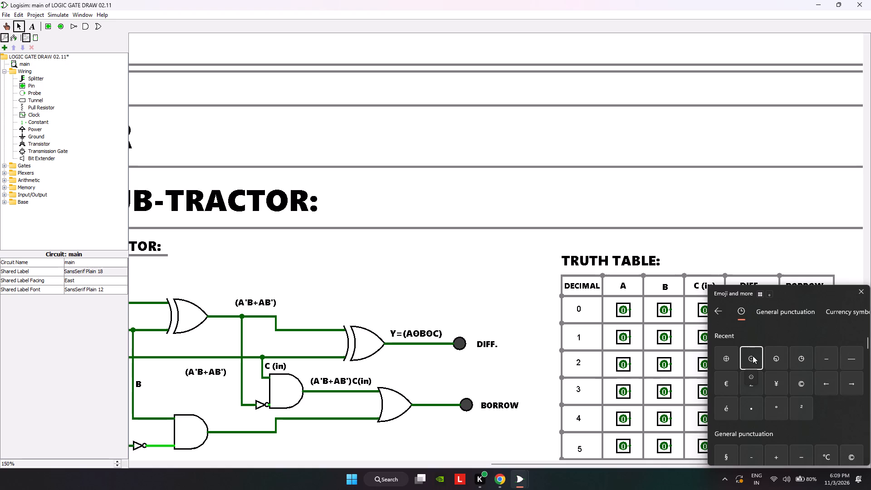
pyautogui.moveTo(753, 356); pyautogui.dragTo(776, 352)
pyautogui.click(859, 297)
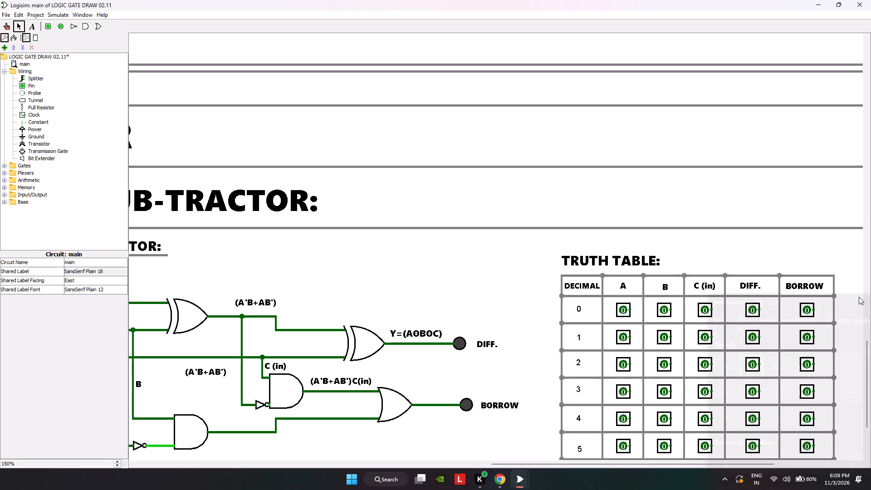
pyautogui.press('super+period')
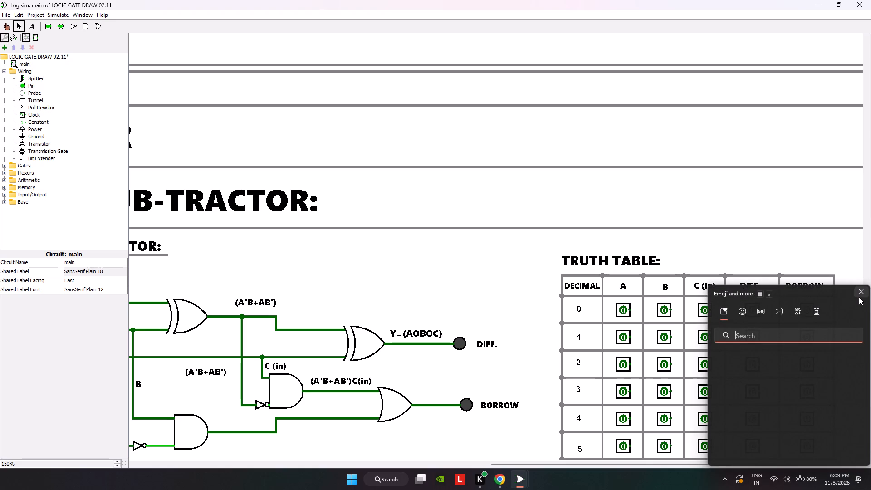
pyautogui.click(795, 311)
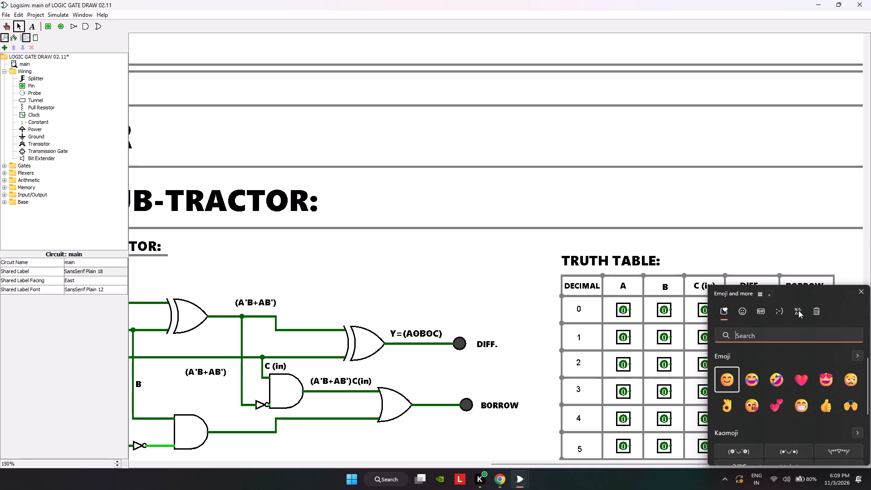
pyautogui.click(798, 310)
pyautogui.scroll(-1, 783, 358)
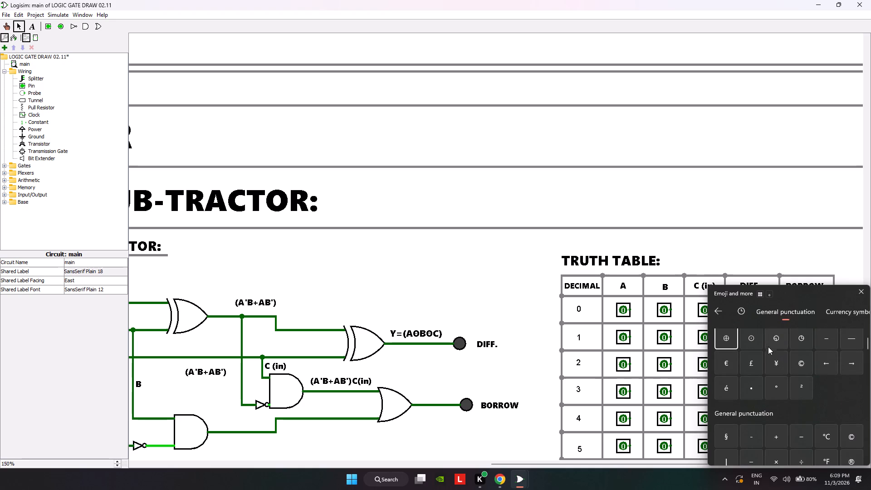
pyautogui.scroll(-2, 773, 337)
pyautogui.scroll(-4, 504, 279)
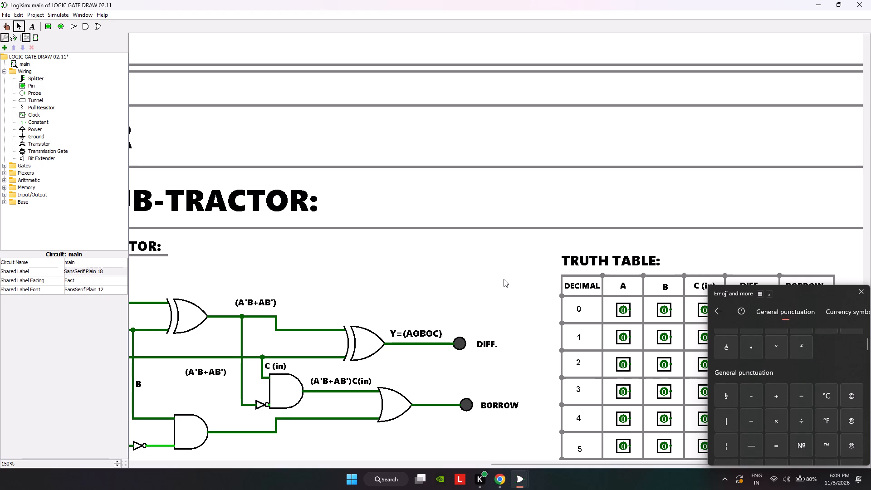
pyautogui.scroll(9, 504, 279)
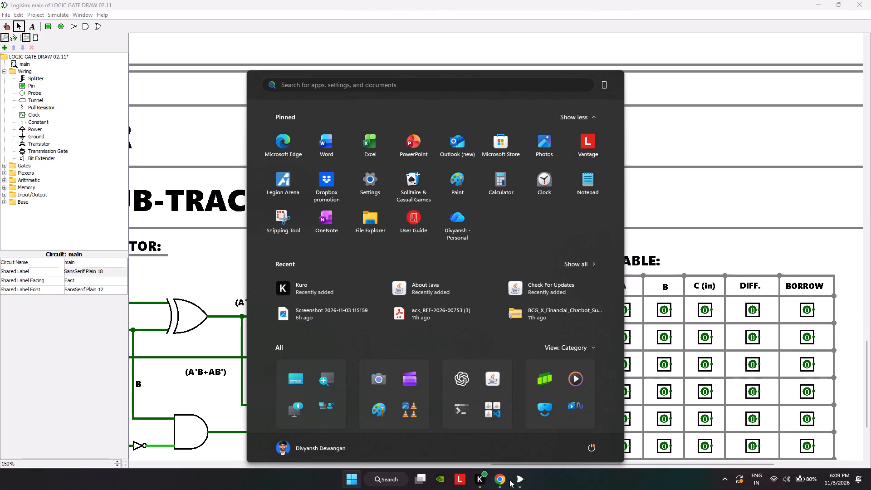
# Open Word and create a blank document.
pyautogui.write('WORD')
pyautogui.press('Return')
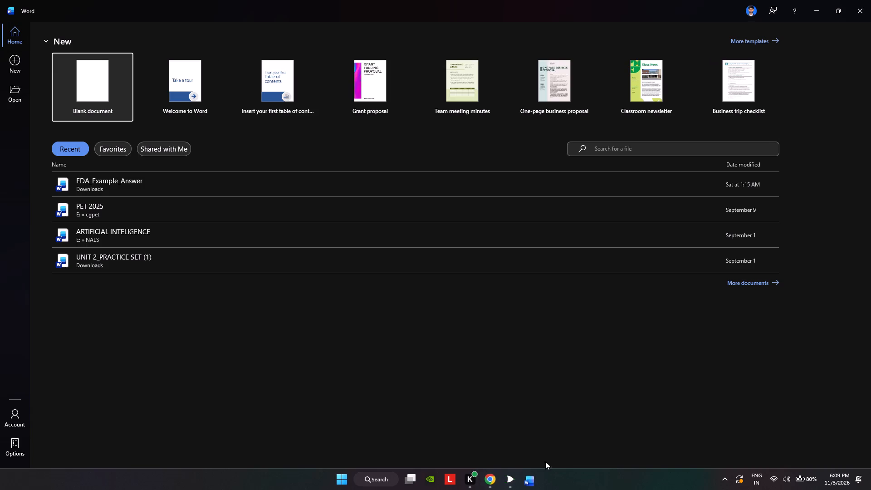
pyautogui.click(73, 108)
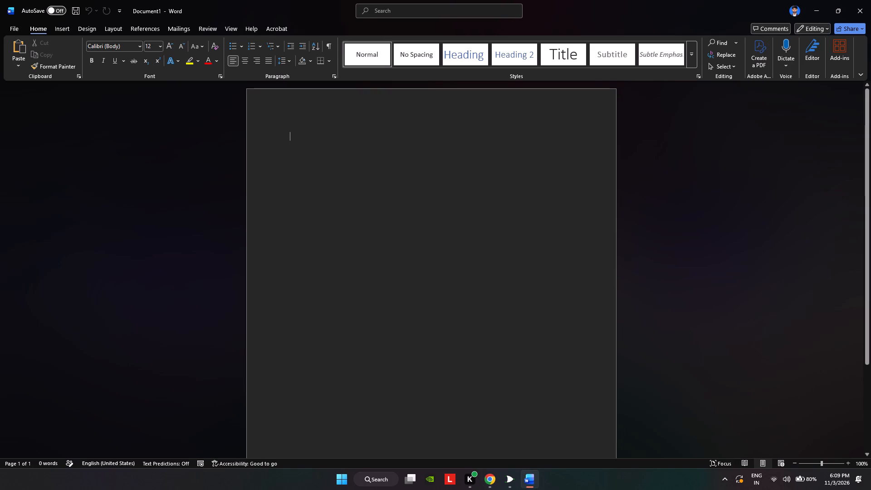
# Insert the recently used symbols ⊕ and ⊙ into the blank document and copy both characters.
pyautogui.press('super+v')
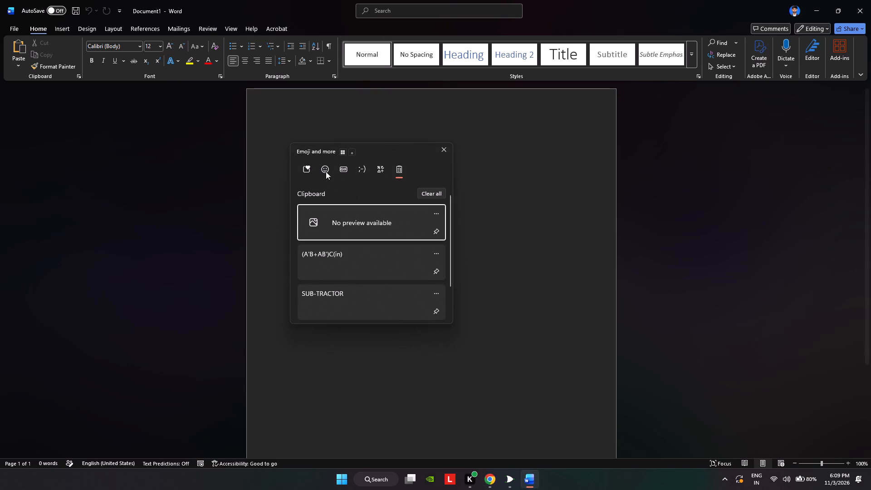
pyautogui.click(380, 167)
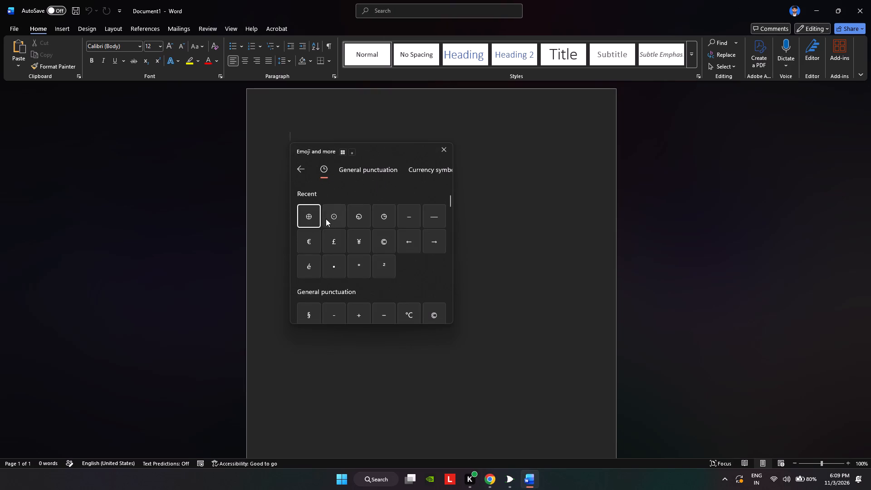
pyautogui.click(313, 218)
pyautogui.click(329, 213)
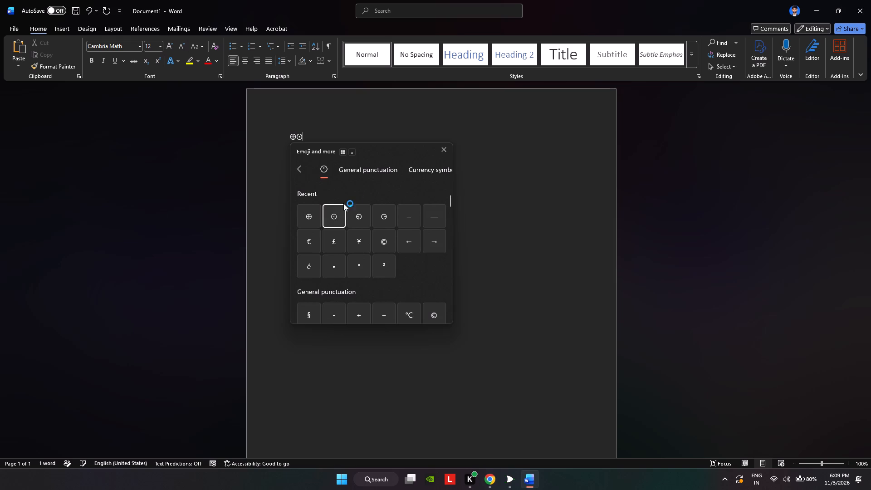
pyautogui.click(442, 150)
pyautogui.moveTo(285, 134); pyautogui.dragTo(346, 145)
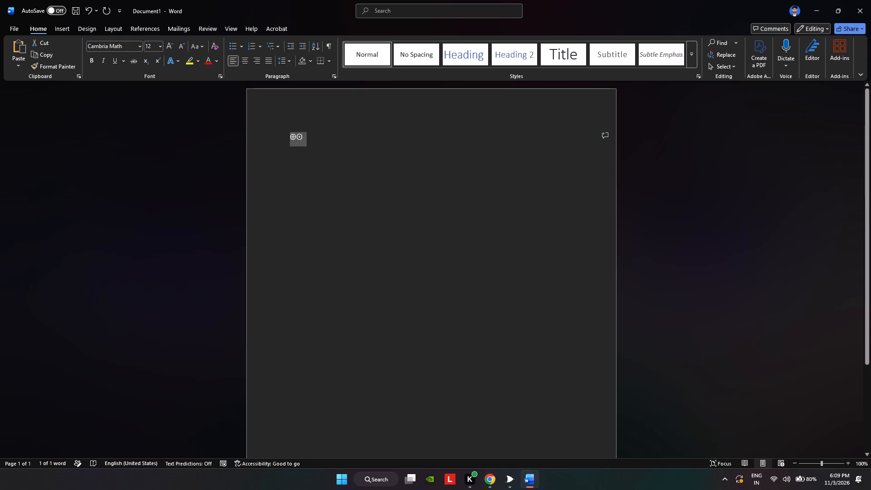
pyautogui.hotkey('ctrl', 'c')
# Switch back to Logisim and open the text of the full subtractor's DIFF. output expression label for editing.
pyautogui.hotkey('alt', 'Tab')
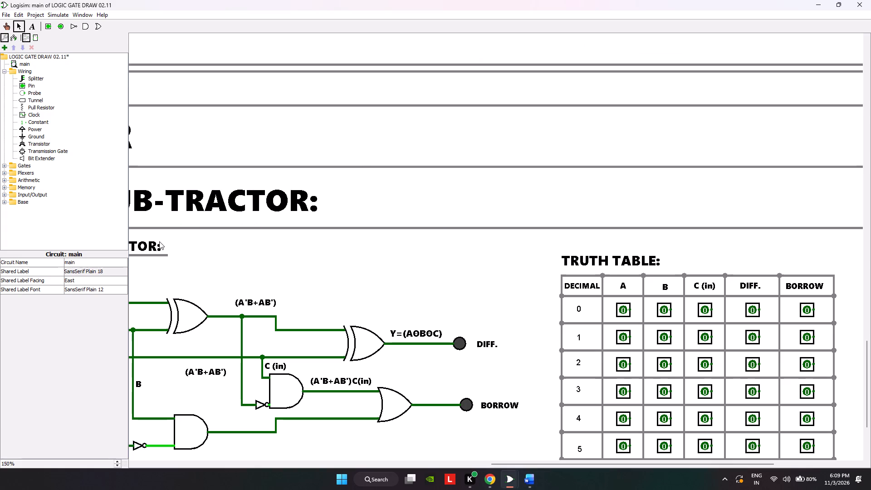
pyautogui.click(407, 328)
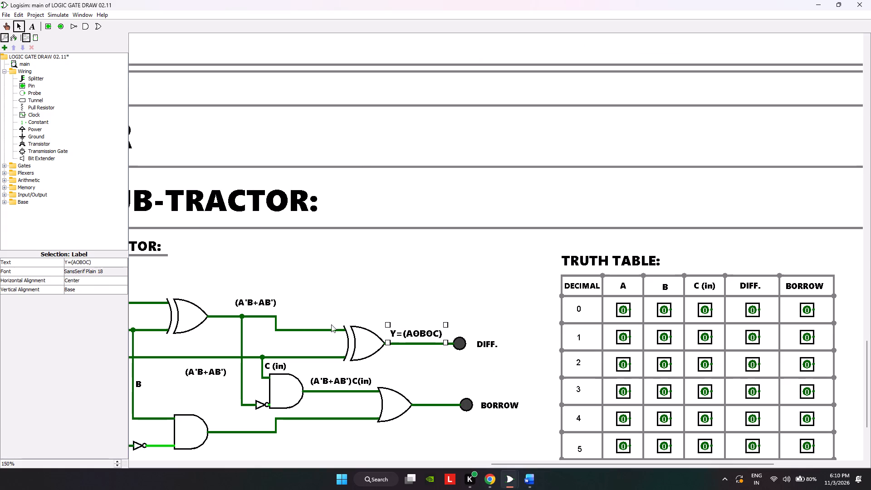
pyautogui.click(98, 260)
pyautogui.tripleClick(107, 258)
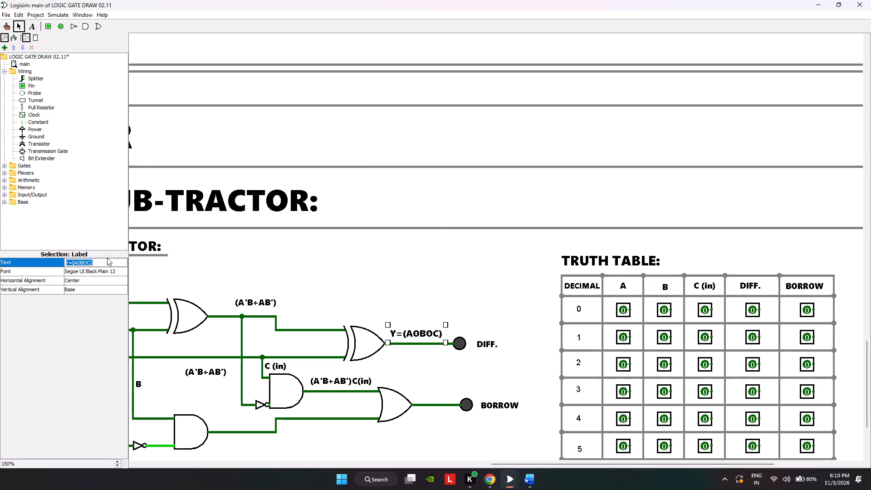
pyautogui.click(108, 260)
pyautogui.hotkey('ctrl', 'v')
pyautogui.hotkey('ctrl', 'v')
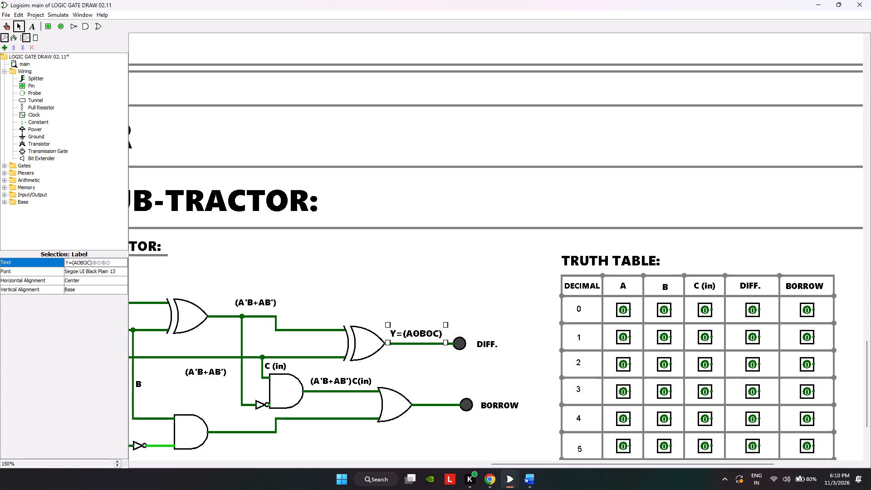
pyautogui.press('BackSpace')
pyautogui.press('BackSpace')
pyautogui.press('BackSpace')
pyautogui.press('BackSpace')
# Append A⊙B⊙C to the end of the DIFF. output expression, keeping only the ⊙ from each pasted symbol pair.
pyautogui.hotkey('ctrl', 'v')
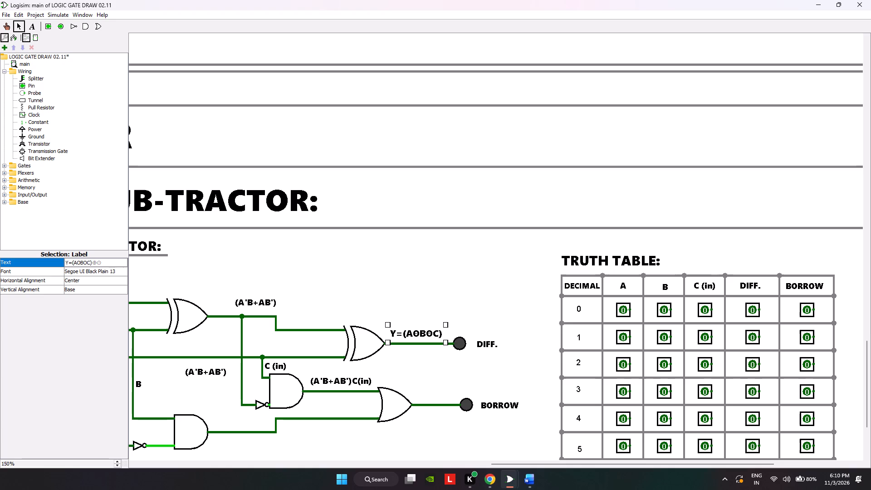
pyautogui.press('Left')
pyautogui.press('BackSpace')
pyautogui.press('a')
pyautogui.press('Right')
pyautogui.press('b')
pyautogui.hotkey('ctrl', 'v')
pyautogui.press('Left')
pyautogui.press('BackSpace')
pyautogui.press('Right')
pyautogui.press('c')
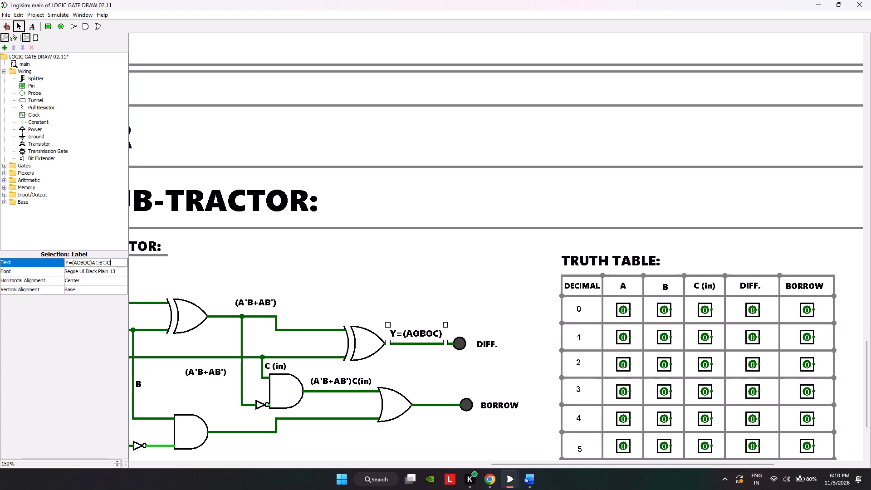
# Delete the old (AOBOC) part from the DIFF. output label, leaving the text as Y=A⊙B⊙C.
pyautogui.click(92, 262)
pyautogui.press('BackSpace')
pyautogui.press('BackSpace')
pyautogui.press('BackSpace')
pyautogui.press('BackSpace')
pyautogui.press('BackSpace')
pyautogui.press('BackSpace')
pyautogui.press('BackSpace')
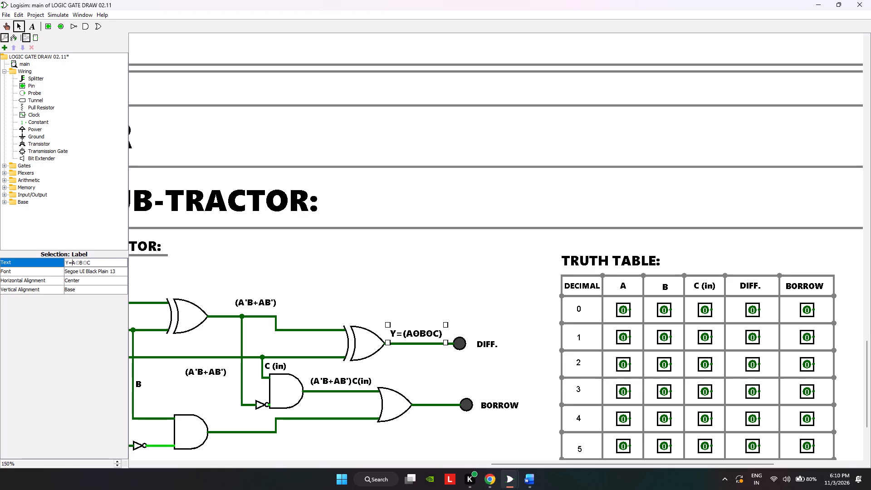
# Set the DIFF. output expression label's font style to Bold, keeping Segoe UI Black at size 13.
pyautogui.click(104, 273)
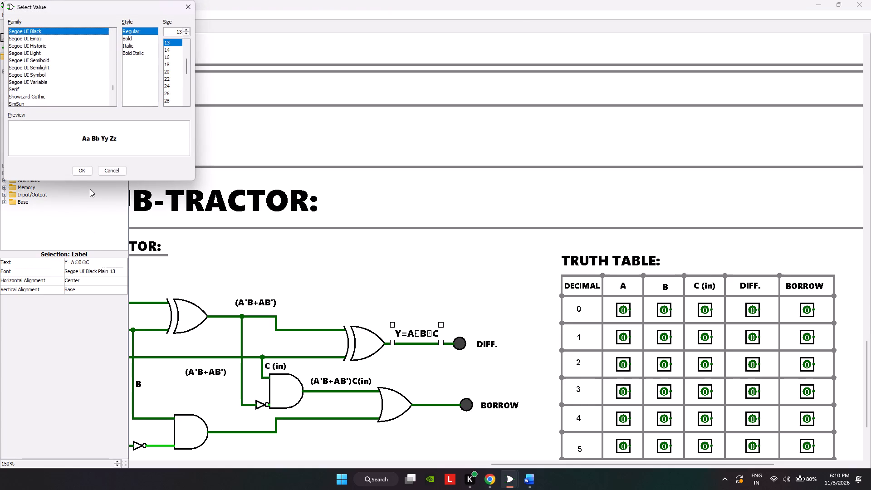
pyautogui.click(137, 39)
pyautogui.click(82, 167)
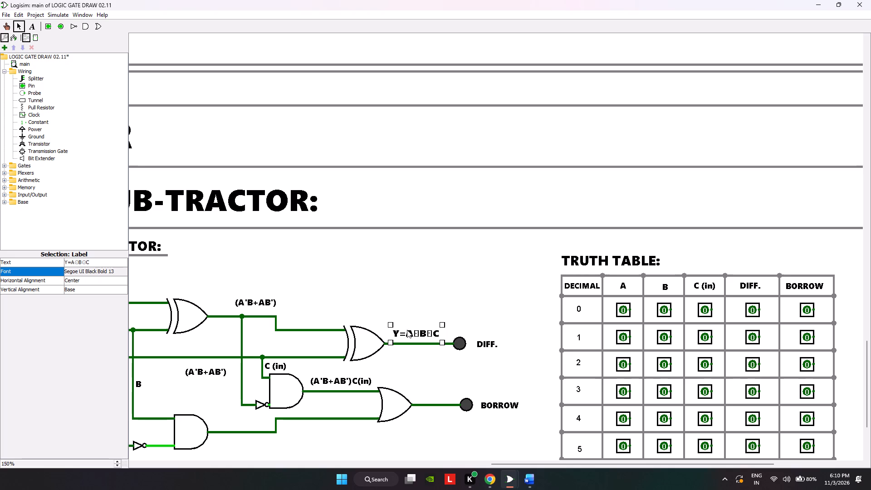
# Move the output expression label up out of the way and delete the two stray dot labels above the DIFF. wire.
pyautogui.moveTo(429, 333); pyautogui.dragTo(432, 323)
pyautogui.moveTo(432, 323); pyautogui.dragTo(437, 310)
pyautogui.click(419, 334)
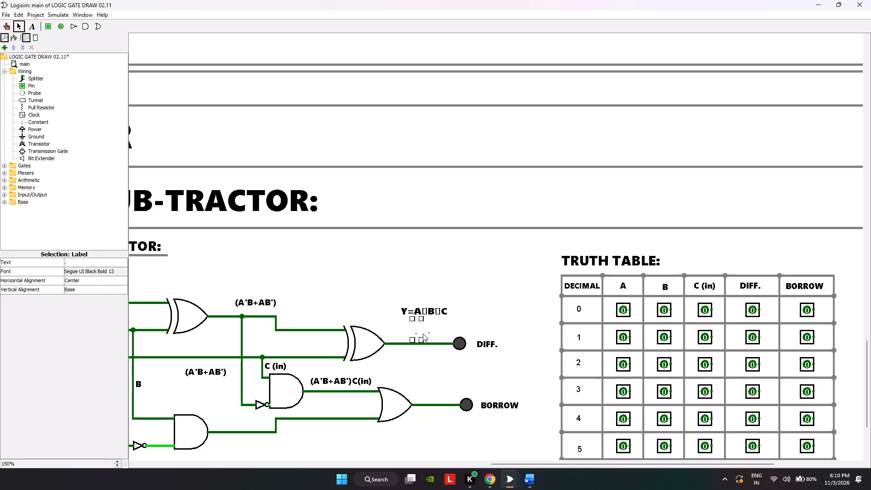
pyautogui.click(423, 333)
pyautogui.click(427, 333)
pyautogui.press('Delete')
pyautogui.click(414, 331)
pyautogui.press('Delete')
# Move the output expression label back down to just above the DIFF. output wire.
pyautogui.click(436, 316)
pyautogui.moveTo(436, 316); pyautogui.dragTo(428, 325)
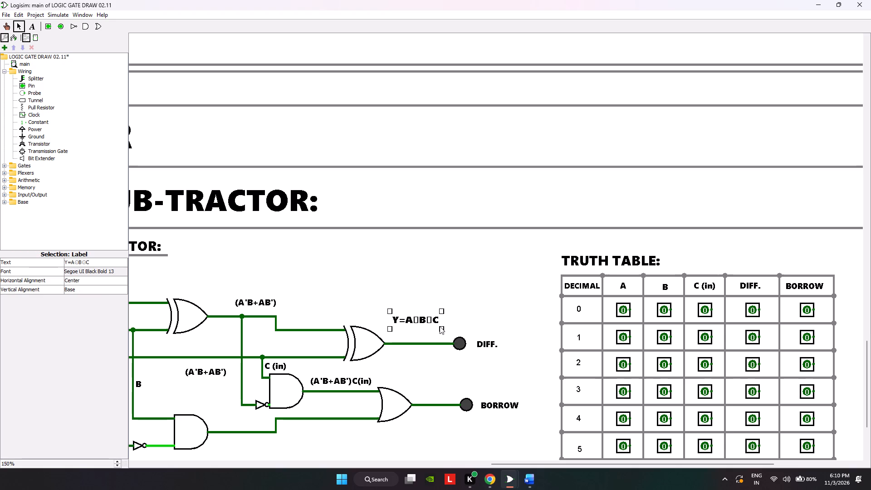
pyautogui.click(440, 326)
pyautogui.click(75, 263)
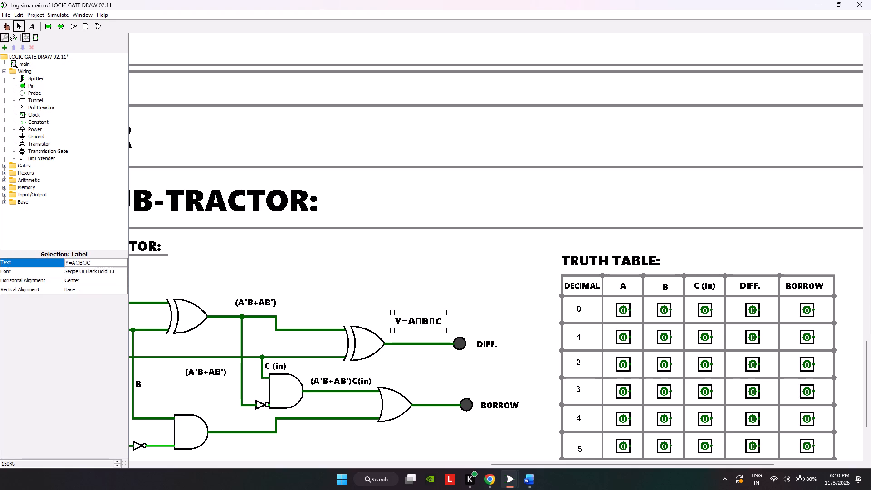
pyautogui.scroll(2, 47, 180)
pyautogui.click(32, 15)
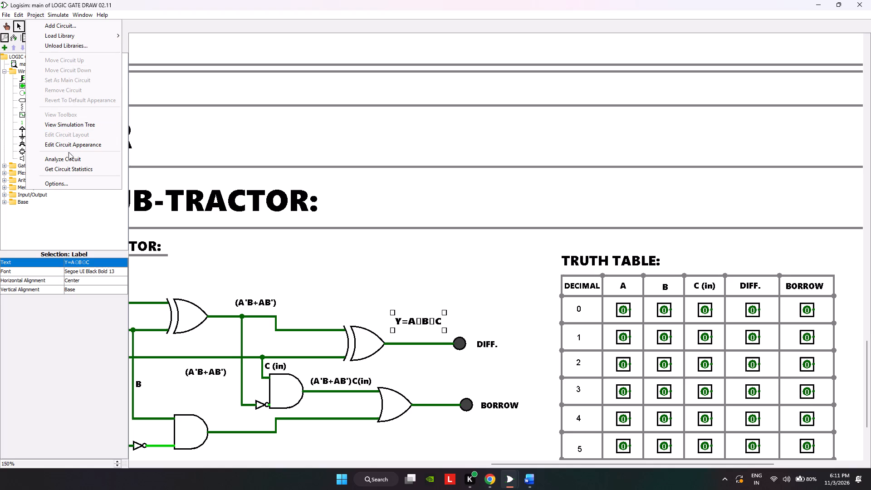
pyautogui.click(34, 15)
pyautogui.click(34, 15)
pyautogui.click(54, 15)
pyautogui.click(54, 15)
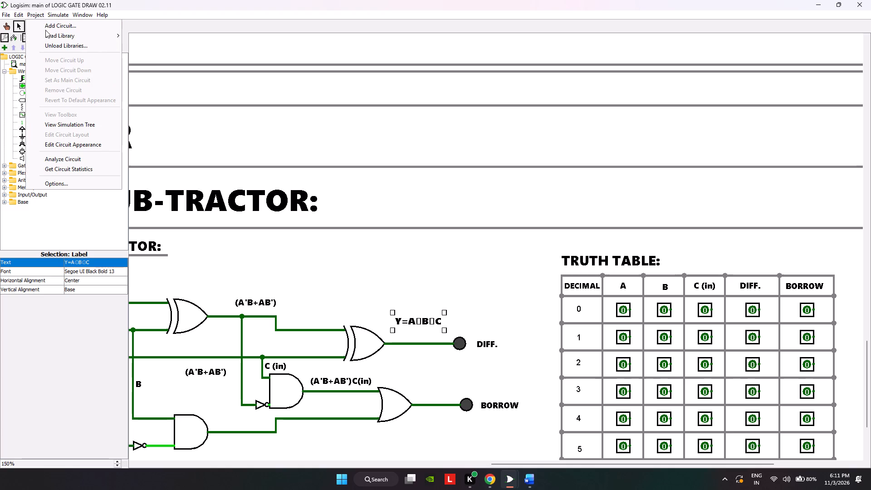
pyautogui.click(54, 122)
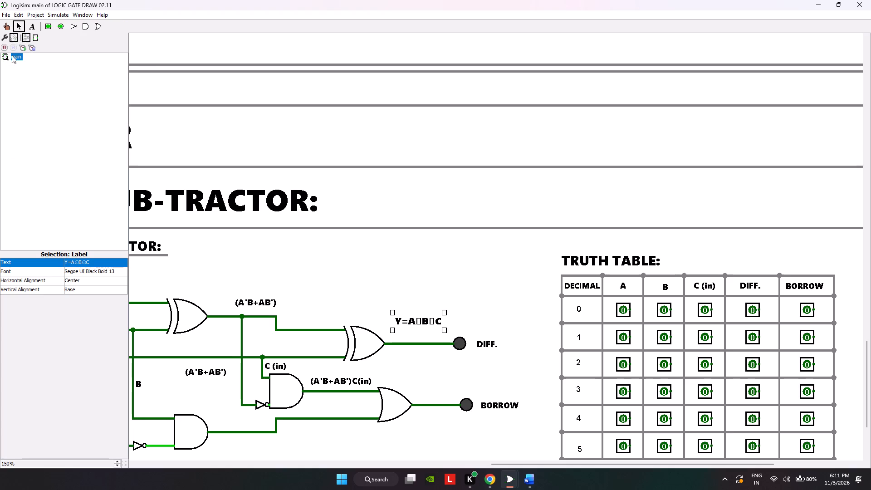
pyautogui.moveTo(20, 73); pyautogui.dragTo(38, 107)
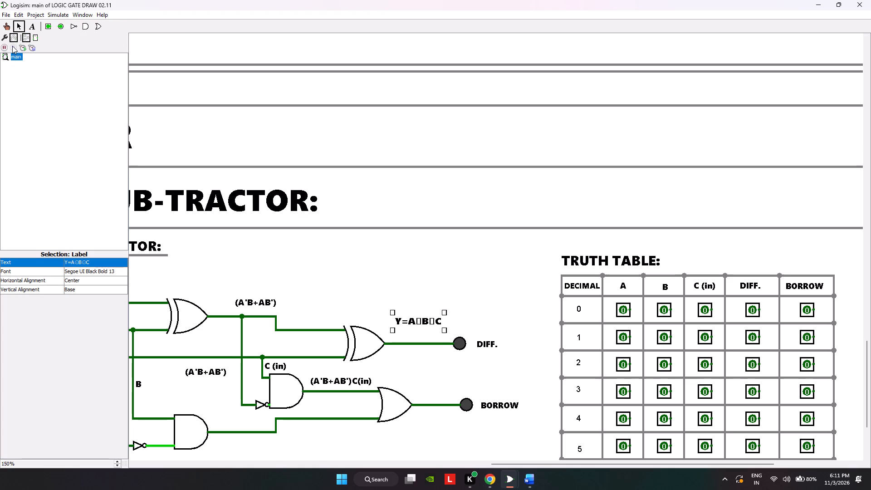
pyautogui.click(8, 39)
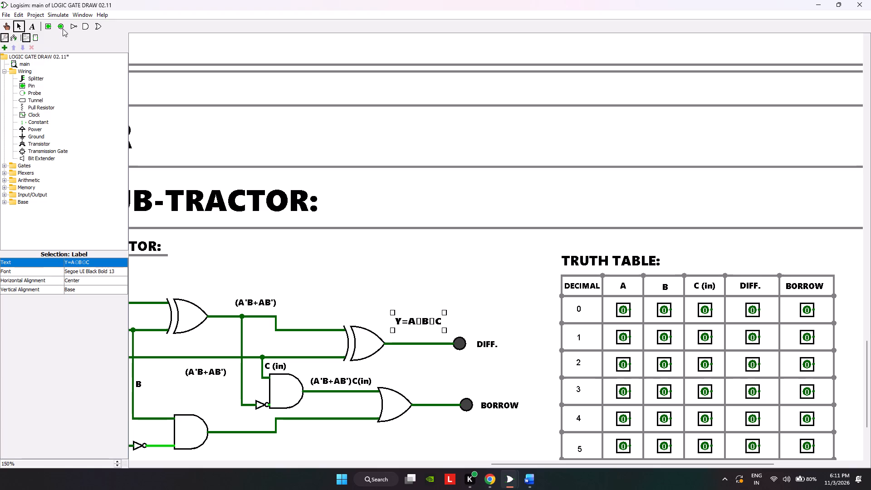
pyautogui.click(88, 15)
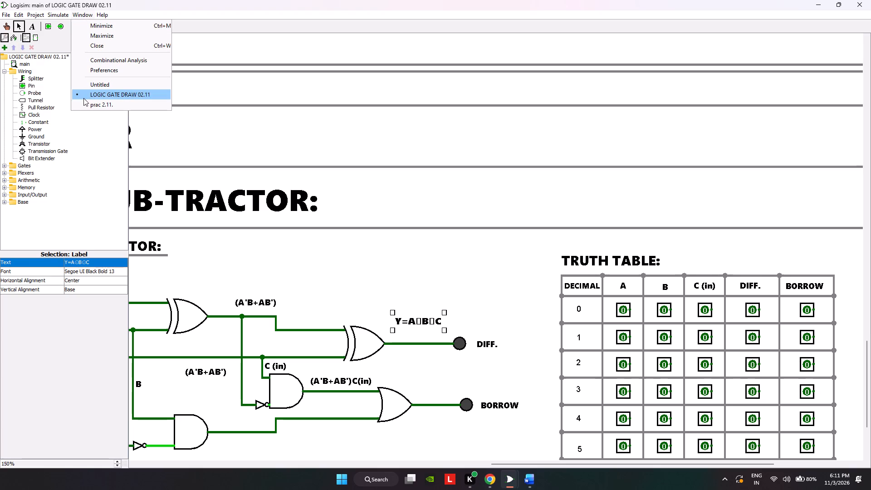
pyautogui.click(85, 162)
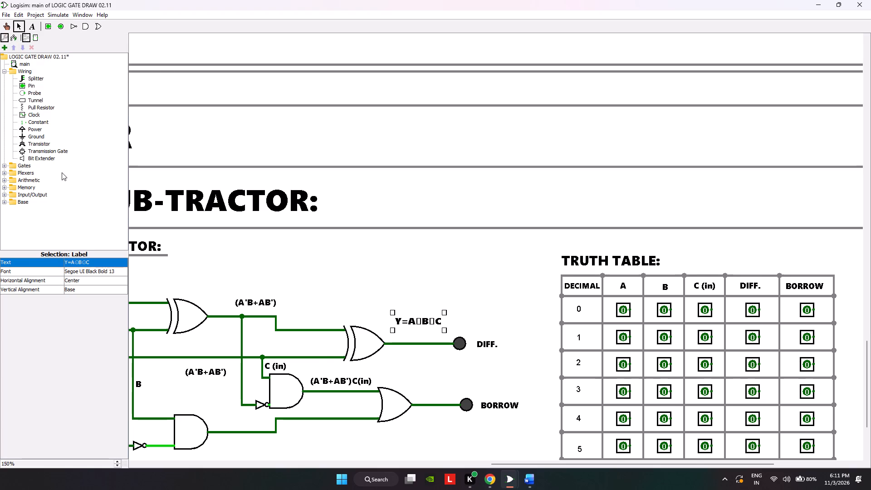
# Undo the recent moves, dot-label deletions, font and text changes around the full sub-tractor's DIFF. expression, back to Y=(AOBOC).
pyautogui.scroll(-6, 62, 172)
pyautogui.scroll(-13, 480, 92)
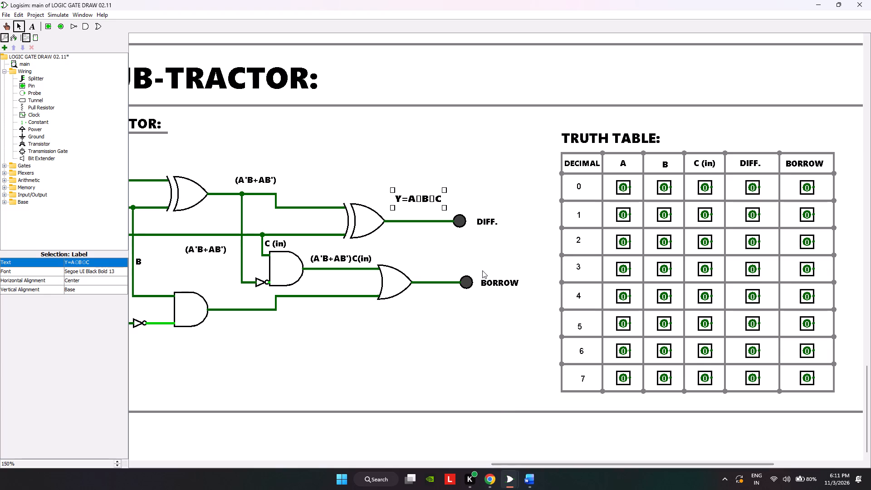
pyautogui.hotkey('ctrl', 'z')
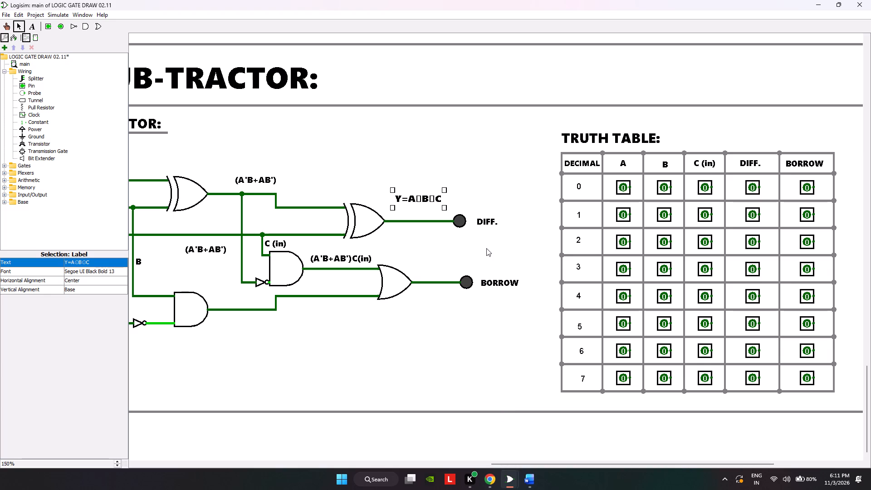
pyautogui.hotkey('ctrl', 'z')
pyautogui.hotkey('ctrl', 'z')
pyautogui.hotkey('ctrl', 'z')
pyautogui.hotkey('ctrl', 'z')
pyautogui.hotkey('ctrl', 'z')
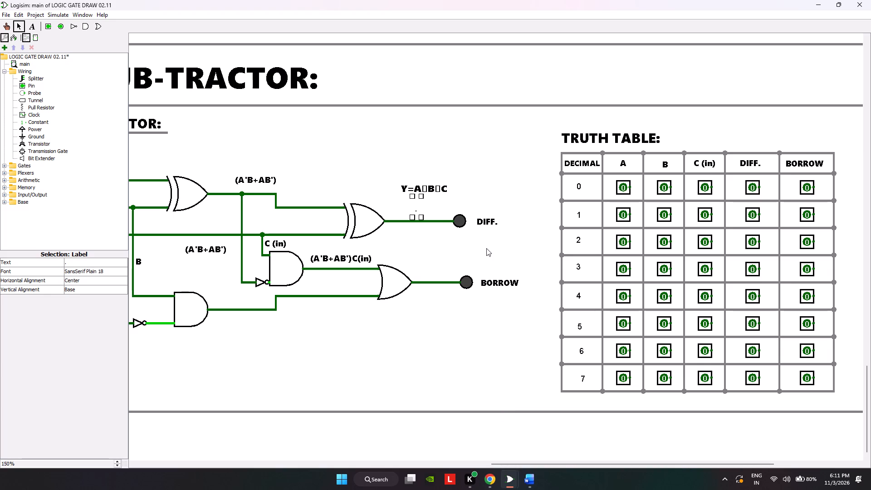
pyautogui.hotkey('ctrl', 'z')
pyautogui.hotkey('ctrl', 'z')
pyautogui.hotkey('ctrl', 'z')
pyautogui.hotkey('ctrl', 'z')
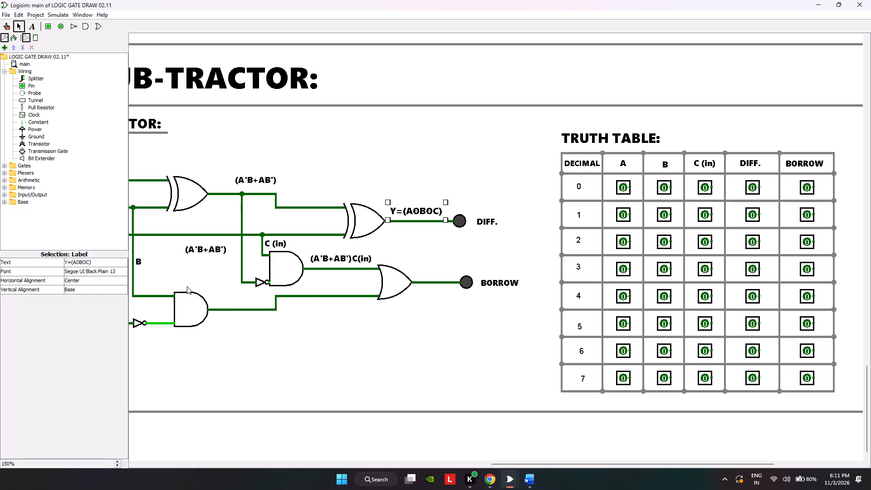
# Compare the Segoe font families for the DIFF. output expression label and set it to Segoe UI Semibold, Regular, size 13.
pyautogui.click(108, 276)
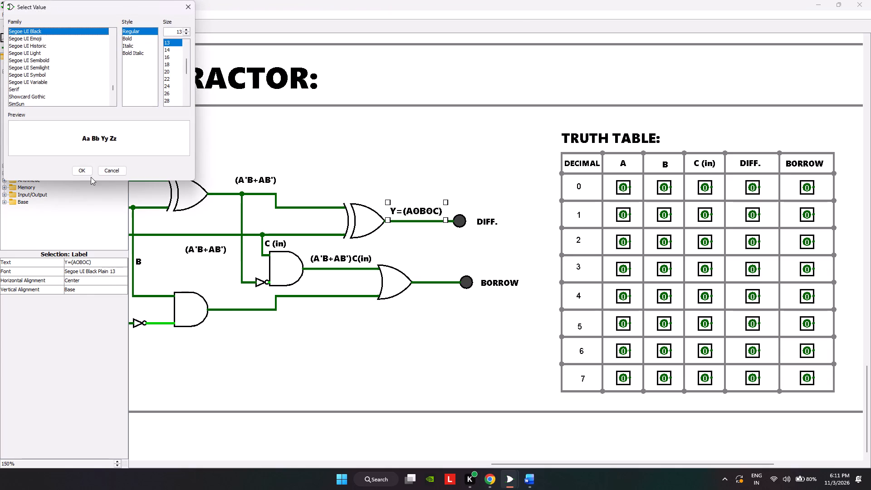
pyautogui.click(107, 171)
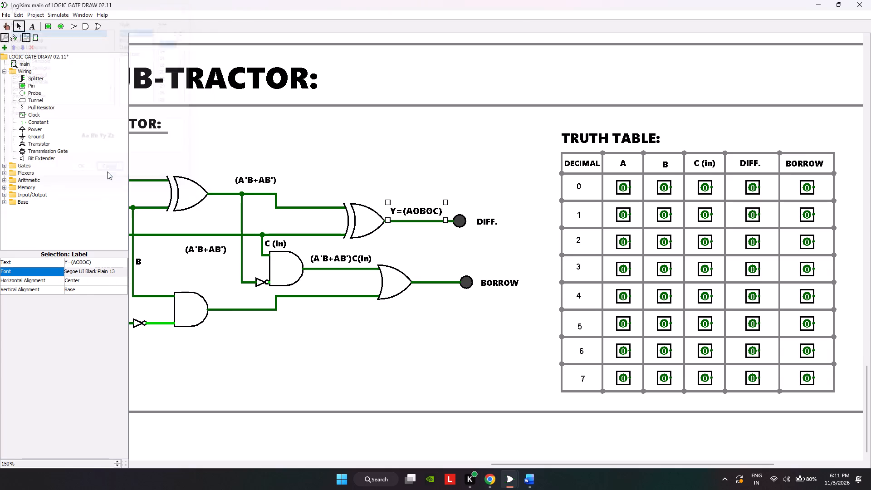
pyautogui.click(90, 269)
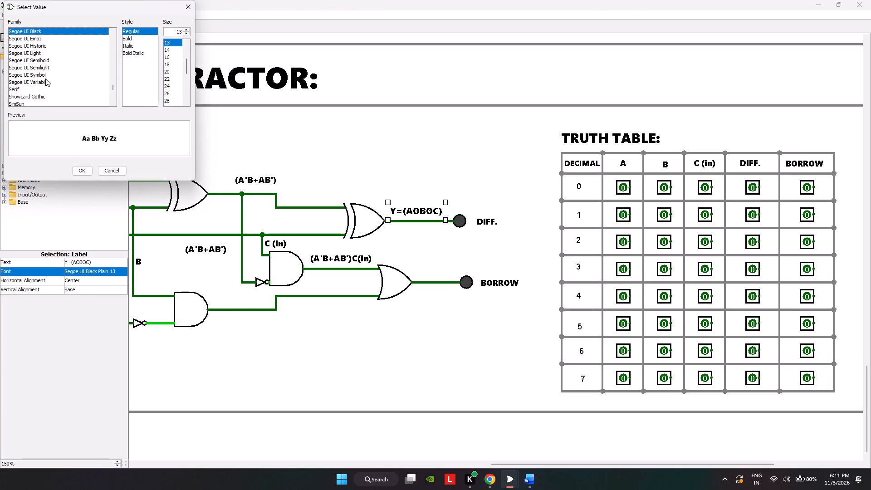
pyautogui.scroll(2, 53, 74)
pyautogui.click(53, 73)
pyautogui.click(52, 65)
pyautogui.click(52, 50)
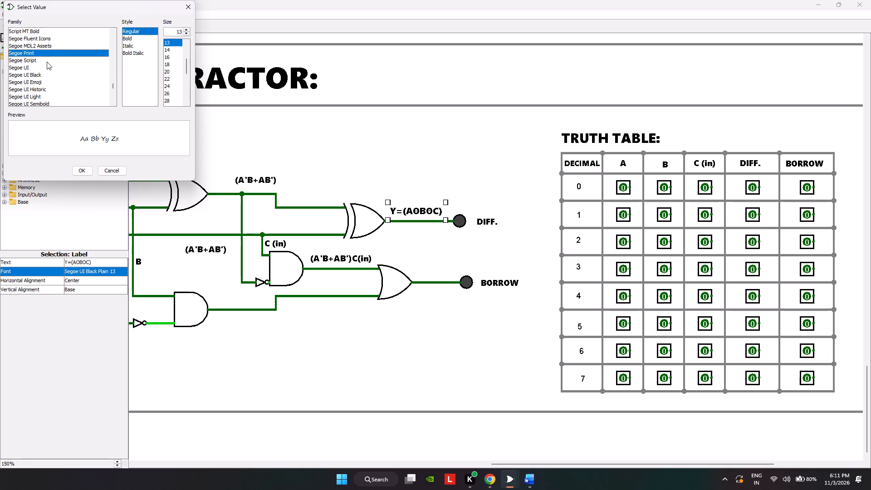
pyautogui.click(46, 86)
pyautogui.click(49, 74)
pyautogui.click(51, 50)
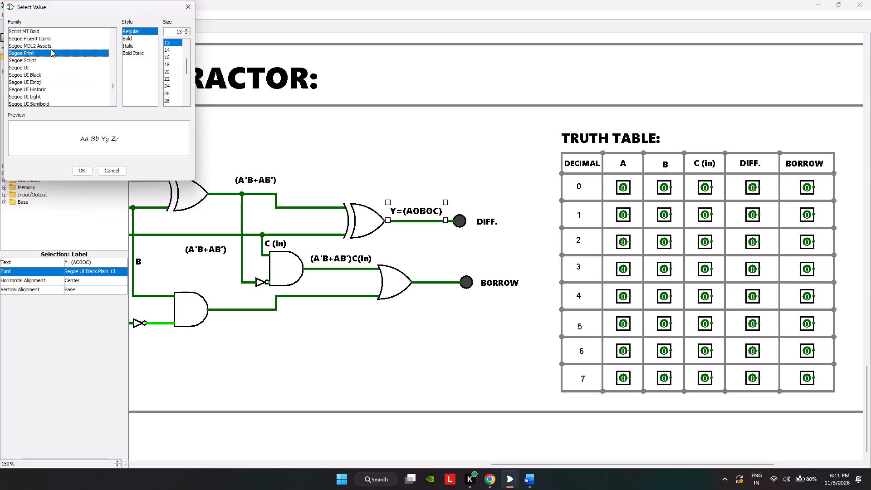
pyautogui.click(51, 44)
pyautogui.scroll(3, 51, 43)
pyautogui.scroll(-3, 51, 43)
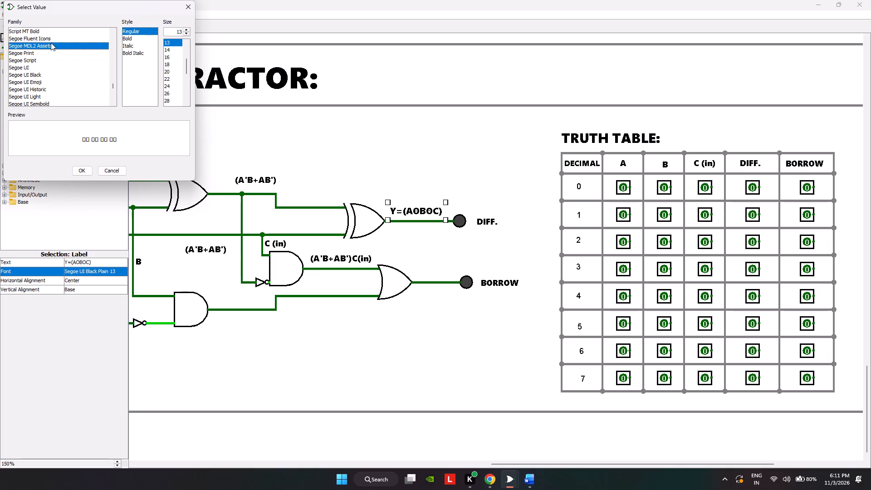
pyautogui.click(49, 60)
pyautogui.click(49, 72)
pyautogui.click(49, 80)
pyautogui.click(50, 93)
pyautogui.click(53, 98)
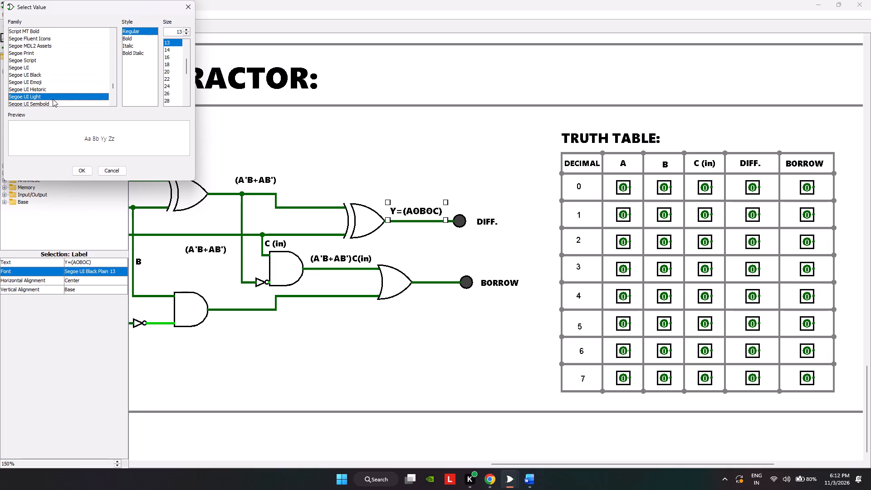
pyautogui.scroll(-1, 53, 99)
pyautogui.click(58, 88)
pyautogui.click(59, 82)
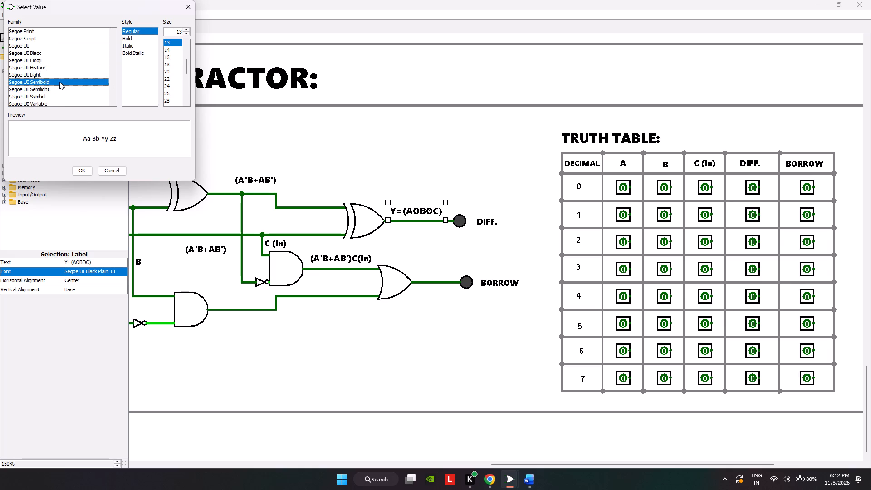
pyautogui.click(82, 168)
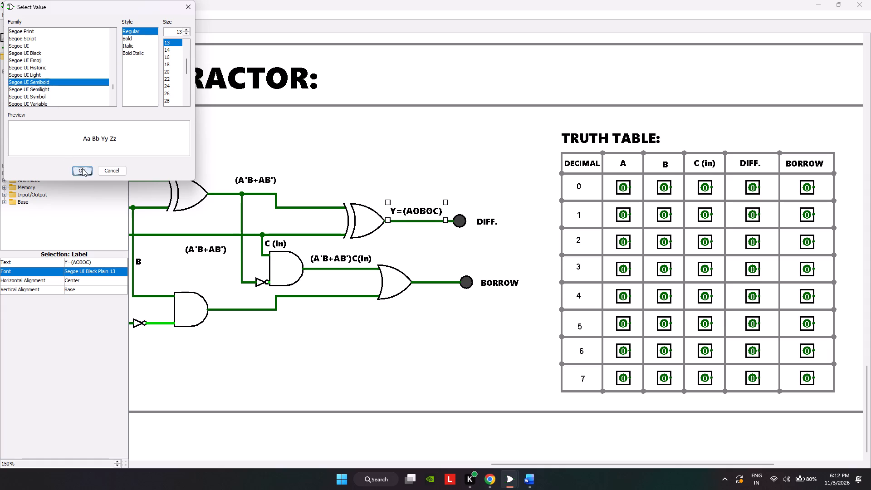
pyautogui.click(398, 210)
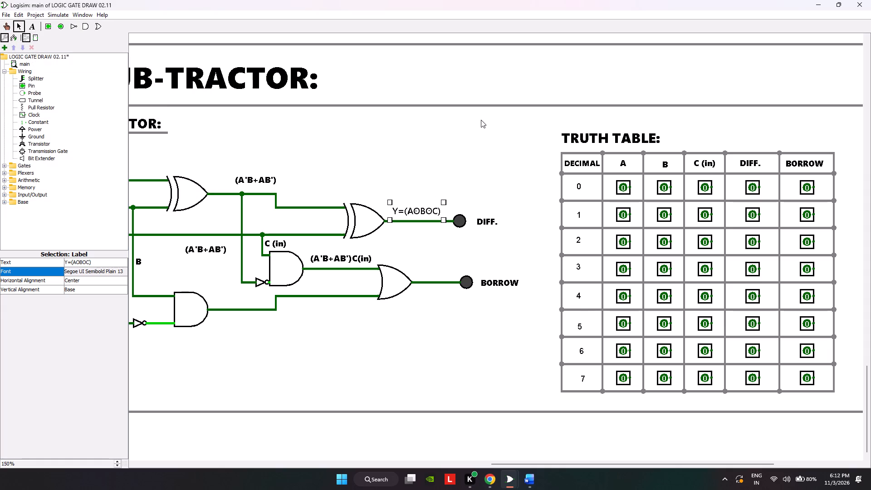
pyautogui.click(323, 428)
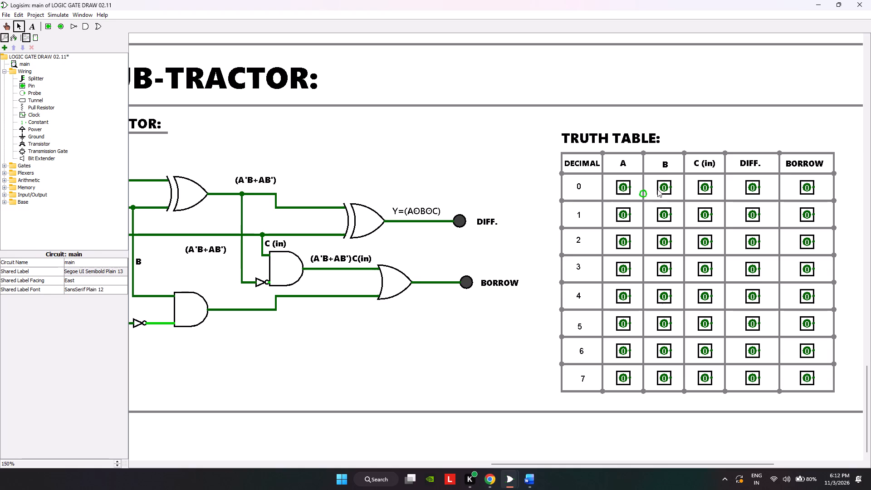
# Examine the half and full adder and sub-tractor diagrams at reduced zoom, comparing their labels and output expressions.
pyautogui.scroll(-6, 677, 181)
pyautogui.scroll(4, 677, 181)
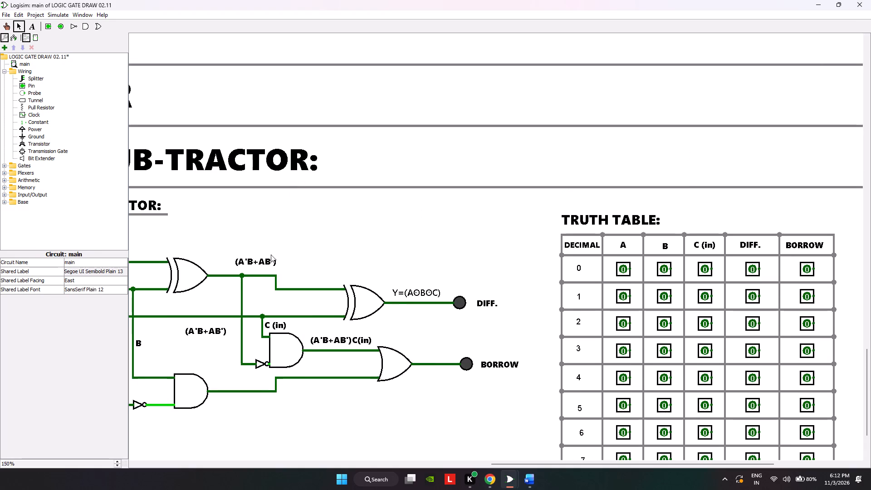
pyautogui.doubleClick(117, 466)
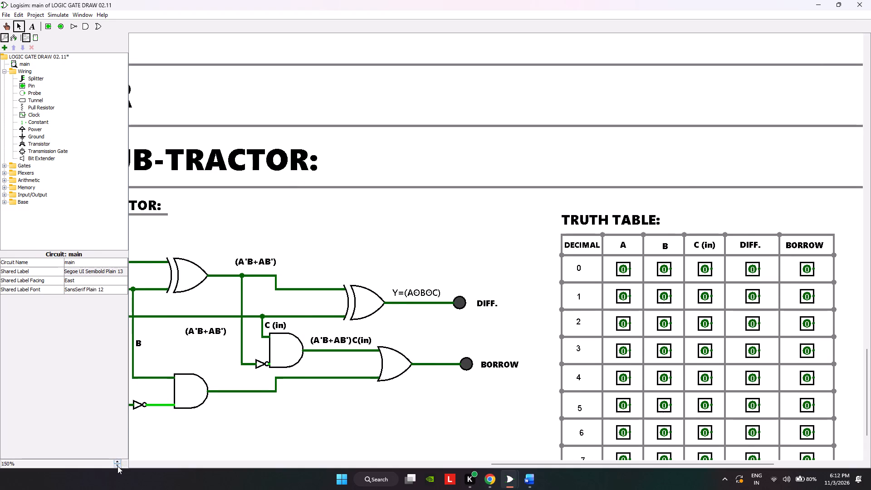
pyautogui.click(119, 464)
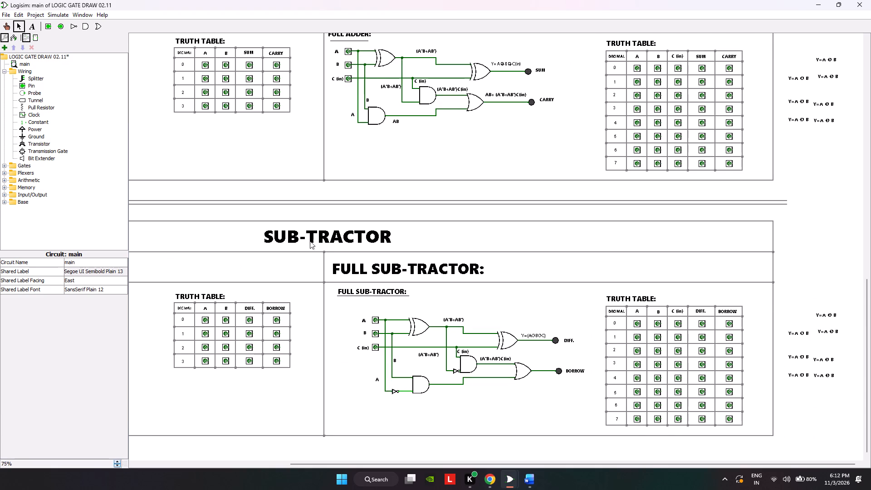
pyautogui.scroll(-6, 397, 182)
pyautogui.scroll(16, 397, 182)
pyautogui.scroll(10, 397, 182)
pyautogui.middleClick(397, 182)
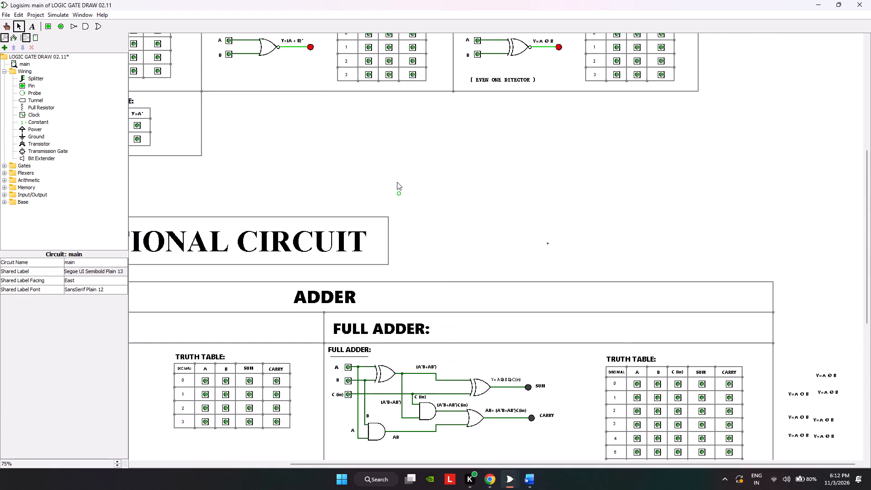
pyautogui.scroll(11, 397, 182)
pyautogui.scroll(-17, 397, 182)
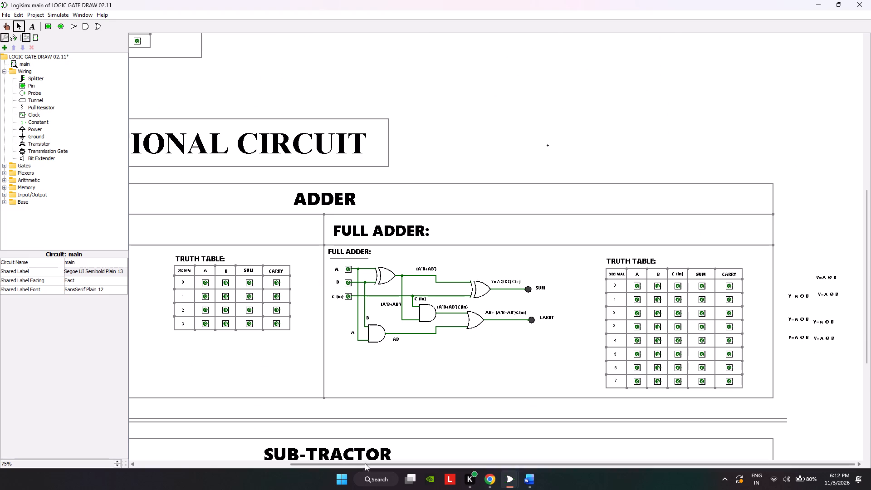
pyautogui.moveTo(365, 465); pyautogui.dragTo(231, 426)
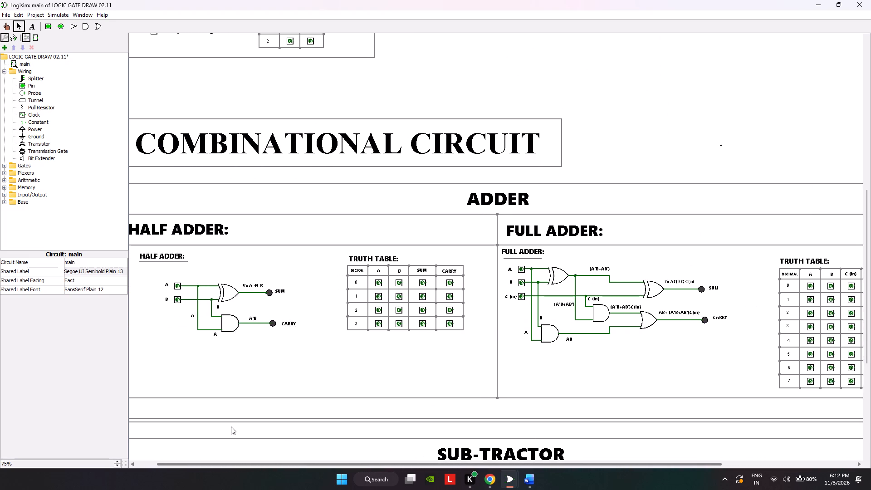
pyautogui.moveTo(231, 426); pyautogui.dragTo(218, 409)
pyautogui.scroll(-14, 555, 310)
pyautogui.scroll(1, 555, 310)
pyautogui.scroll(-5, 555, 310)
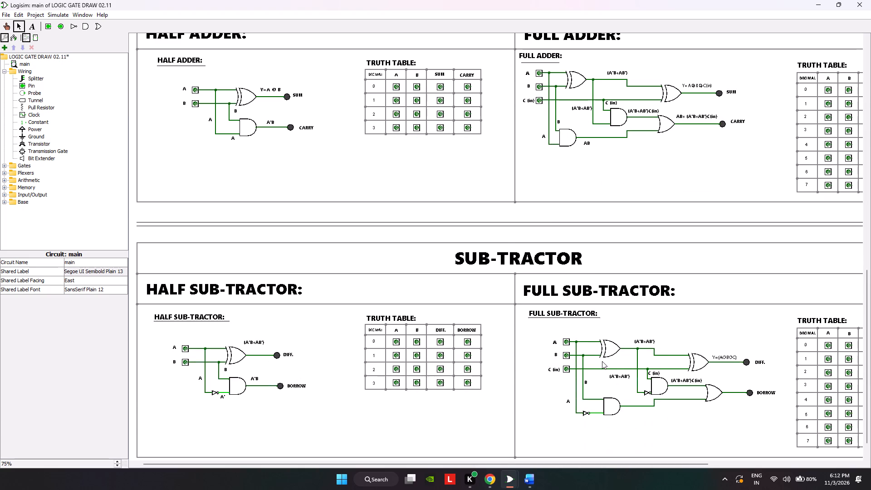
pyautogui.click(628, 412)
# Add an A'B text label below the output wire of the full sub-tractor's lower AND gate.
pyautogui.click(117, 461)
pyautogui.click(32, 27)
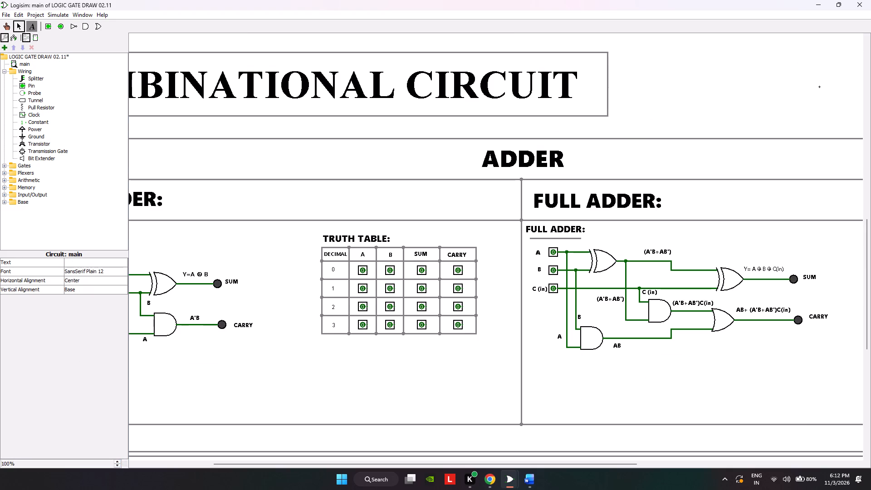
pyautogui.scroll(-4, 514, 229)
pyautogui.scroll(-6, 662, 286)
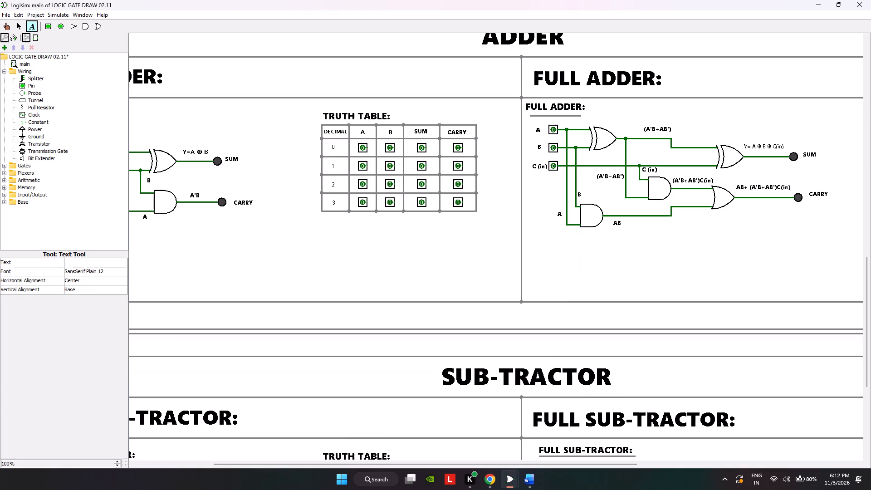
pyautogui.scroll(1, 659, 294)
pyautogui.scroll(-8, 659, 293)
pyautogui.scroll(1, 659, 293)
pyautogui.scroll(-13, 659, 293)
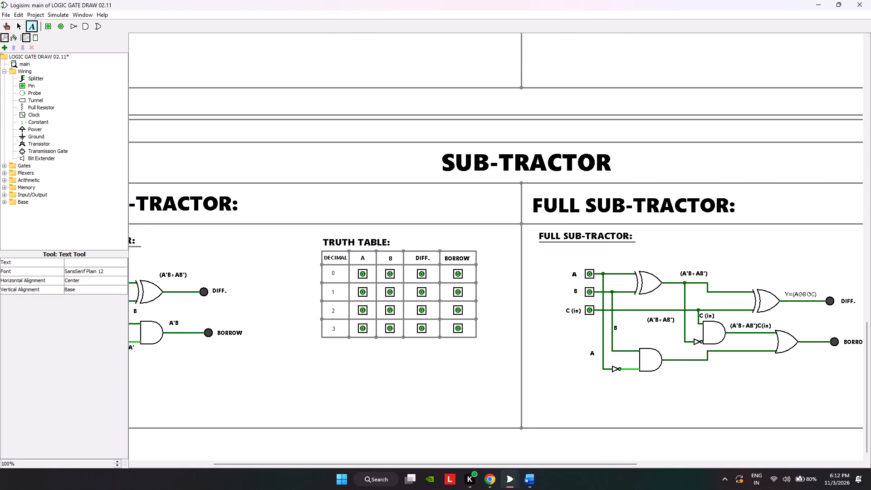
pyautogui.click(677, 364)
pyautogui.click(677, 368)
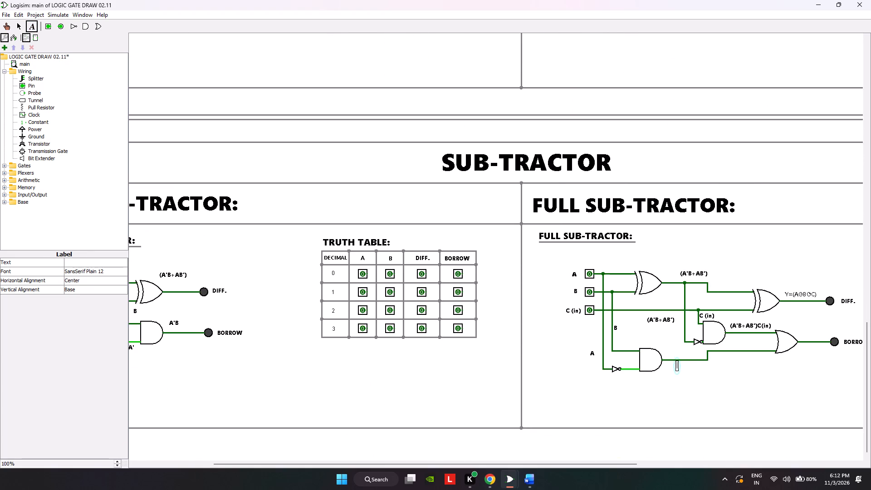
pyautogui.click(677, 369)
pyautogui.click(676, 371)
pyautogui.write("A'B")
# Set the new A'B label's font to Segoe UI Black, Regular, size 12.
pyautogui.click(107, 271)
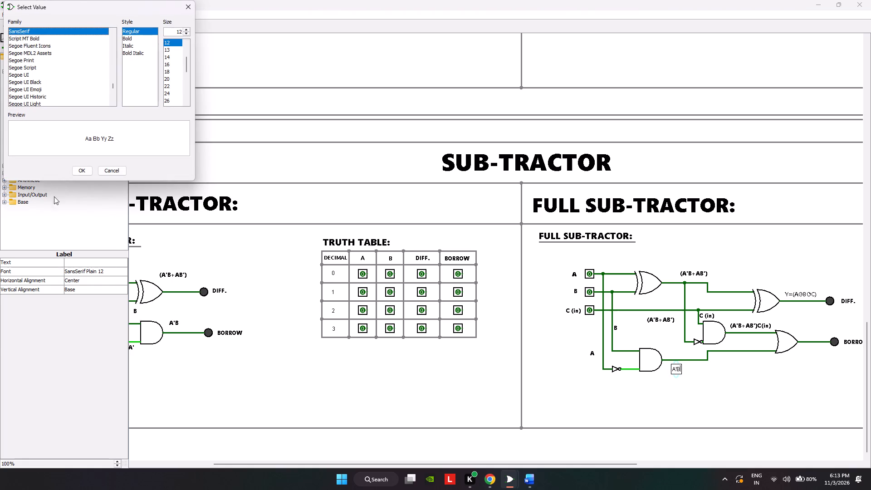
pyautogui.click(64, 80)
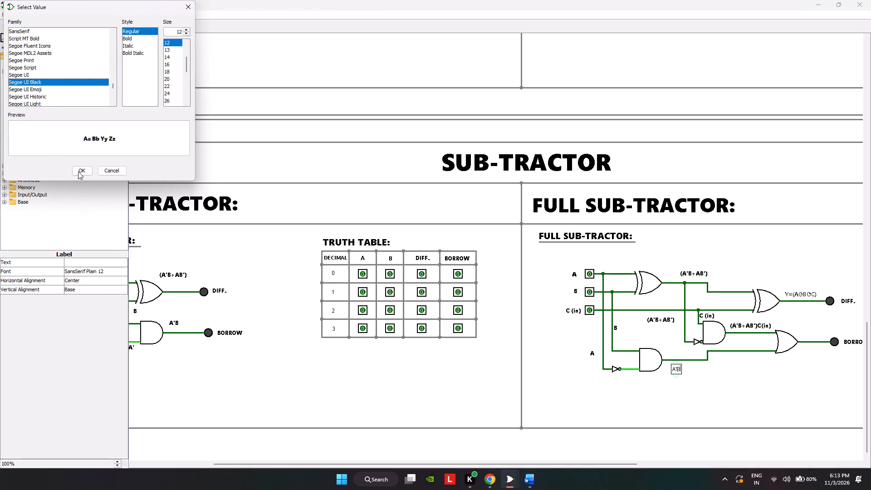
pyautogui.click(86, 172)
pyautogui.click(782, 393)
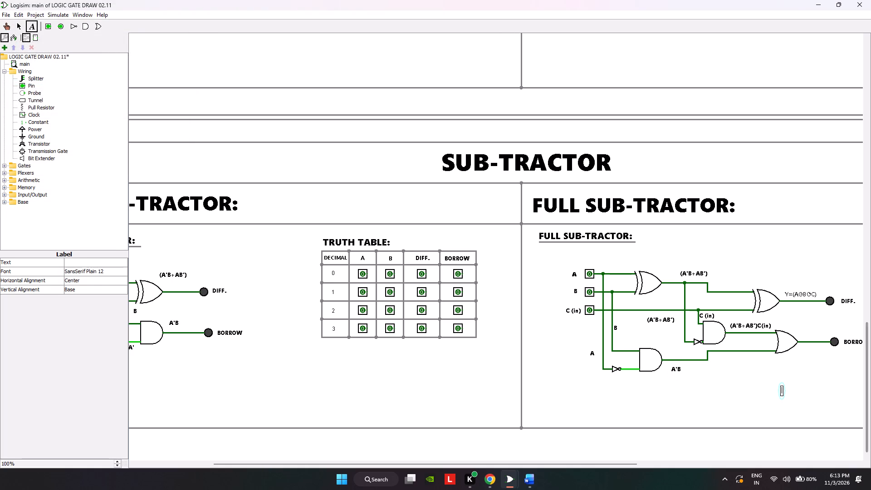
# Move the full sub-tractor's BORROW LED and its label slightly farther from the OR gate, extending the output wire.
pyautogui.click(753, 358)
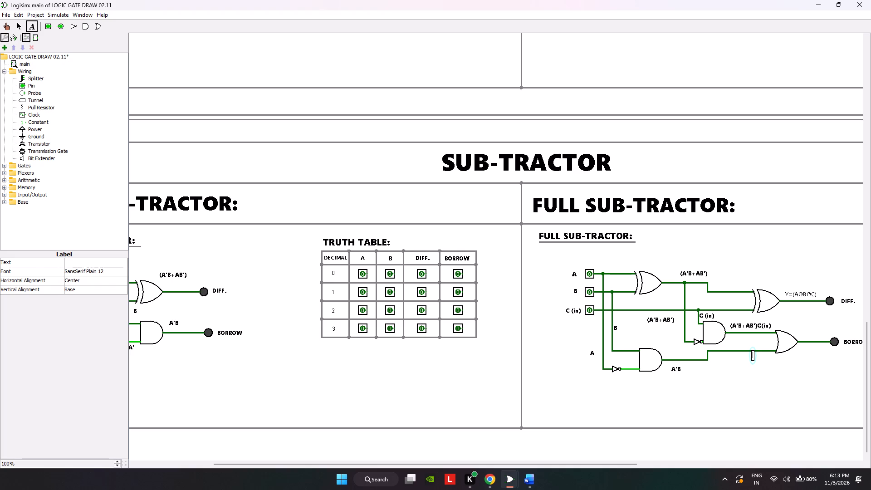
pyautogui.doubleClick(833, 345)
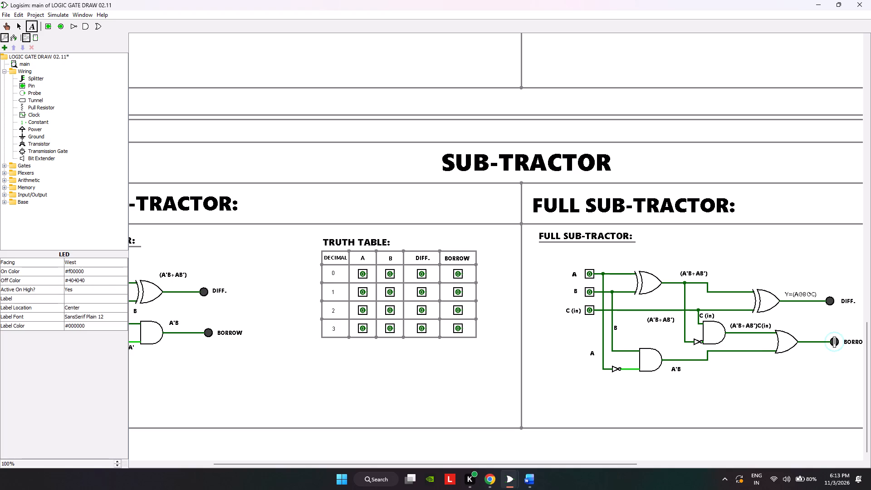
pyautogui.moveTo(629, 467); pyautogui.dragTo(656, 470)
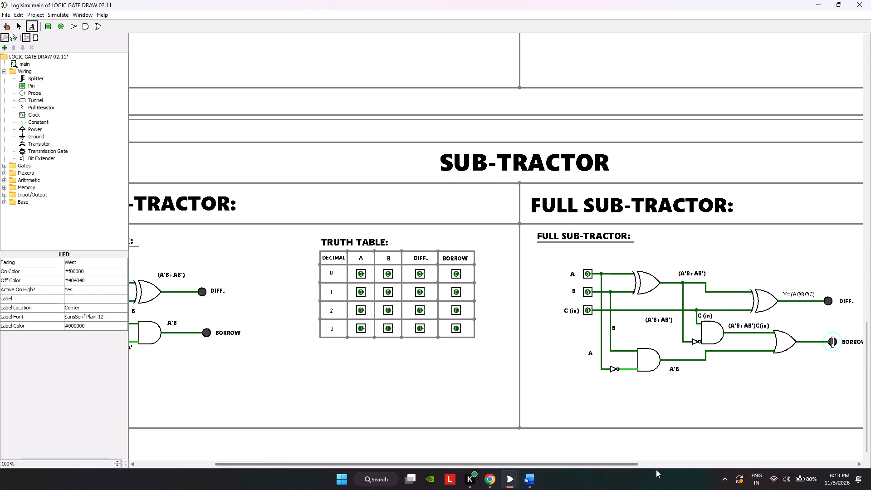
pyautogui.moveTo(656, 470); pyautogui.dragTo(766, 479)
pyautogui.click(4, 23)
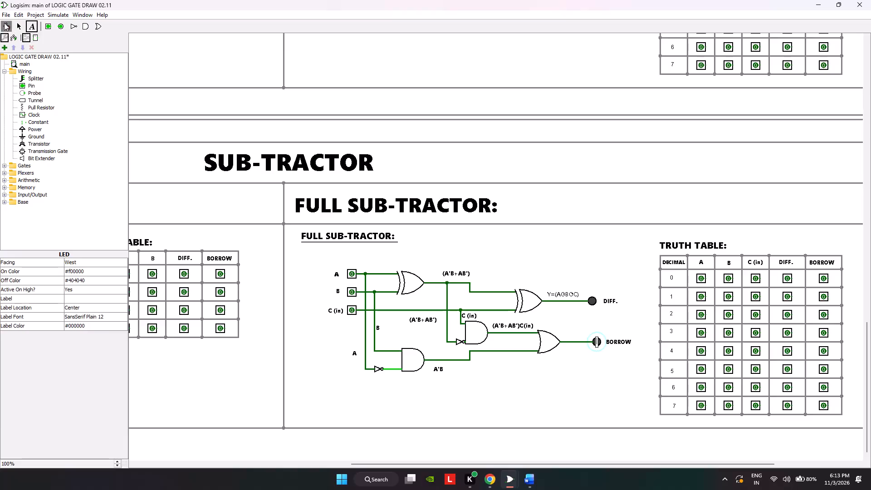
pyautogui.click(22, 25)
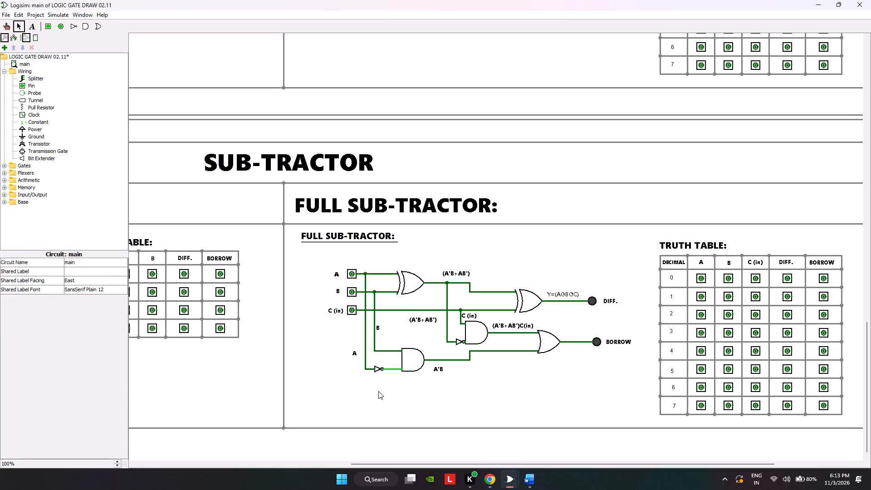
pyautogui.moveTo(577, 326); pyautogui.dragTo(634, 358)
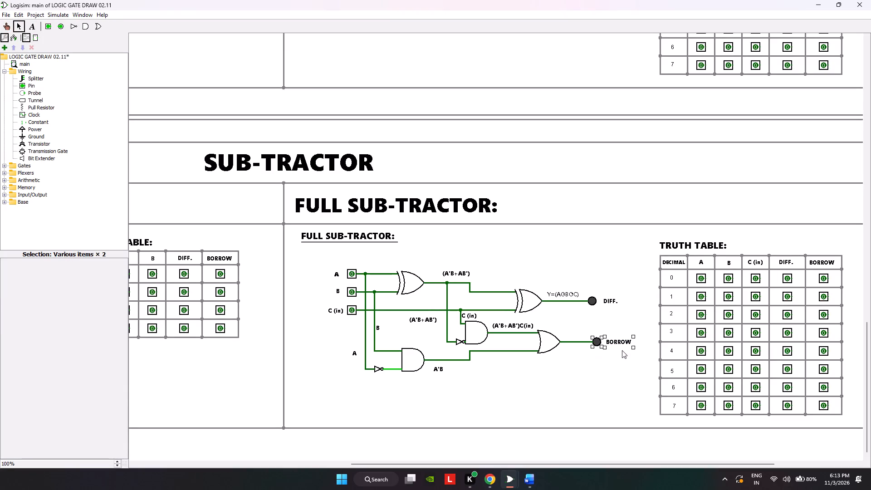
pyautogui.moveTo(596, 340); pyautogui.dragTo(605, 341)
# Add the text label A'B+(A'B+AB')C(in) above the full sub-tractor's BORROW output wire, reusing the upper AND gate's expression text.
pyautogui.doubleClick(550, 339)
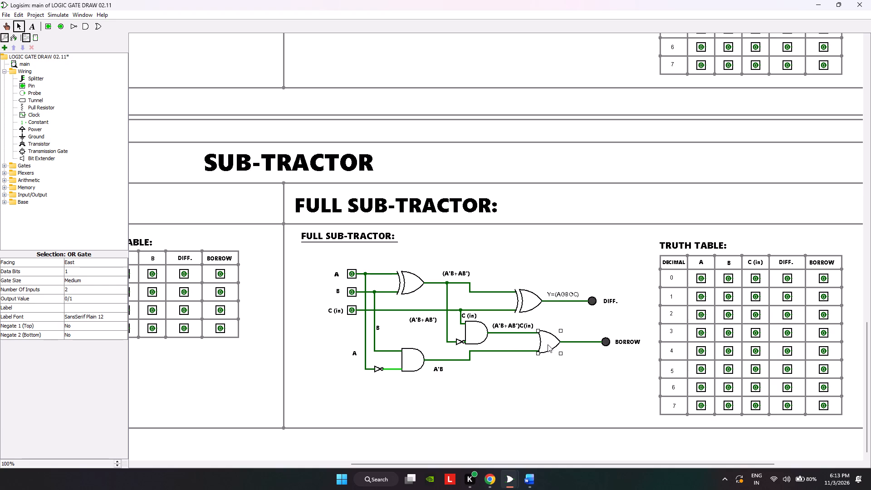
pyautogui.click(518, 326)
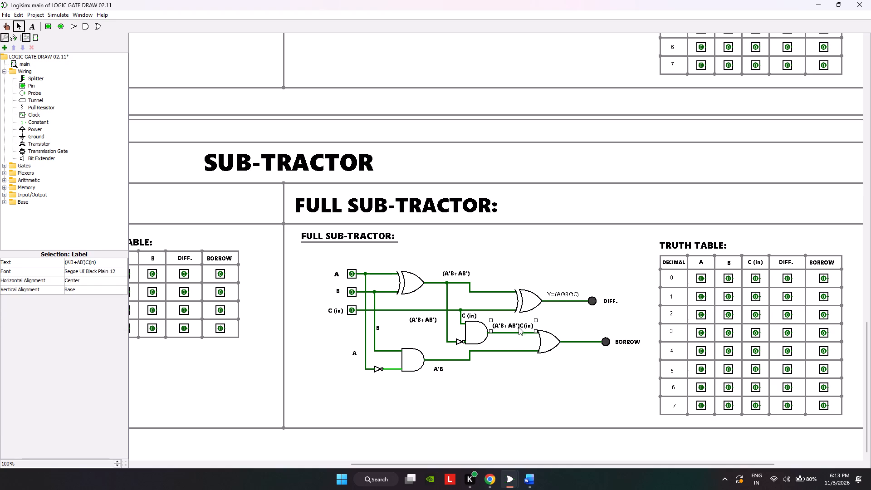
pyautogui.tripleClick(82, 260)
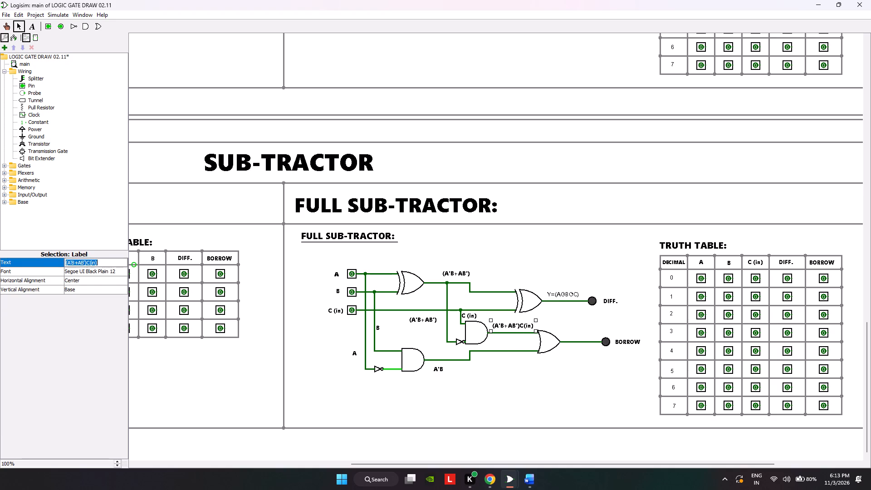
pyautogui.hotkey('ctrl', 'c')
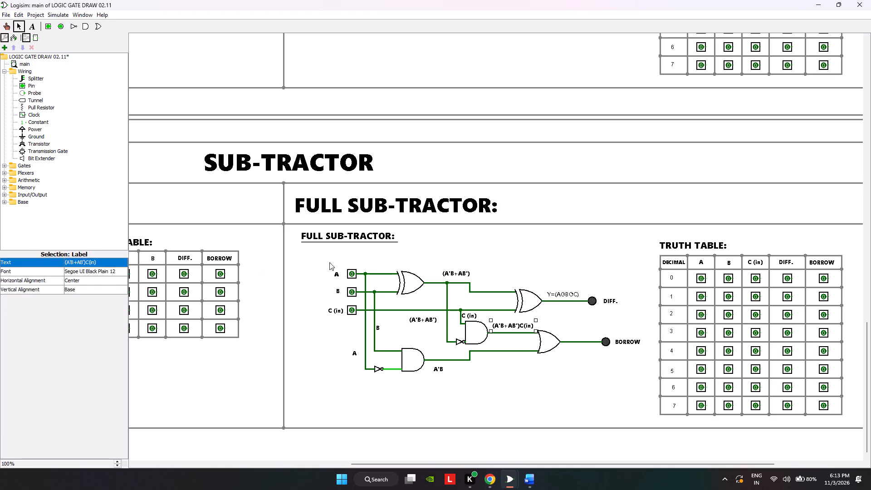
pyautogui.click(27, 30)
pyautogui.click(569, 330)
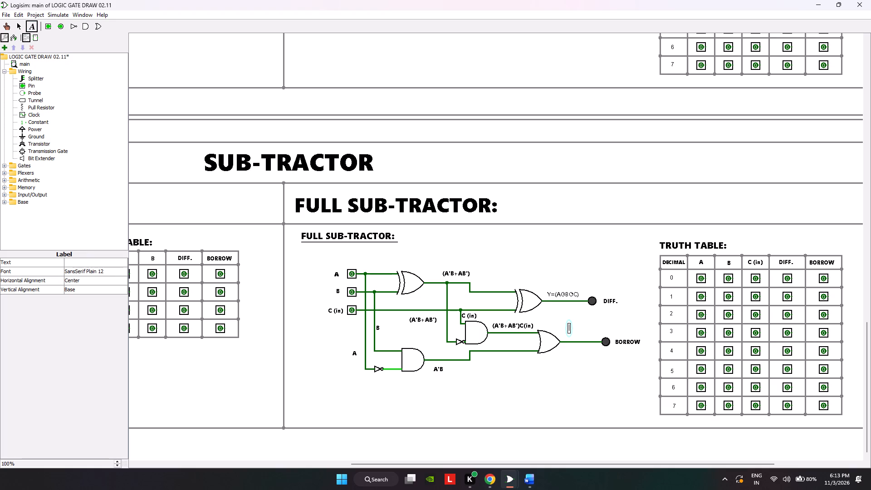
pyautogui.write("A'B")
pyautogui.hotkey('shift', '+')
pyautogui.hotkey('ctrl', 'v')
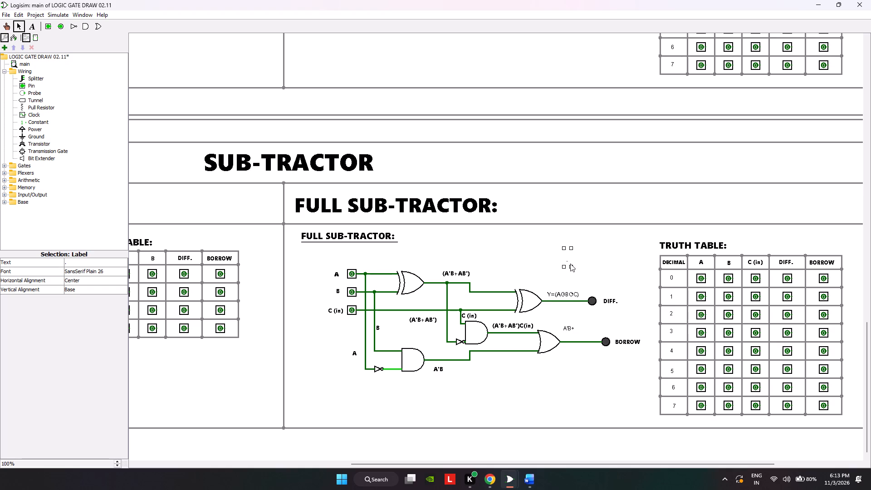
pyautogui.click(570, 251)
pyautogui.press('Delete')
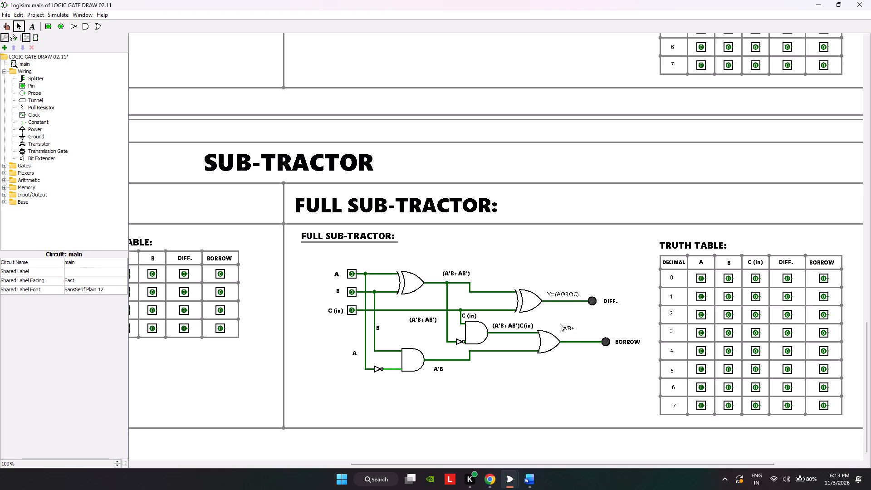
pyautogui.click(563, 329)
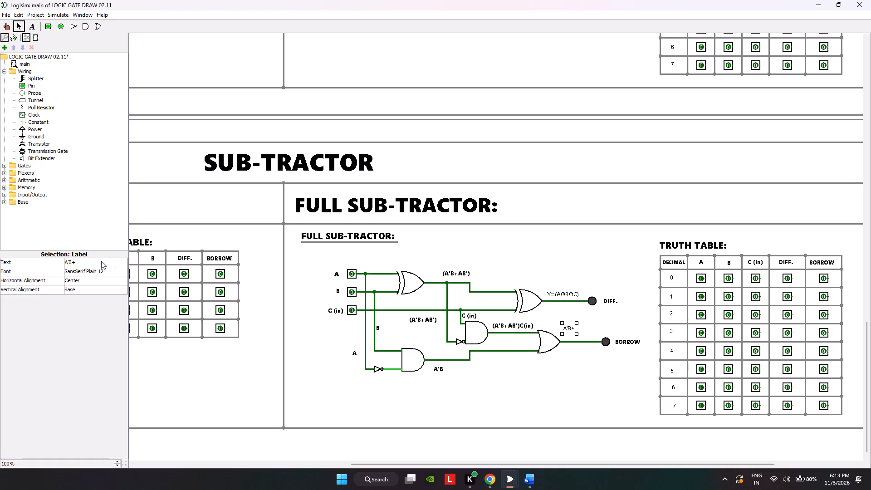
pyautogui.click(101, 261)
pyautogui.hotkey('ctrl', 'v')
pyautogui.press('Return')
# Preview font families from Segoe UI Semilight through Vivaldi at size 10 for the new BORROW expression label.
pyautogui.click(88, 274)
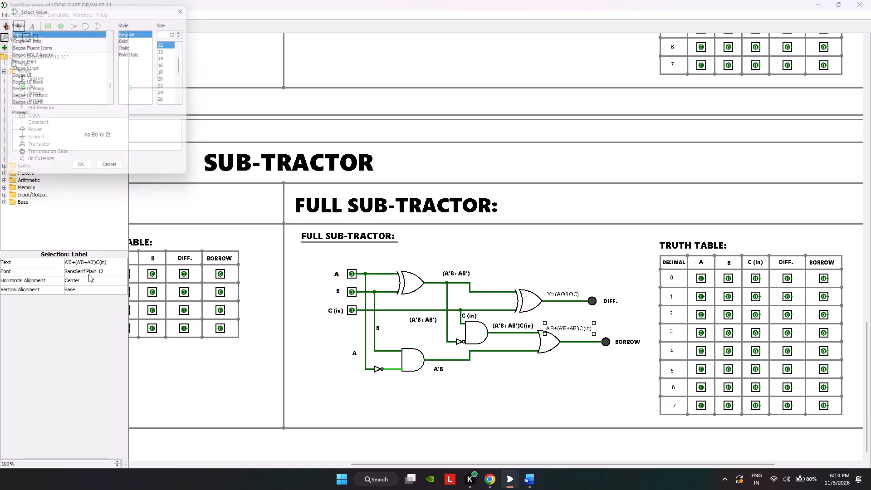
pyautogui.scroll(2, 170, 87)
pyautogui.click(172, 75)
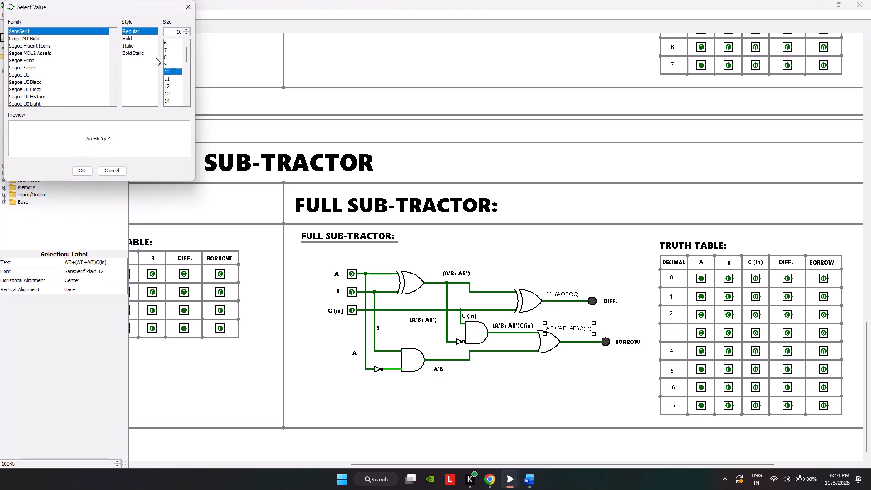
pyautogui.scroll(-2, 42, 72)
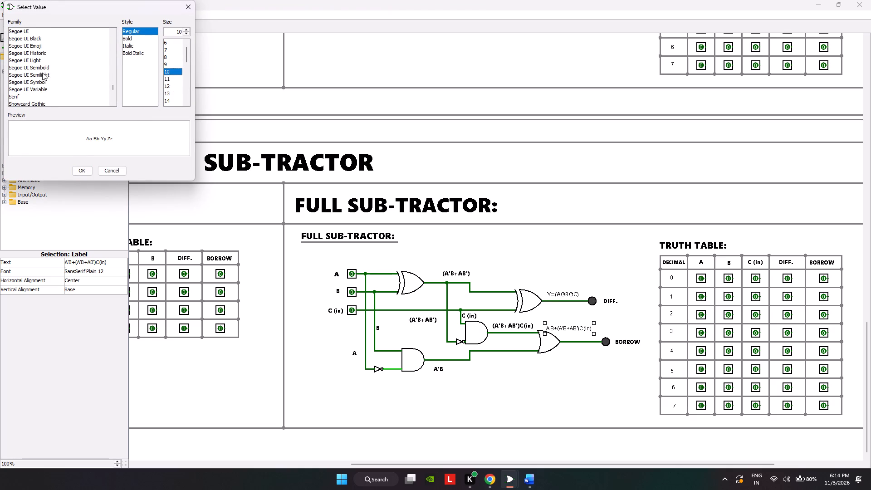
pyautogui.click(39, 83)
pyautogui.click(40, 93)
pyautogui.click(51, 74)
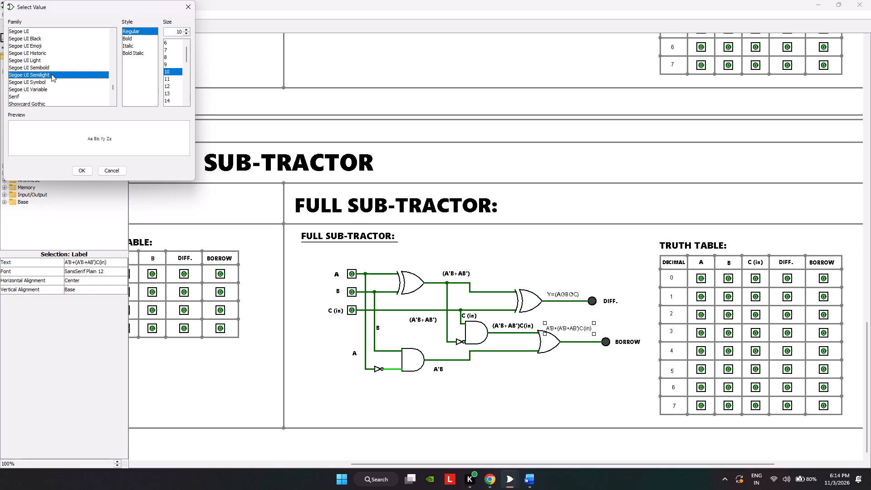
pyautogui.scroll(-4, 53, 73)
pyautogui.click(53, 73)
pyautogui.click(43, 91)
pyautogui.click(36, 65)
pyautogui.scroll(-2, 37, 64)
pyautogui.click(38, 69)
pyautogui.click(39, 85)
pyautogui.scroll(-2, 54, 93)
pyautogui.click(54, 93)
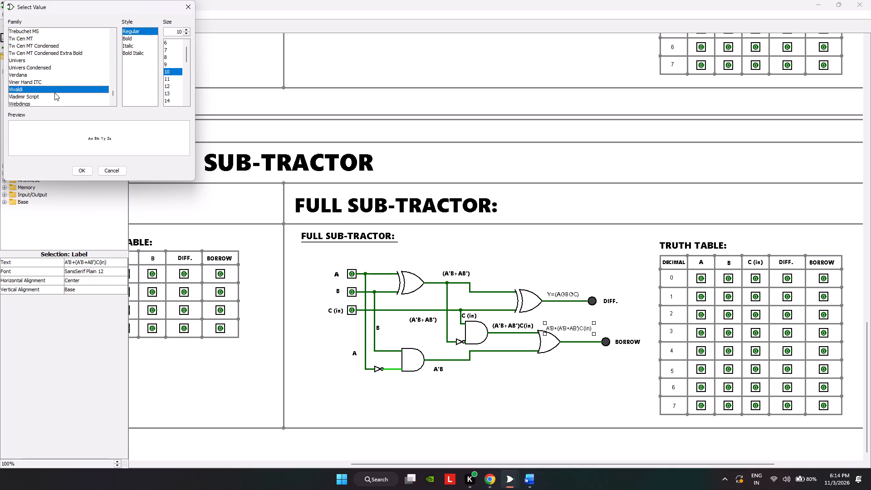
# Compare further font families for the BORROW expression label, including Parchment, Monospaced, MS Reference Sans Serif, Niagara Solid and Nirmala UI Semilight.
pyautogui.scroll(10, 55, 67)
pyautogui.click(50, 71)
pyautogui.scroll(6, 50, 71)
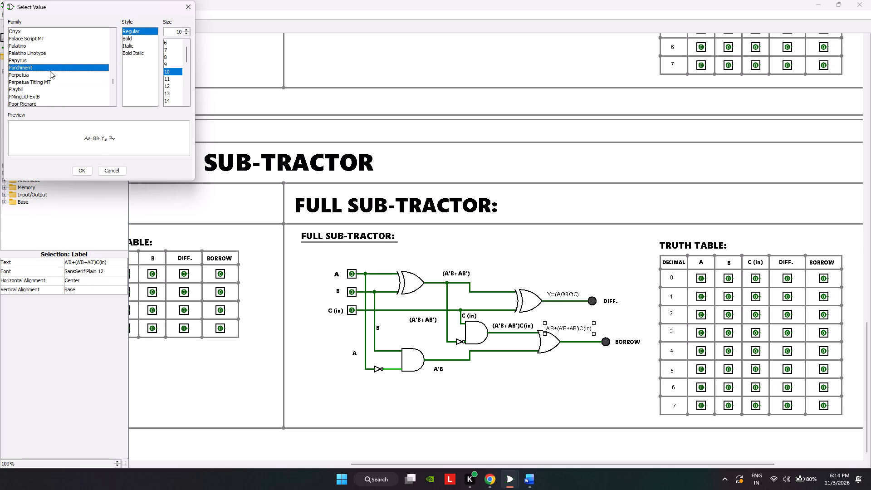
pyautogui.click(50, 71)
pyautogui.scroll(5, 50, 71)
pyautogui.click(48, 65)
pyautogui.click(47, 64)
pyautogui.scroll(3, 57, 54)
pyautogui.click(57, 54)
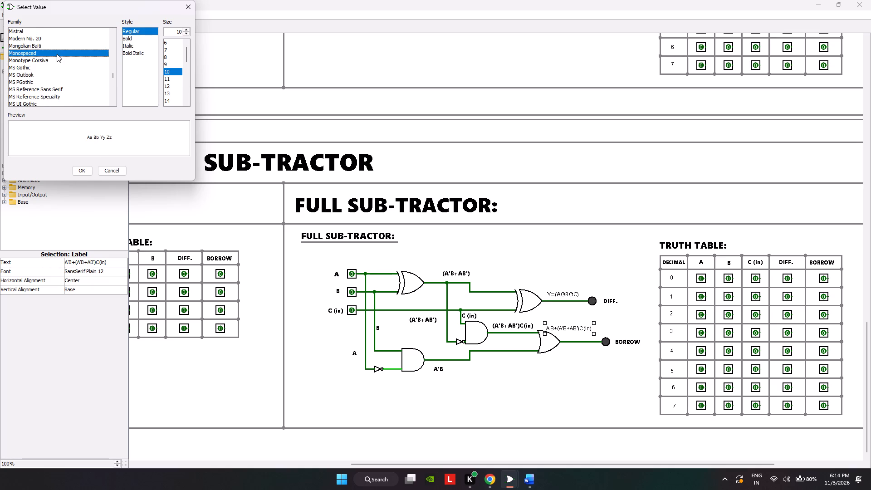
pyautogui.click(44, 69)
pyautogui.tripleClick(42, 82)
pyautogui.click(42, 89)
pyautogui.scroll(-1, 44, 94)
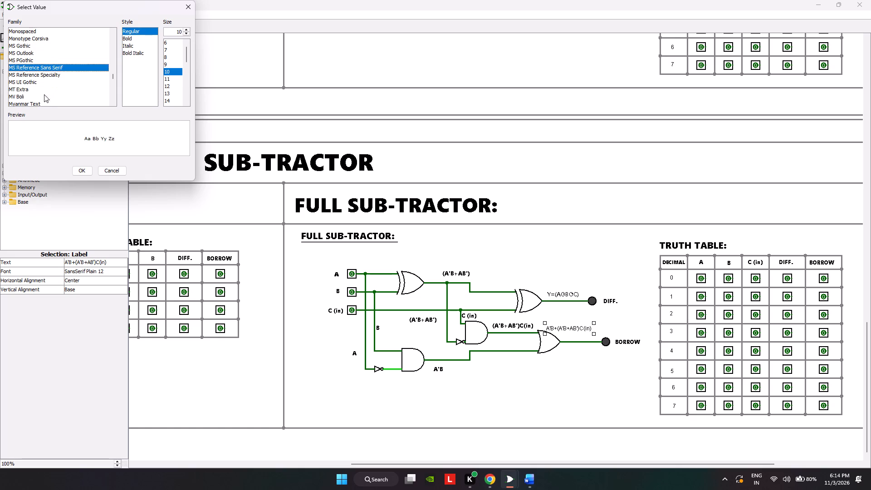
pyautogui.click(44, 94)
pyautogui.click(45, 101)
pyautogui.scroll(-2, 45, 103)
pyautogui.click(45, 102)
pyautogui.click(54, 80)
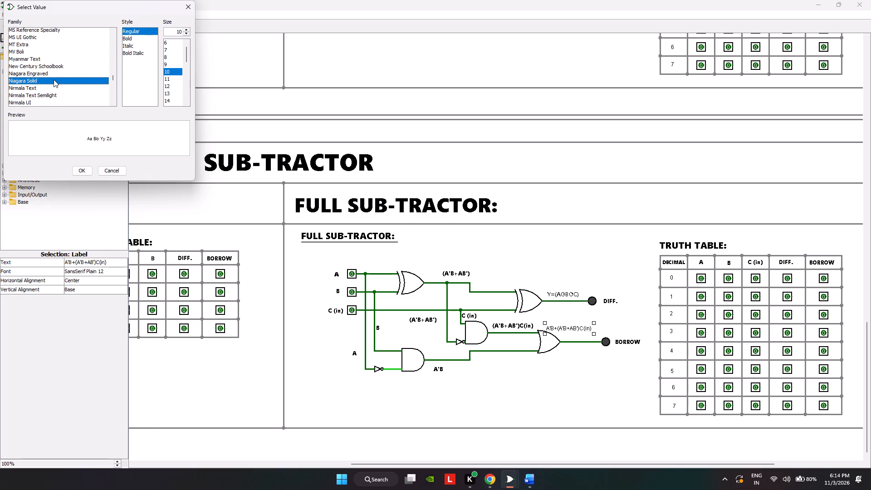
pyautogui.scroll(-3, 51, 87)
pyautogui.click(51, 87)
pyautogui.scroll(1, 58, 73)
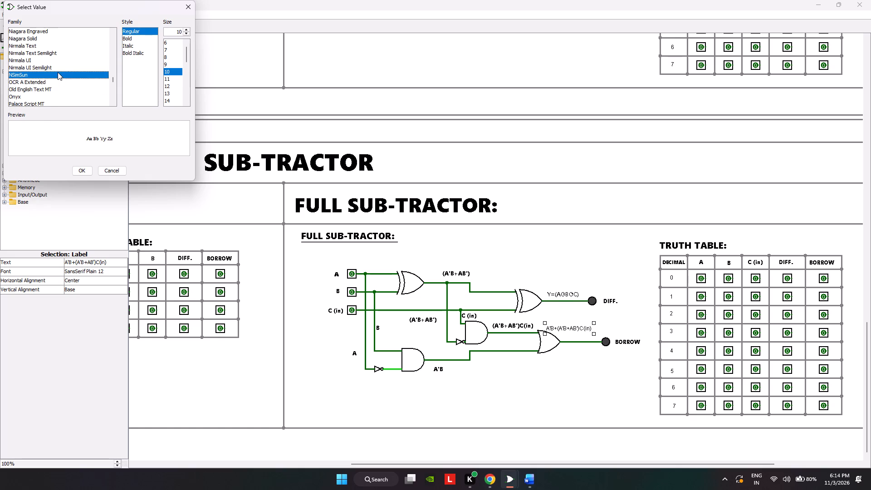
pyautogui.click(58, 72)
pyautogui.click(63, 58)
pyautogui.click(62, 71)
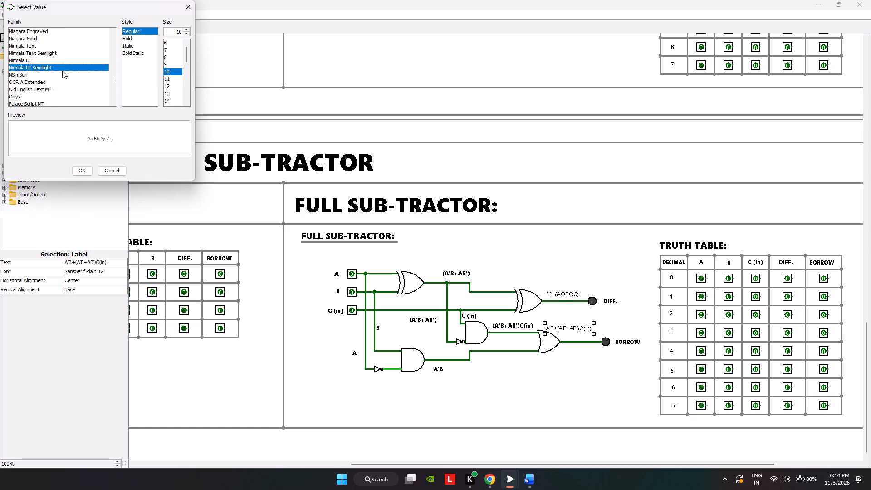
# Compare the Myanmar, Niagara and Nirmala families and set the BORROW expression label's font to Niagara Engraved, Bold, size 13.
pyautogui.click(171, 79)
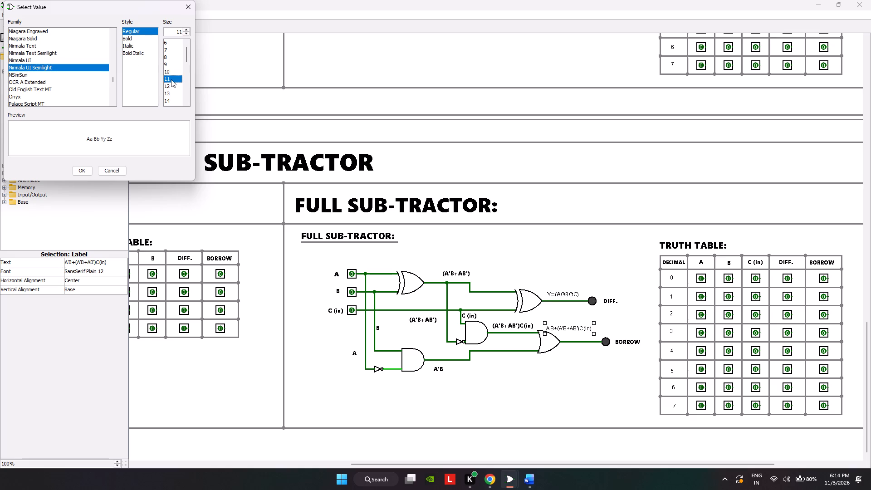
pyautogui.click(53, 51)
pyautogui.scroll(2, 58, 44)
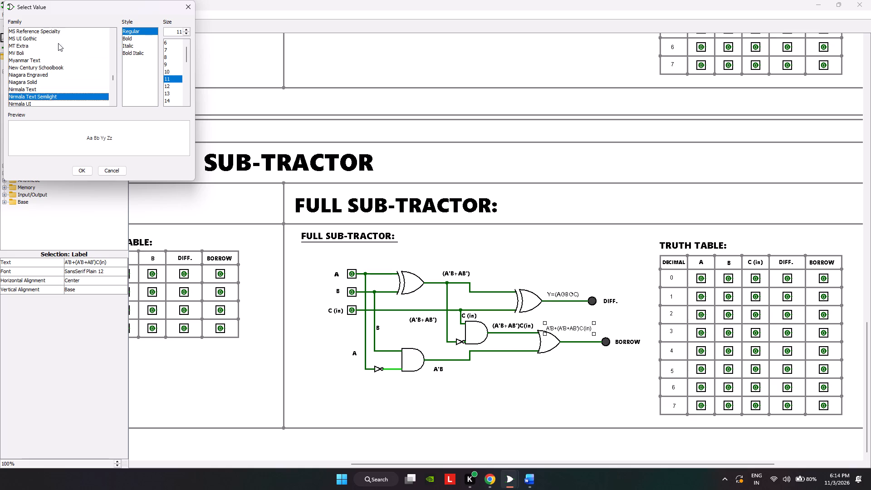
pyautogui.click(51, 49)
pyautogui.click(50, 54)
pyautogui.click(50, 58)
pyautogui.click(50, 62)
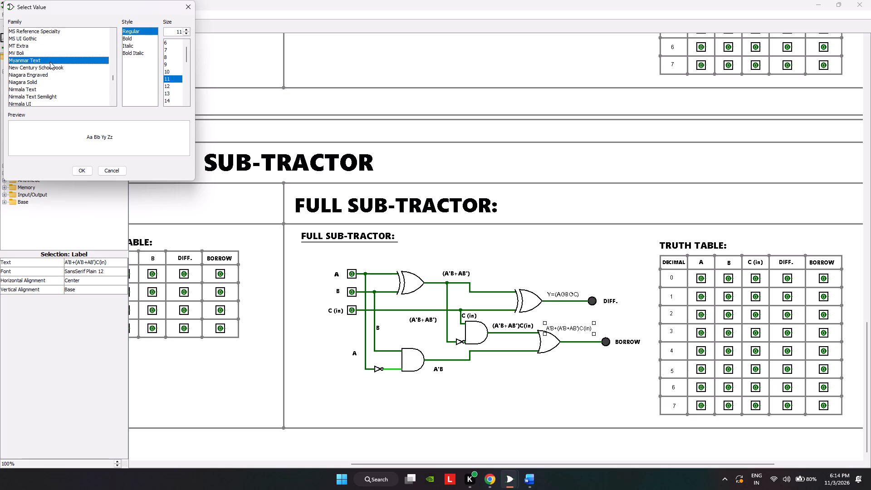
pyautogui.click(51, 67)
pyautogui.click(52, 72)
pyautogui.click(53, 76)
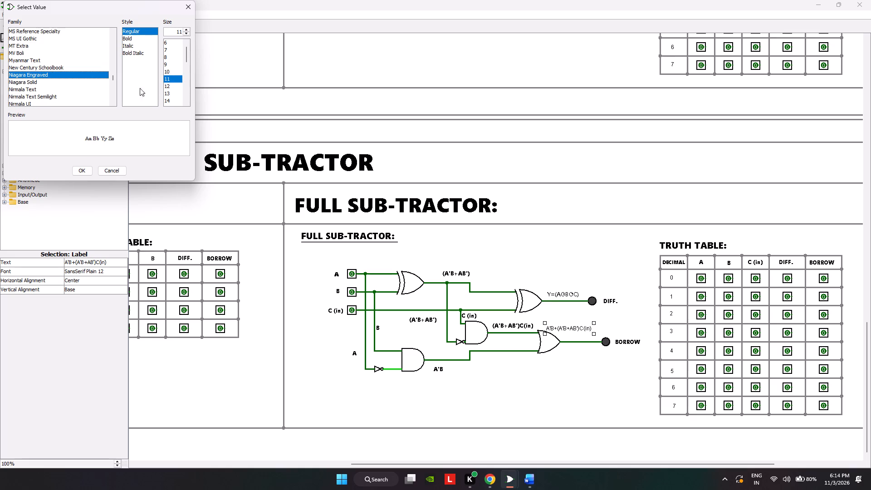
pyautogui.click(171, 88)
pyautogui.click(172, 94)
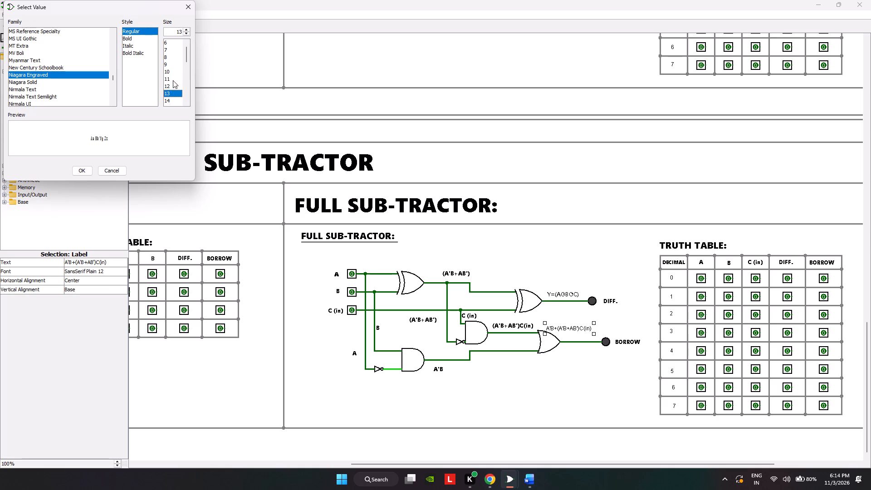
pyautogui.click(132, 39)
pyautogui.click(86, 168)
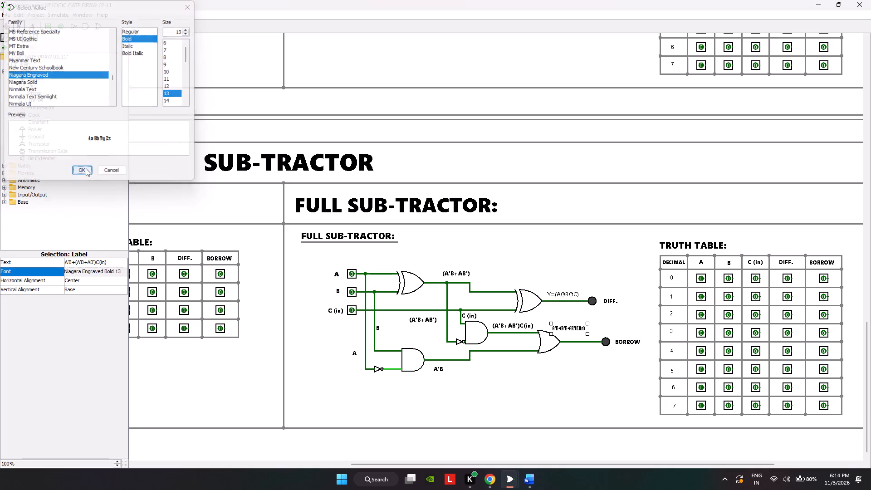
# Preview font families from New Century Schoolbook through Palace Script MT to Segoe Print at size 10 for the BORROW expression label.
pyautogui.click(97, 273)
pyautogui.click(141, 31)
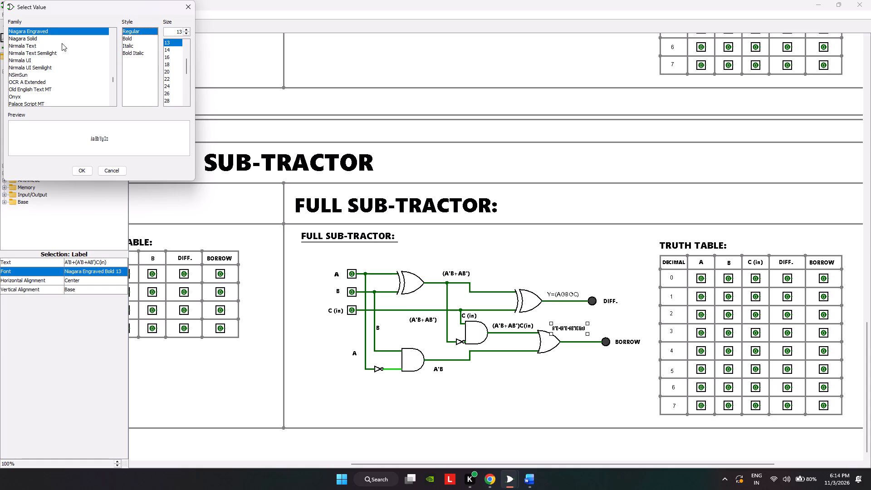
pyautogui.scroll(1, 90, 43)
pyautogui.scroll(2, 174, 54)
pyautogui.click(166, 67)
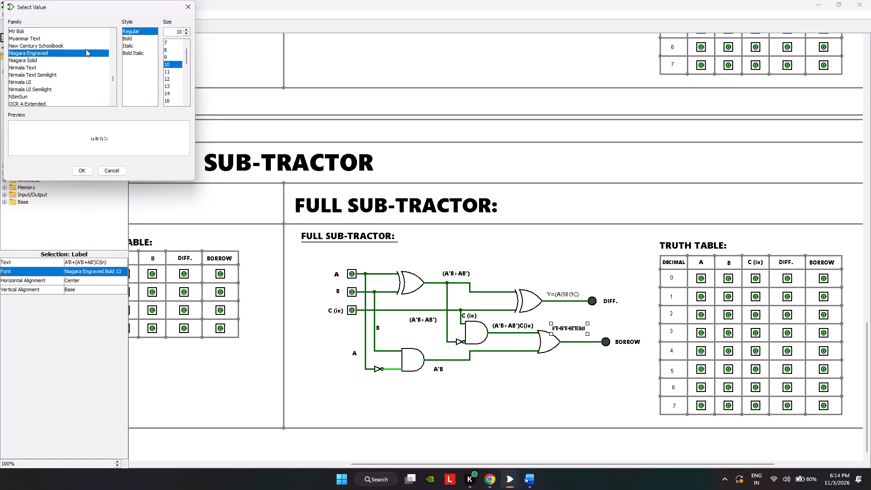
pyautogui.click(74, 42)
pyautogui.click(70, 72)
pyautogui.scroll(-2, 69, 80)
pyautogui.click(69, 80)
pyautogui.scroll(-2, 69, 80)
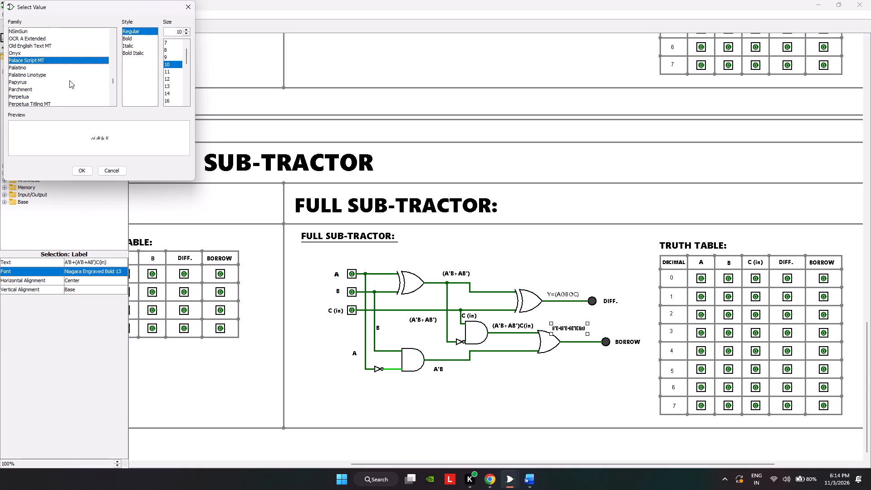
pyautogui.click(69, 80)
pyautogui.scroll(-3, 69, 80)
pyautogui.click(69, 80)
pyautogui.scroll(-2, 69, 80)
pyautogui.click(69, 81)
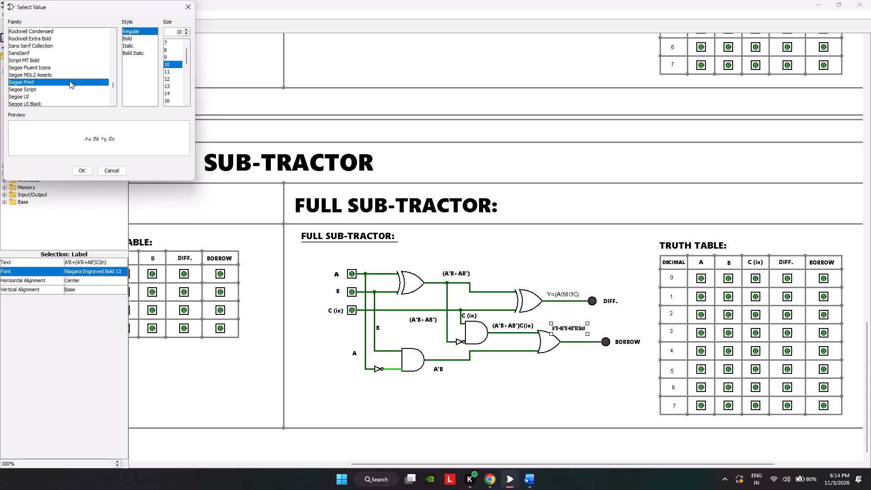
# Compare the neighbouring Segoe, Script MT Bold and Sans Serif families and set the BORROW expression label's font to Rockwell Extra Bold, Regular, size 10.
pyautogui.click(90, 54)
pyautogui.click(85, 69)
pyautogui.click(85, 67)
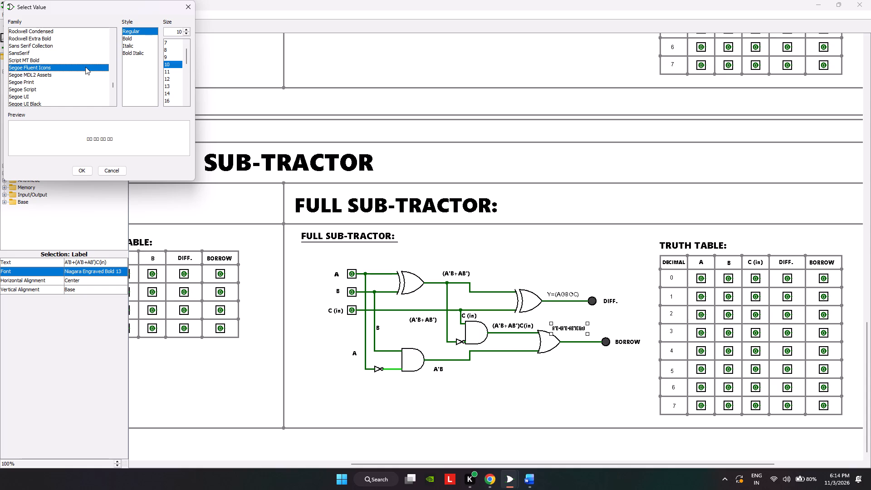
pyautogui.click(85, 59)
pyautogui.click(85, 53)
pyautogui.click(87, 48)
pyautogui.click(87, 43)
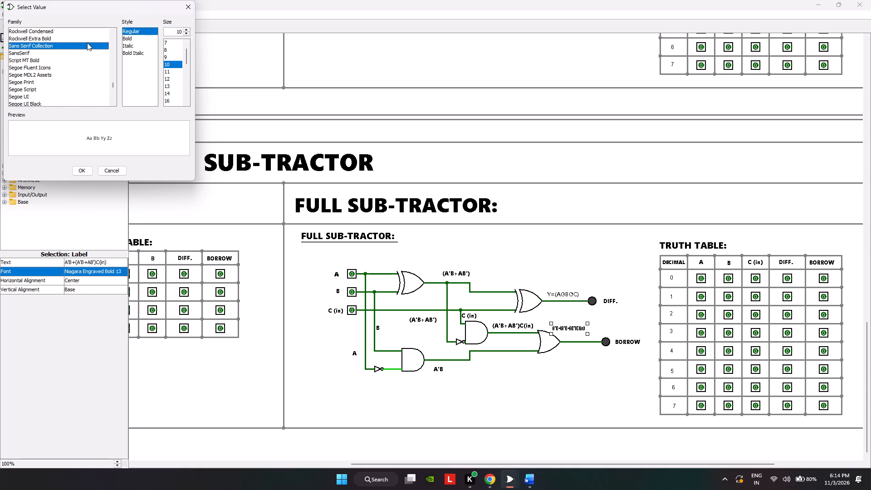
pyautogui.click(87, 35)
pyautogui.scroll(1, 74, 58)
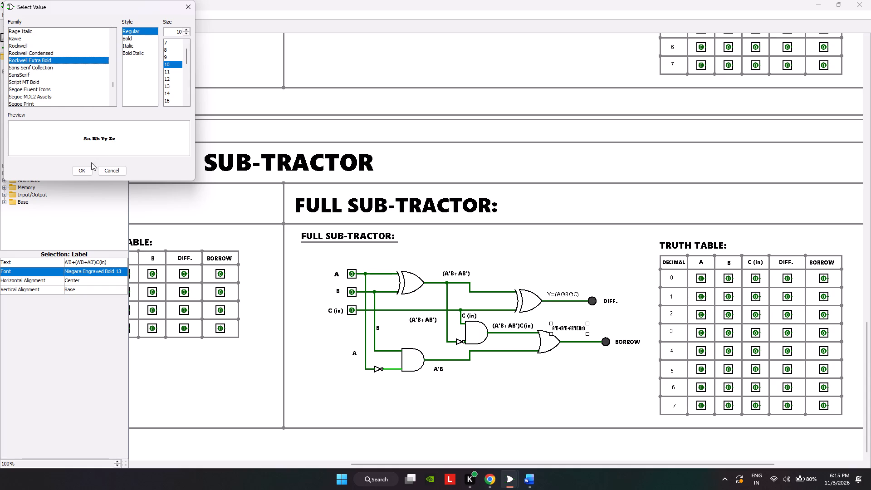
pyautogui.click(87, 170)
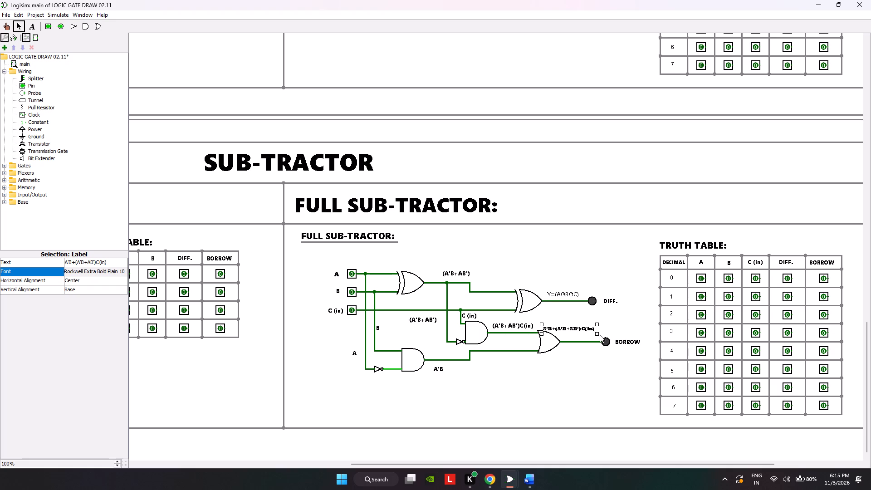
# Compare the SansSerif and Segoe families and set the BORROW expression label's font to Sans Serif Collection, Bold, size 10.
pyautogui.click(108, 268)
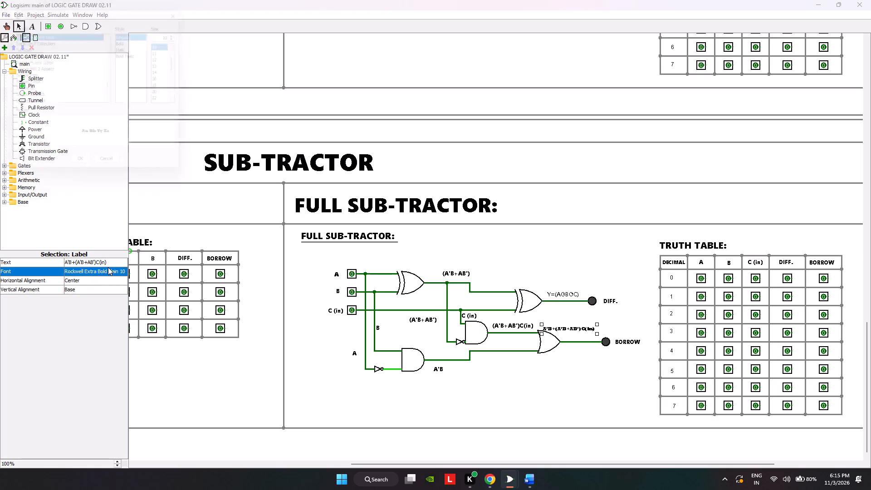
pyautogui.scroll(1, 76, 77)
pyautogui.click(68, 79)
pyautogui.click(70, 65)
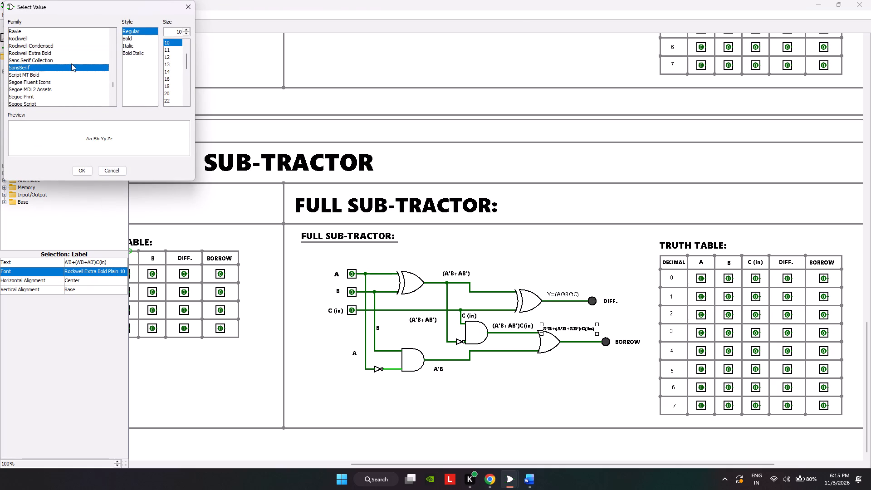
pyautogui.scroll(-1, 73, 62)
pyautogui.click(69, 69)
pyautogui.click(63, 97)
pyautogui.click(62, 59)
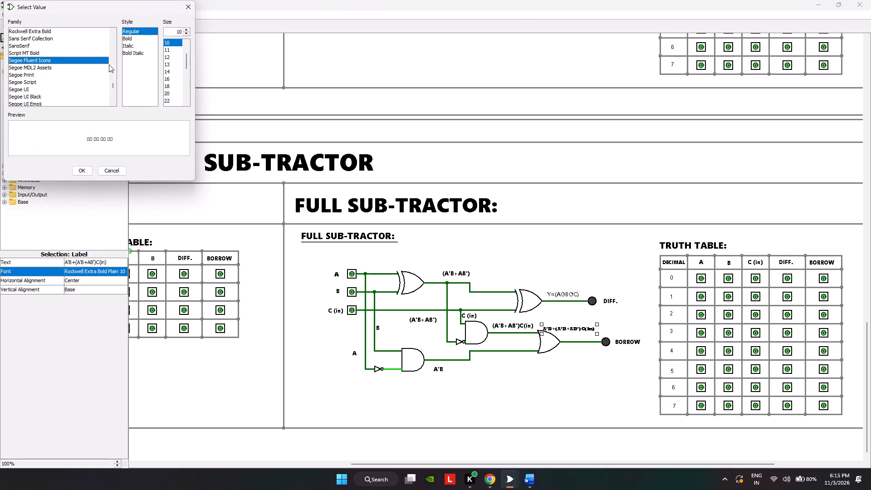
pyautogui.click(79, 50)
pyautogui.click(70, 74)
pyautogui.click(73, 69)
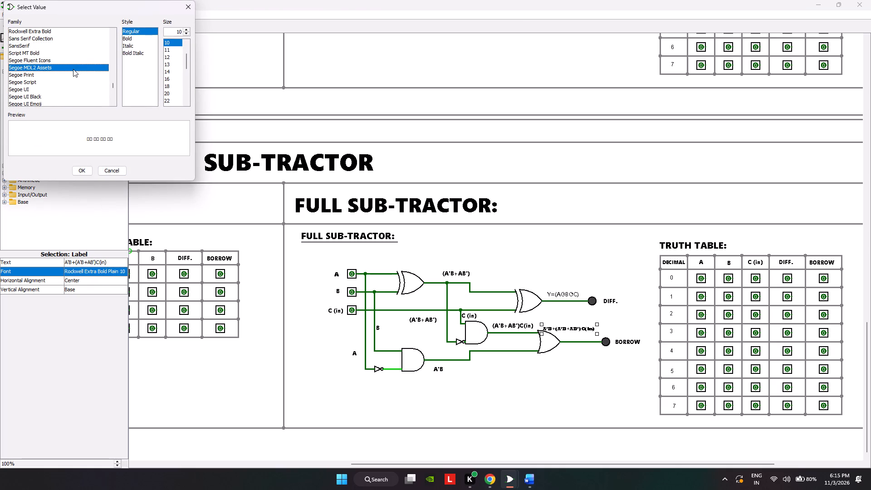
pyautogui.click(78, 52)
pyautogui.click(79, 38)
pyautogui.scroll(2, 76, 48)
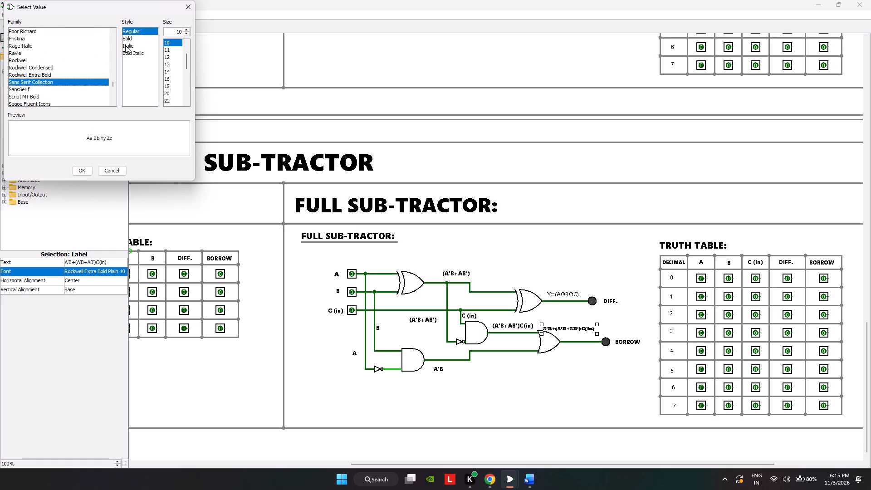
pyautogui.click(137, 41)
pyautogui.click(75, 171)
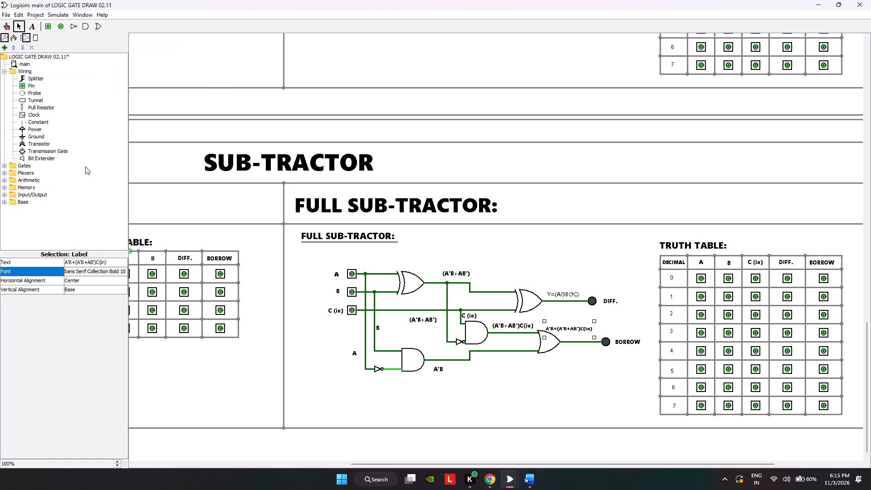
# Shift the BORROW expression label slightly along its wire, away from the OR gate and toward the BORROW output.
pyautogui.moveTo(573, 328); pyautogui.dragTo(583, 333)
pyautogui.click(589, 376)
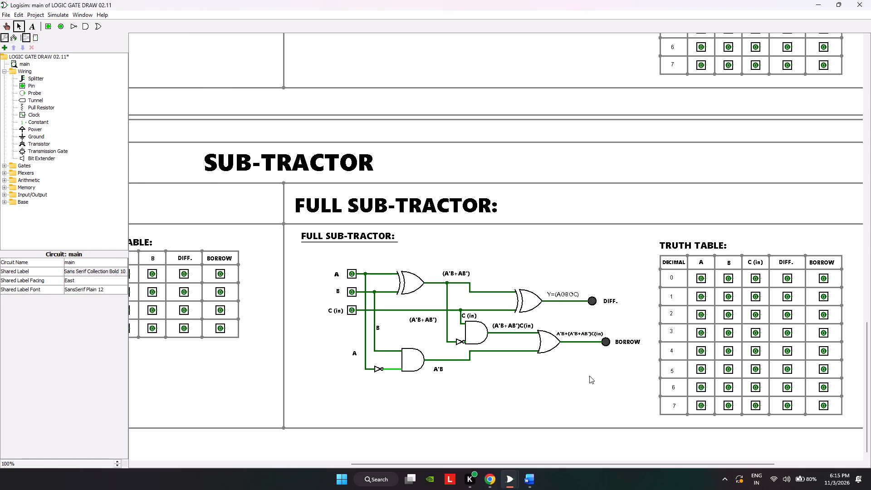
pyautogui.scroll(-5, 654, 305)
pyautogui.scroll(-3, 421, 318)
# Move the whole full sub-tractor circuit with its labels a short distance left, away from the truth table.
pyautogui.moveTo(323, 258); pyautogui.dragTo(637, 386)
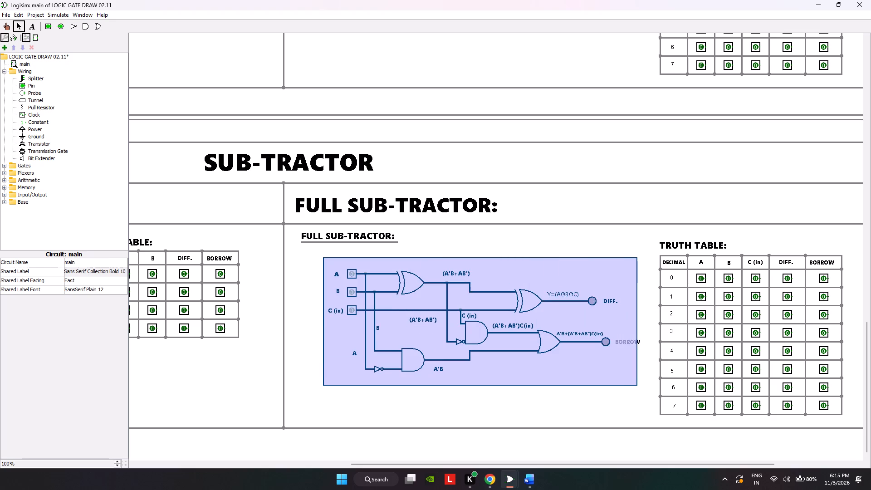
pyautogui.moveTo(637, 386); pyautogui.dragTo(645, 385)
pyautogui.moveTo(549, 345); pyautogui.dragTo(530, 345)
pyautogui.click(584, 385)
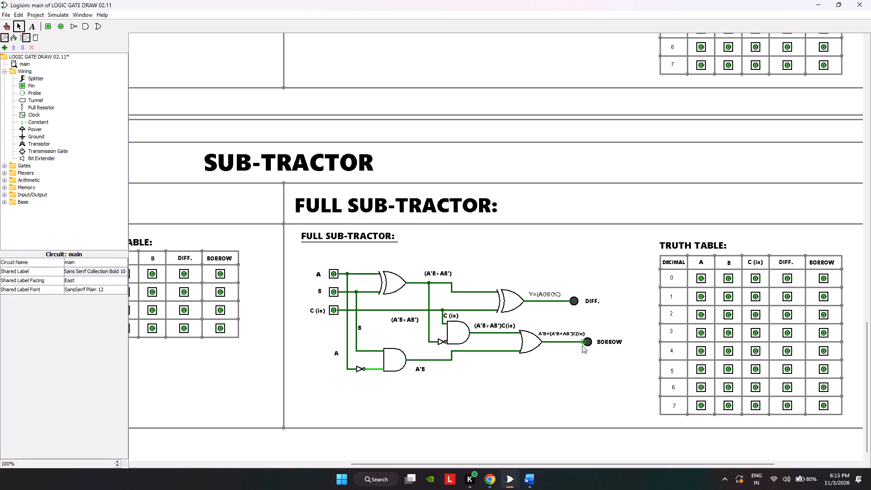
# Move the DIFF. and BORROW output pins with their labels to the right, lengthening both output wires.
pyautogui.moveTo(568, 285); pyautogui.dragTo(604, 318)
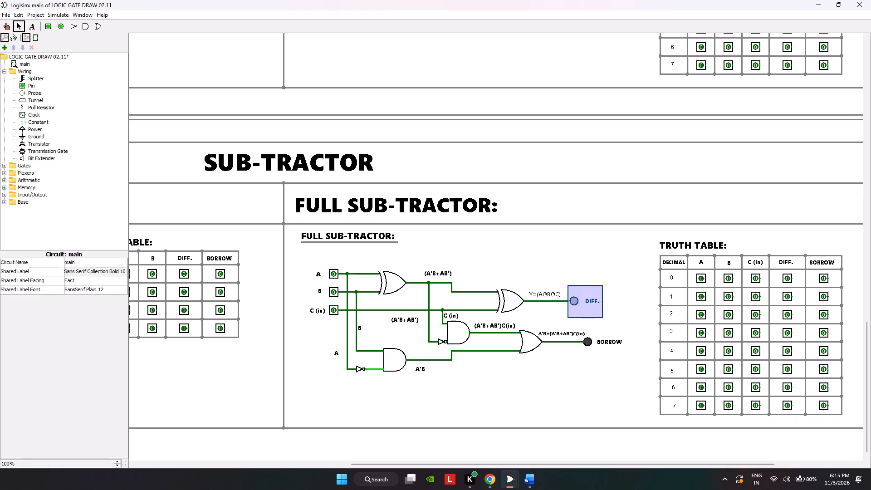
pyautogui.moveTo(604, 318); pyautogui.dragTo(616, 318)
pyautogui.moveTo(573, 301); pyautogui.dragTo(592, 304)
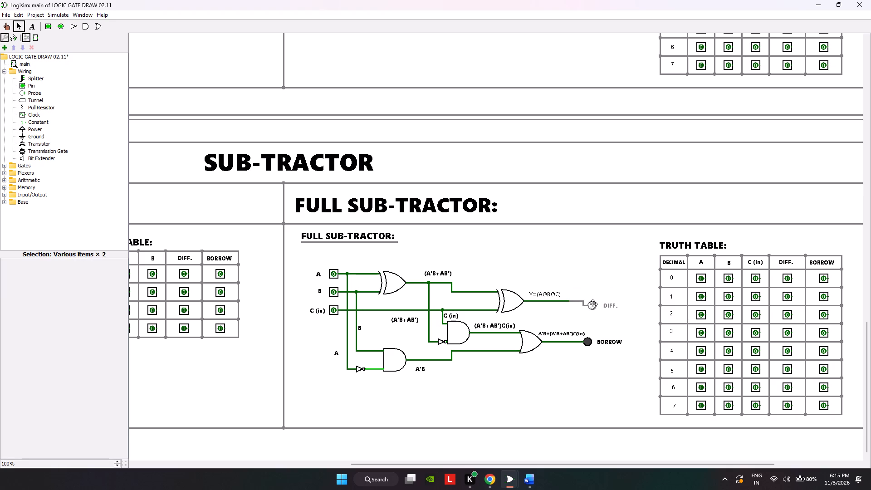
pyautogui.moveTo(592, 304); pyautogui.dragTo(602, 301)
pyautogui.moveTo(582, 366); pyautogui.dragTo(632, 329)
pyautogui.moveTo(588, 340); pyautogui.dragTo(605, 340)
# Set the BORROW expression label's font size to 13 and shift the label slightly toward the BORROW output.
pyautogui.click(565, 334)
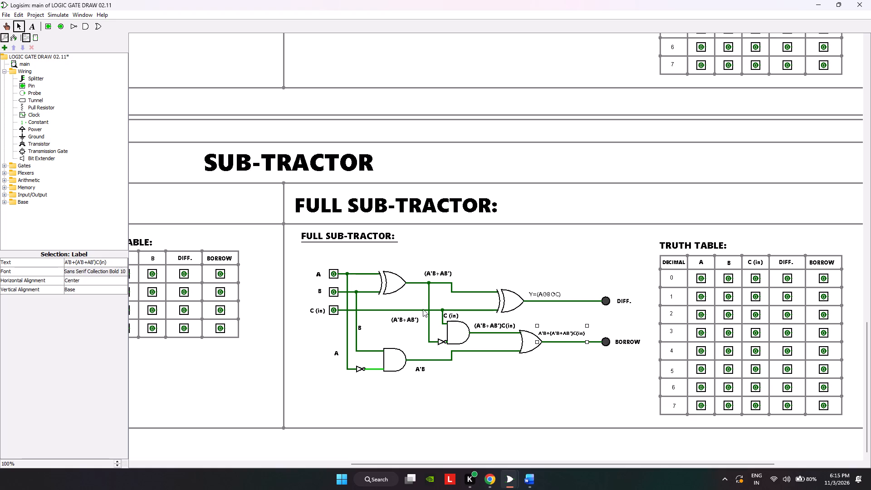
pyautogui.click(97, 270)
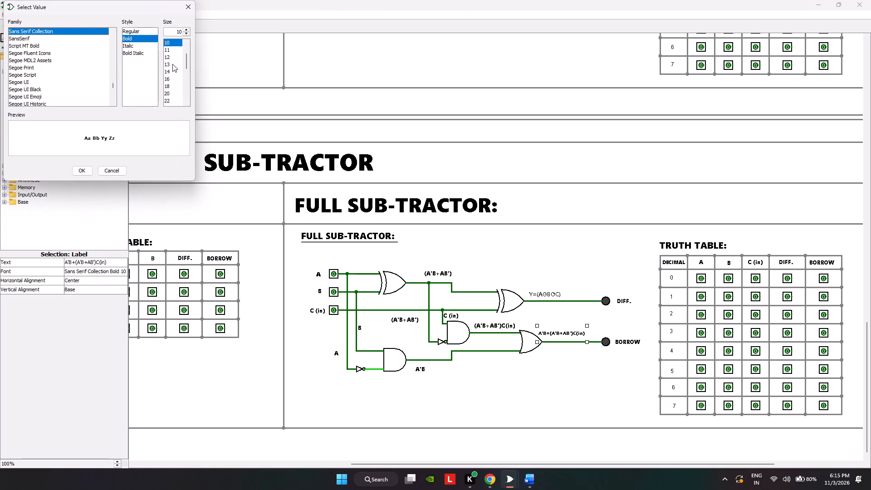
pyautogui.click(172, 64)
pyautogui.click(81, 168)
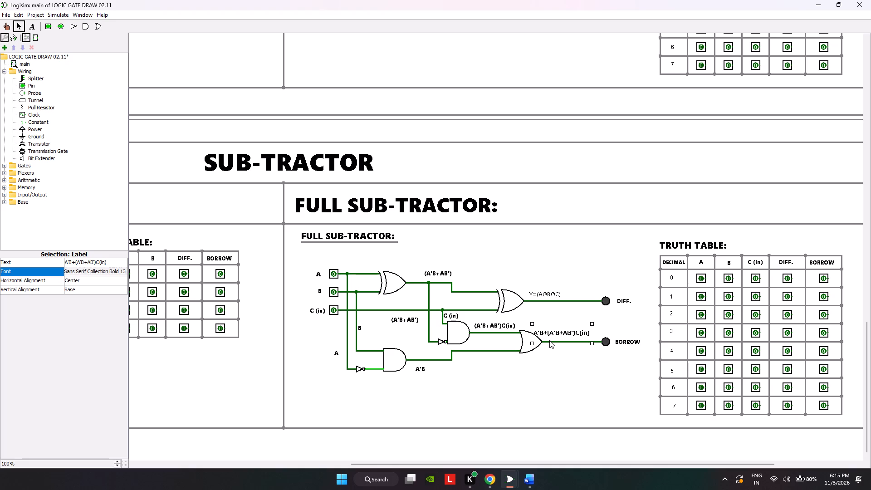
pyautogui.moveTo(564, 332); pyautogui.dragTo(572, 332)
# Set the BORROW expression label's font to Segoe UI Black, Regular, at size 13 after trying it in Bold.
pyautogui.click(76, 272)
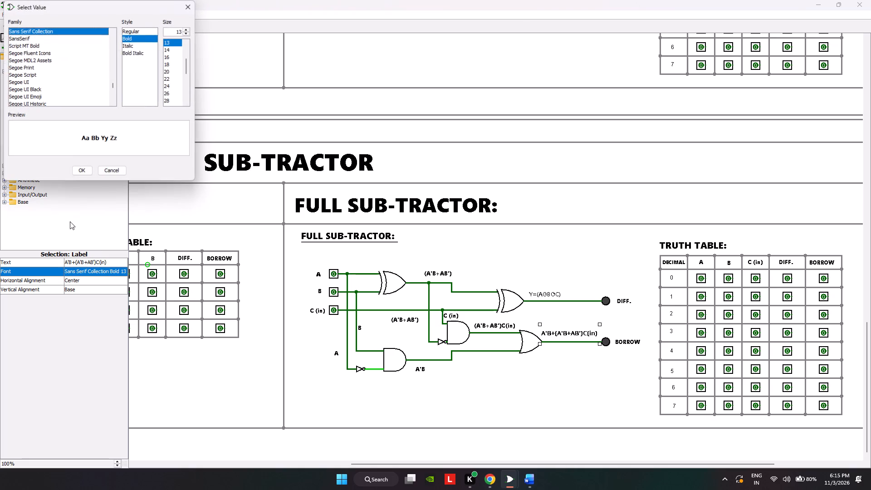
pyautogui.scroll(-2, 49, 91)
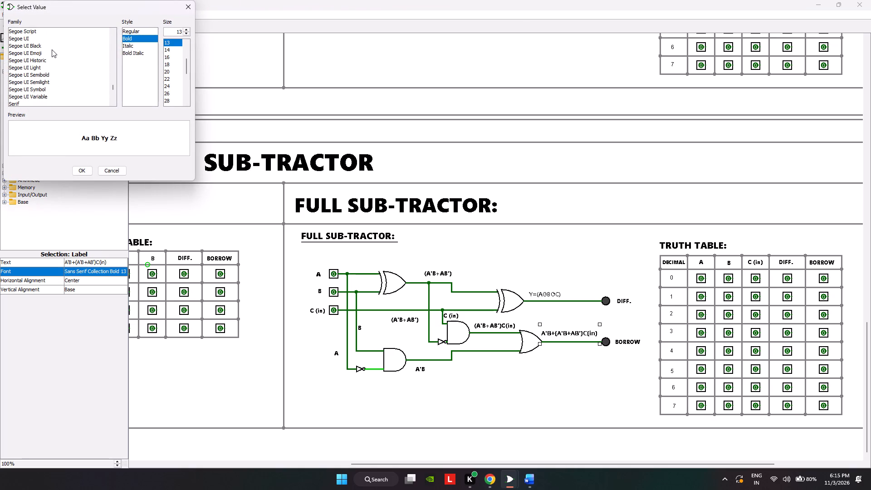
pyautogui.click(52, 46)
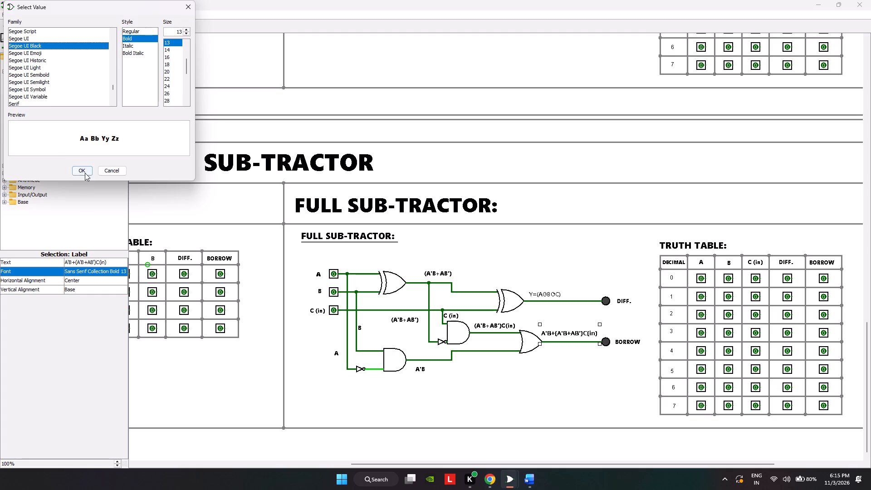
pyautogui.click(85, 173)
pyautogui.click(93, 269)
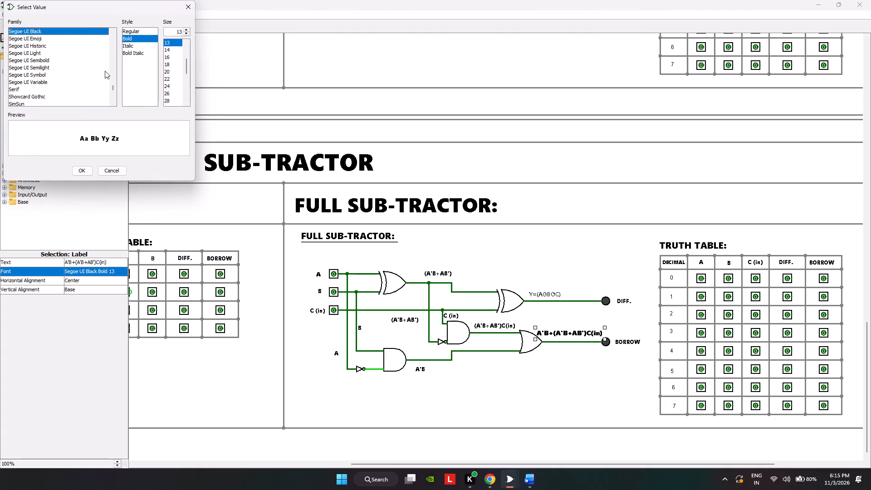
pyautogui.click(135, 29)
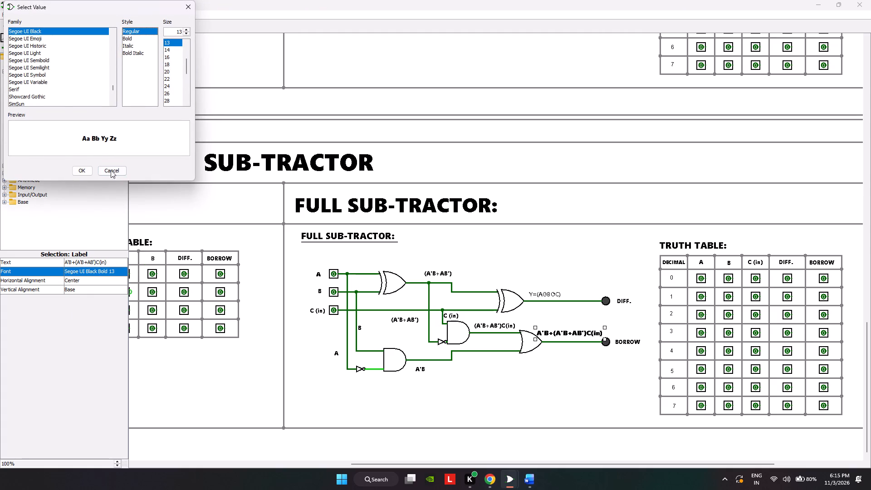
pyautogui.click(83, 171)
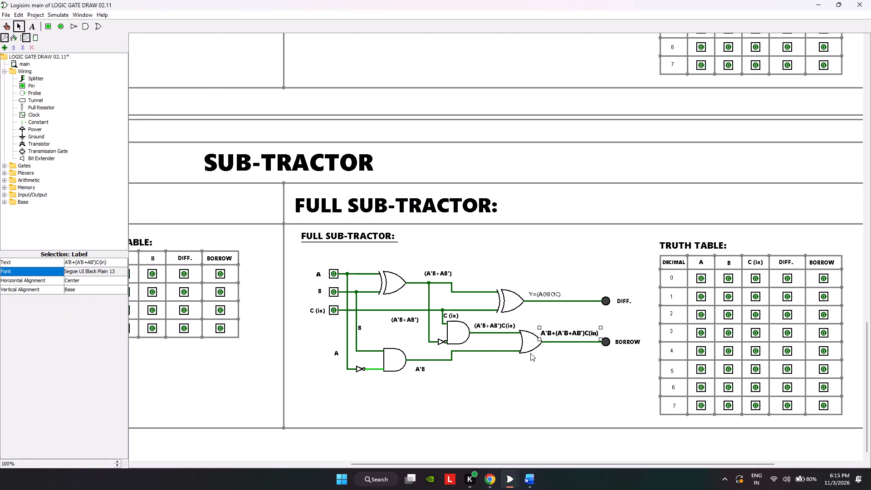
pyautogui.click(568, 453)
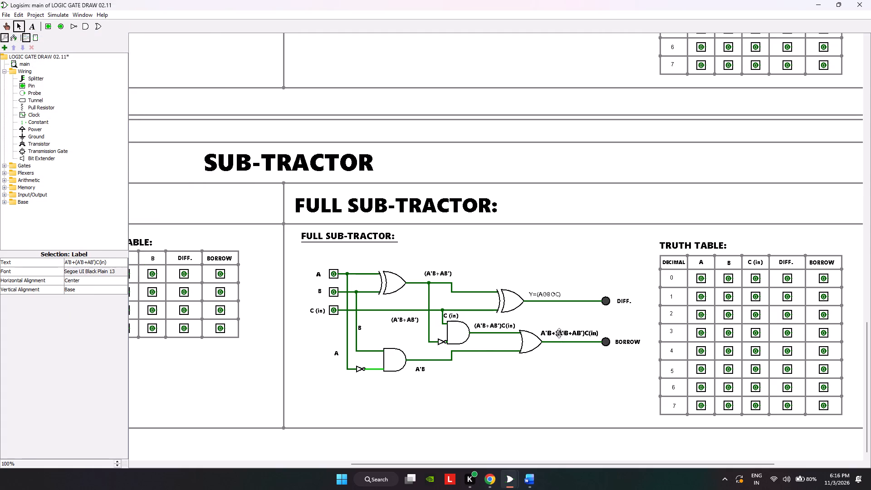
# Reduce the BORROW expression label's font size to 12.
pyautogui.click(559, 333)
pyautogui.click(79, 268)
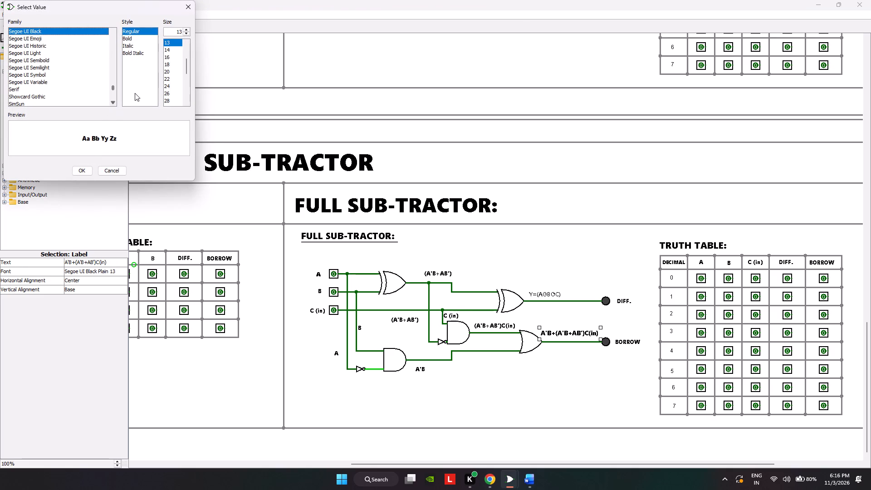
pyautogui.scroll(1, 168, 70)
pyautogui.click(173, 58)
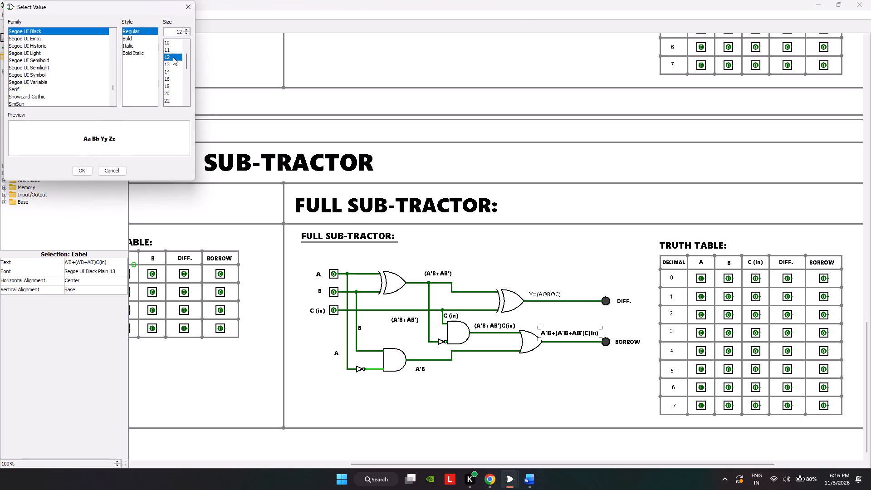
pyautogui.click(79, 169)
pyautogui.click(372, 455)
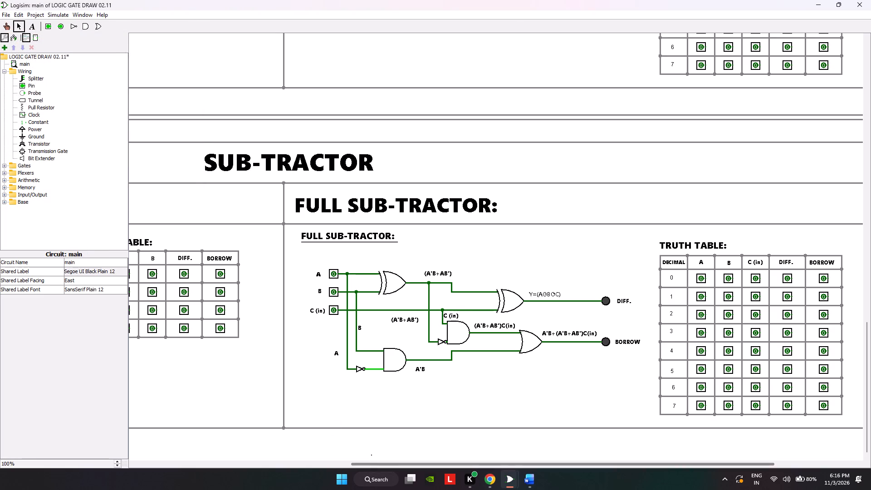
# Save the LOGIC GATE DRAW 02.11 circuit file.
pyautogui.scroll(-12, 454, 370)
pyautogui.scroll(20, 461, 363)
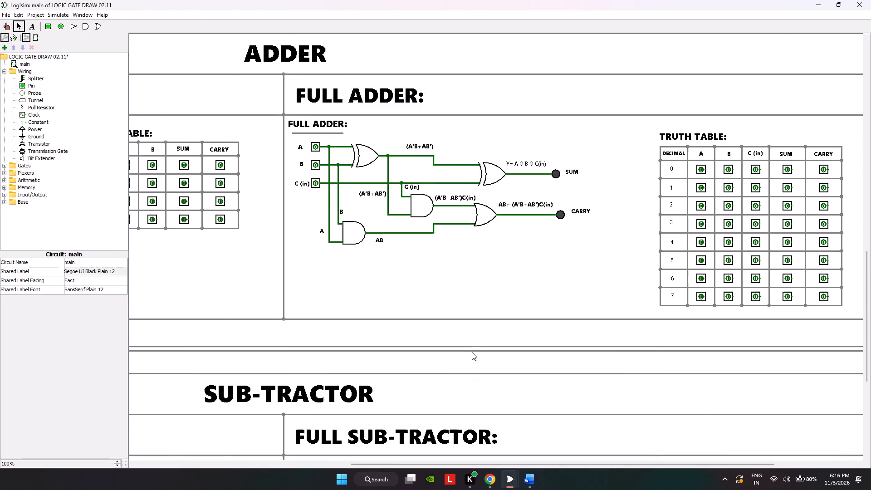
pyautogui.scroll(3, 472, 352)
pyautogui.hotkey('ctrl', 's')
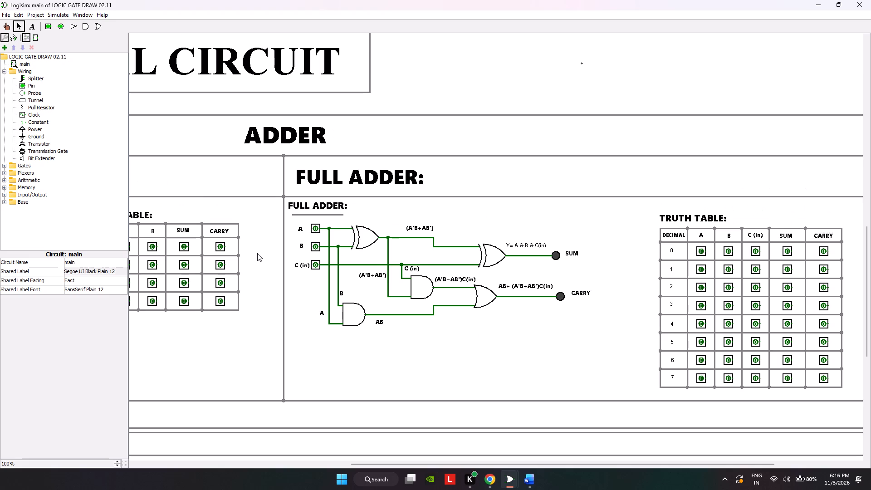
pyautogui.keyDown('ctrl'); pyautogui.scroll(1, 257, 253); pyautogui.keyUp('ctrl')
pyautogui.hotkey('ctrl', 's')
pyautogui.hotkey('ctrl', 's')
pyautogui.hotkey('ctrl', 's')
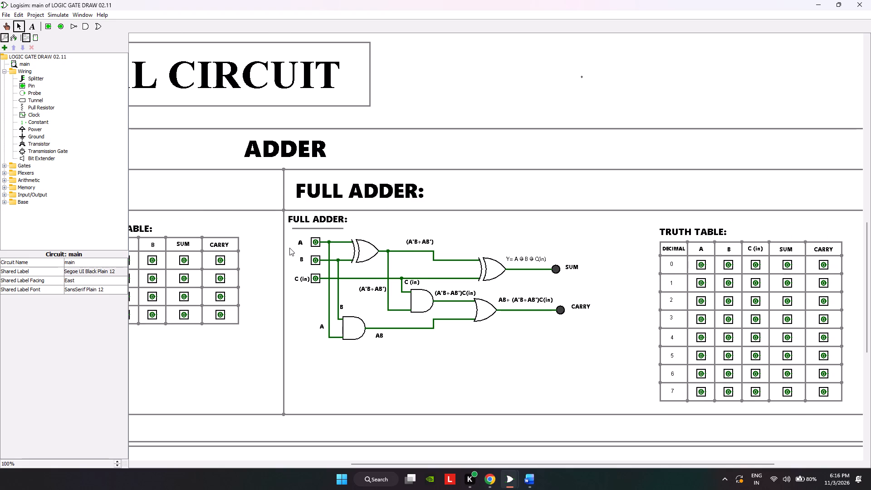
# In the half-adder truth table, set SUM to 1 in the second and fourth rows and B to 1 in the third and fourth rows.
pyautogui.scroll(-5, 400, 172)
pyautogui.scroll(15, 400, 172)
pyautogui.scroll(-9, 400, 172)
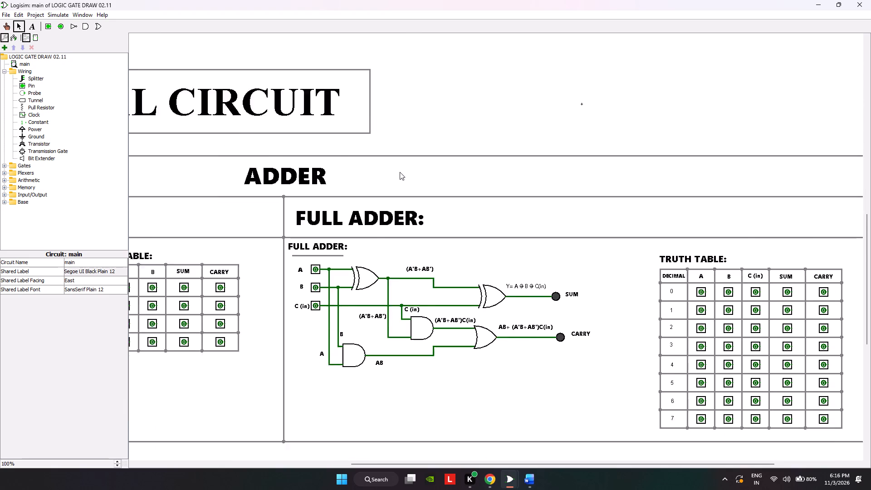
pyautogui.scroll(-2, 400, 172)
pyautogui.click(184, 263)
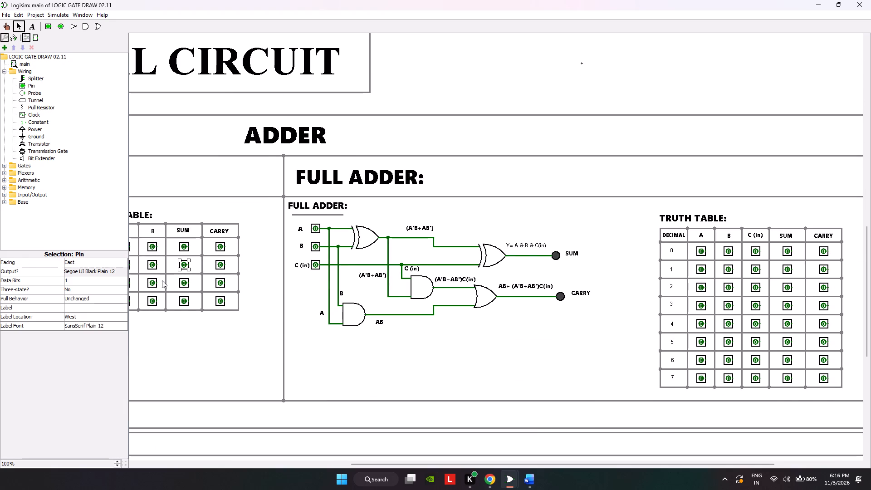
pyautogui.click(4, 25)
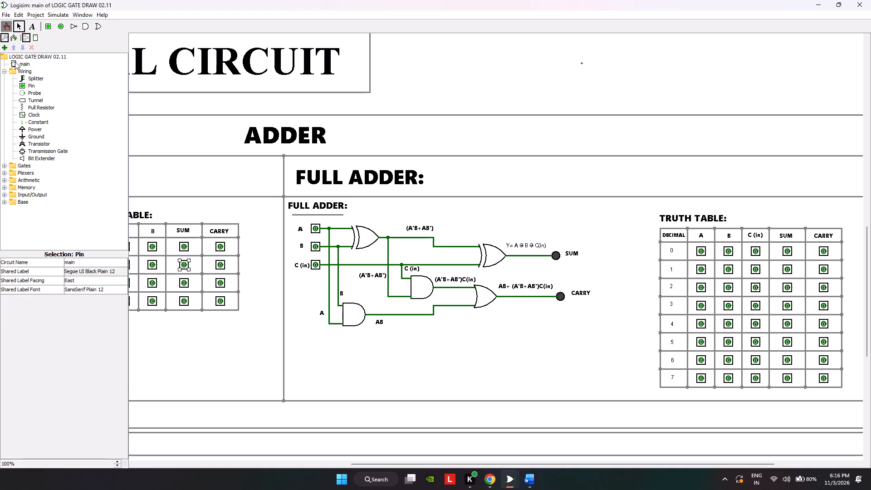
pyautogui.click(185, 265)
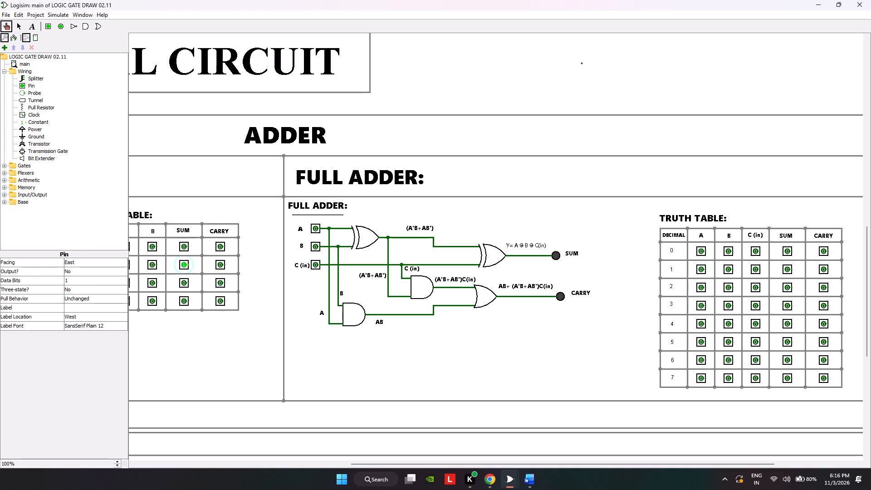
pyautogui.click(152, 280)
pyautogui.click(153, 299)
pyautogui.click(179, 302)
# In the full adder truth table, set C (in) to 1 in rows 1, 3, 5 and 7.
pyautogui.click(758, 266)
pyautogui.click(755, 302)
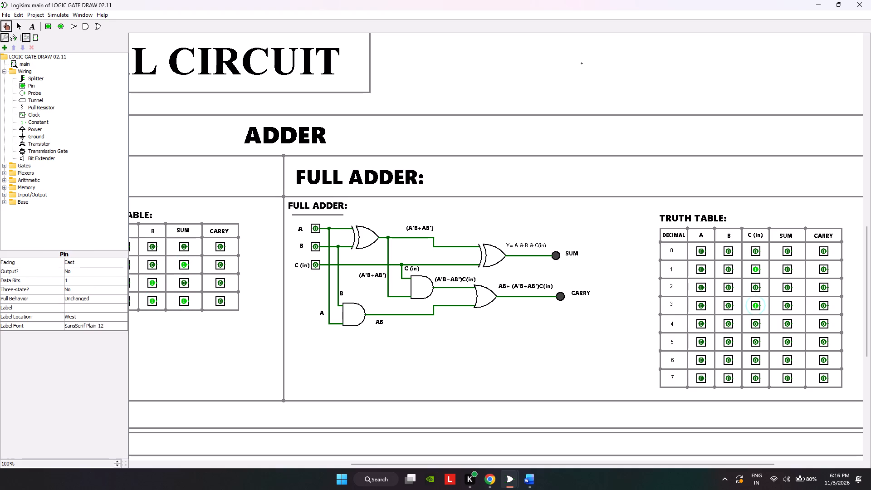
pyautogui.click(757, 341)
pyautogui.click(758, 379)
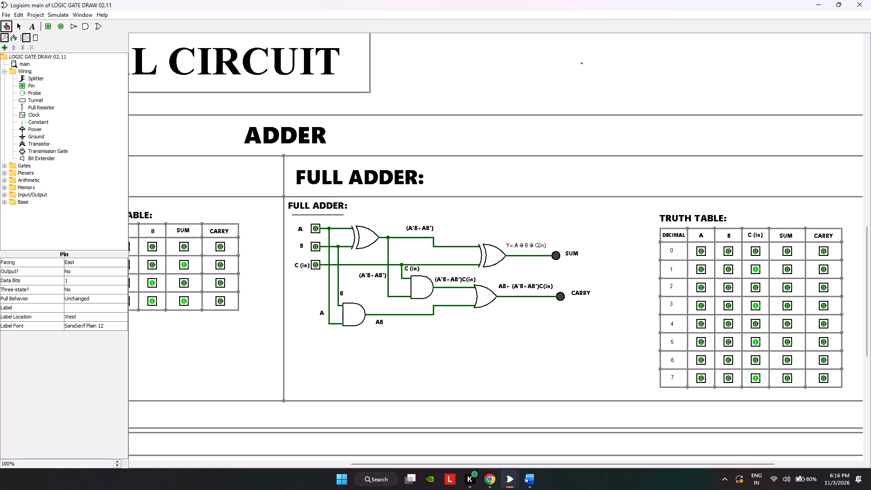
# Set B to 1 in rows 2, 3, 6 and 7 of the full adder truth table.
pyautogui.click(729, 288)
pyautogui.click(728, 301)
pyautogui.click(726, 343)
pyautogui.click(727, 344)
pyautogui.click(729, 359)
pyautogui.click(728, 373)
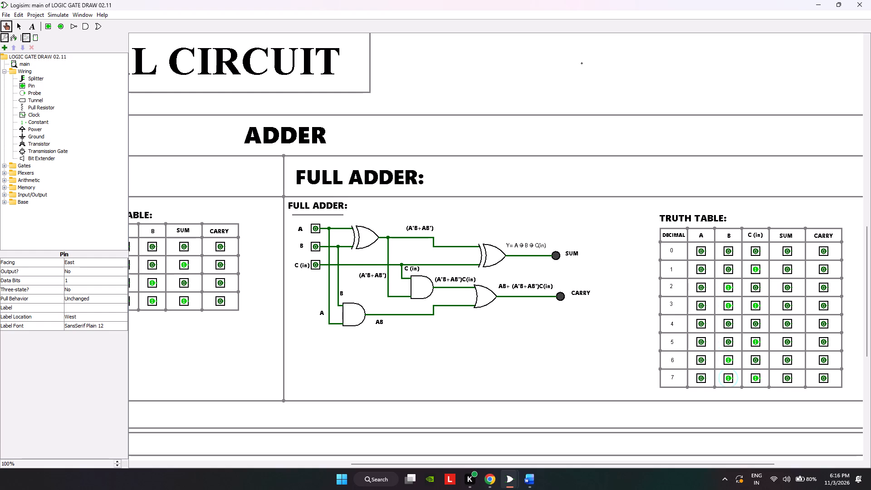
# Set A to 1 in rows 4, 5, 6 and 7 of the full adder truth table.
pyautogui.click(699, 326)
pyautogui.click(700, 336)
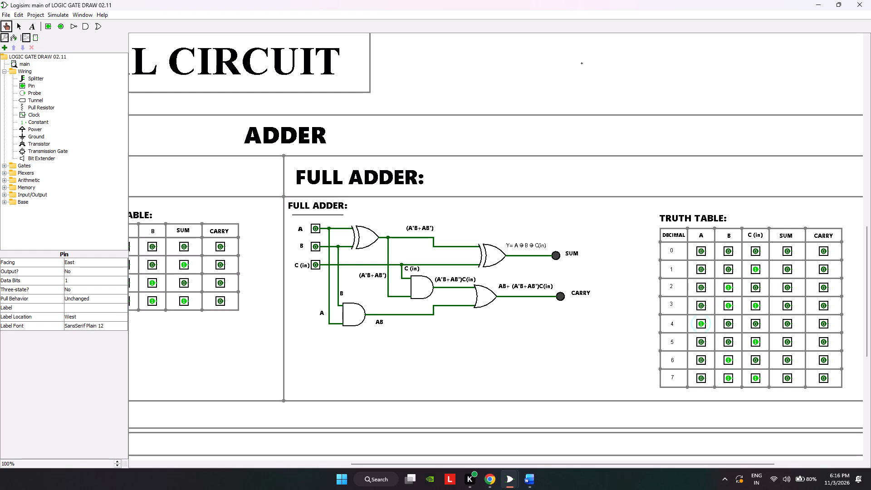
pyautogui.click(701, 343)
pyautogui.click(702, 360)
pyautogui.click(701, 377)
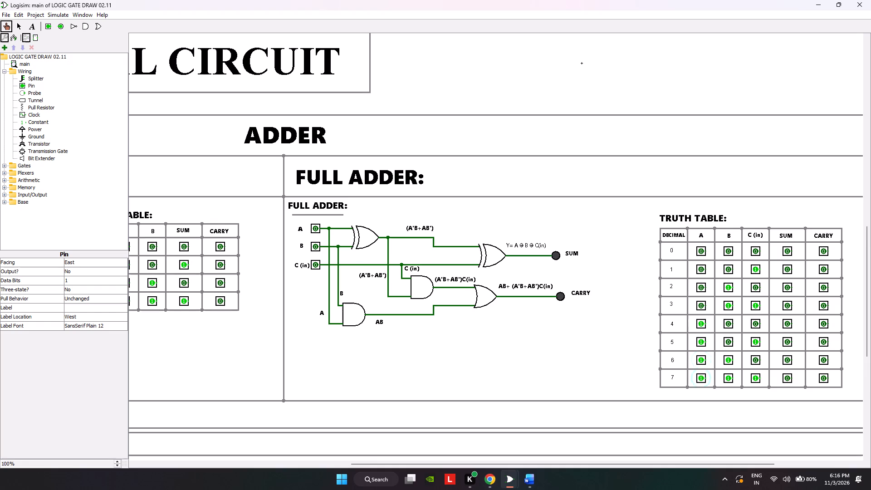
# In the full sub-tractor truth table, set A to 1 in rows 4, 5, 6 and 7.
pyautogui.scroll(-12, 679, 323)
pyautogui.scroll(1, 682, 313)
pyautogui.scroll(-14, 682, 313)
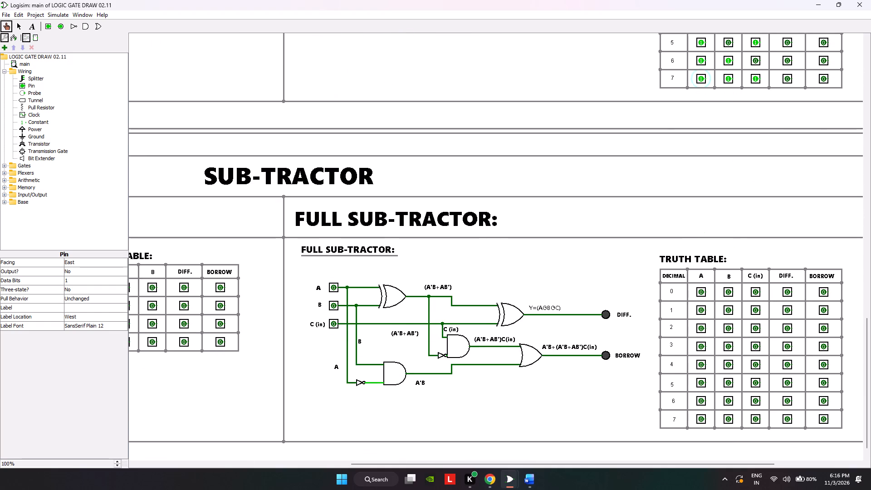
pyautogui.click(705, 406)
pyautogui.click(702, 388)
pyautogui.click(698, 366)
pyautogui.click(704, 353)
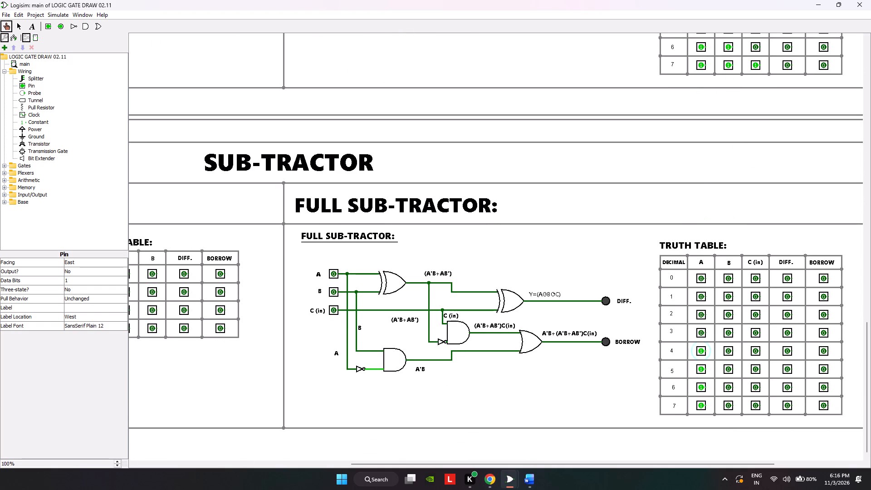
# In the full sub-tractor truth table, set B to 1 in rows 2, 3, 6, 7 and C (in) to 1 in rows 1, 3, 5, 7.
pyautogui.click(731, 387)
pyautogui.click(732, 403)
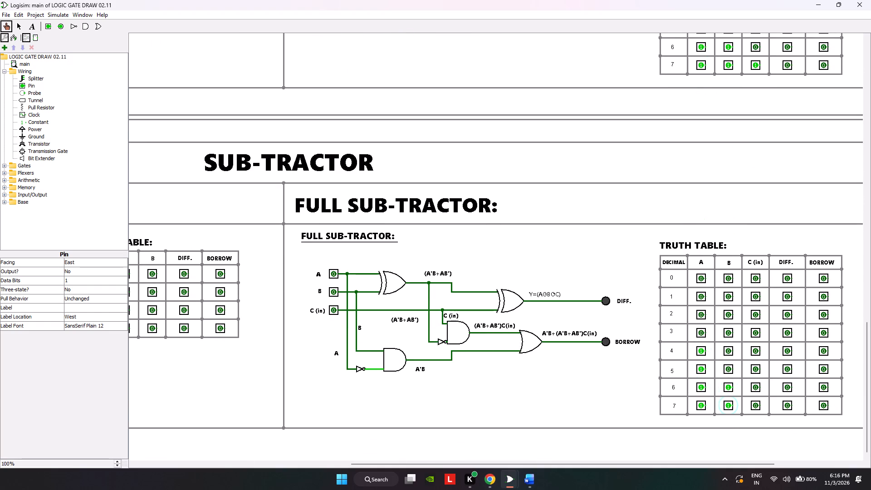
pyautogui.click(757, 402)
pyautogui.click(753, 367)
pyautogui.click(729, 328)
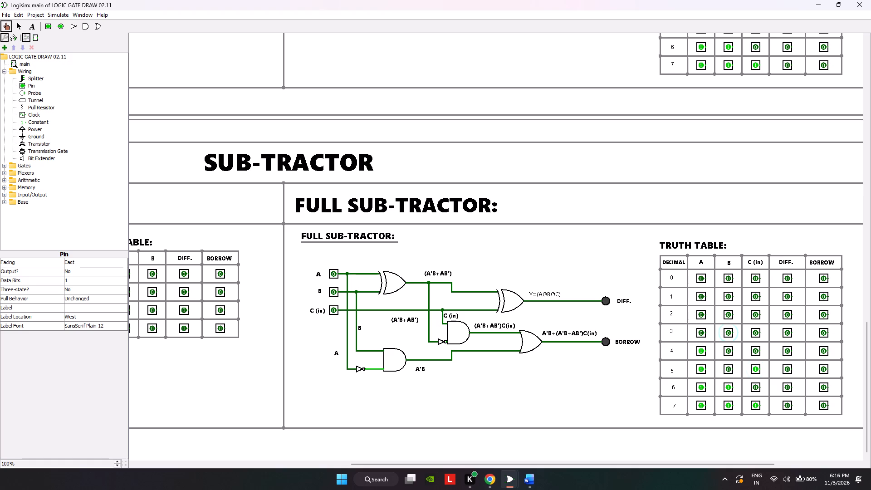
pyautogui.click(728, 312)
pyautogui.click(758, 299)
pyautogui.click(752, 330)
# Test the full sub-tractor circuit by toggling inputs A, B and C (in), then return all three to 0.
pyautogui.scroll(-6, 768, 312)
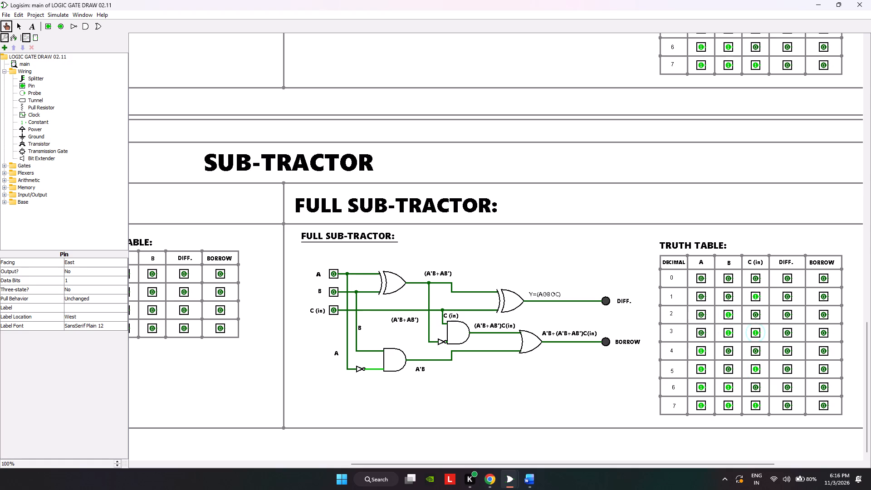
pyautogui.scroll(7, 747, 267)
pyautogui.scroll(-3, 747, 267)
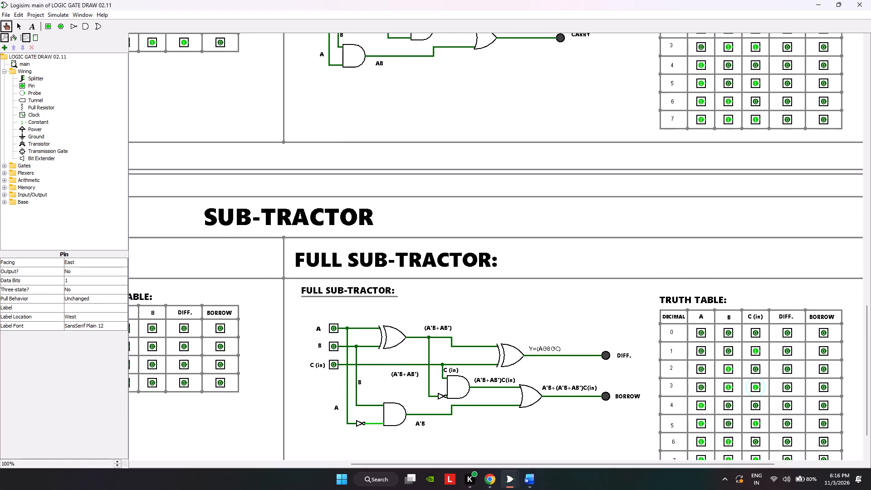
pyautogui.scroll(-5, 745, 267)
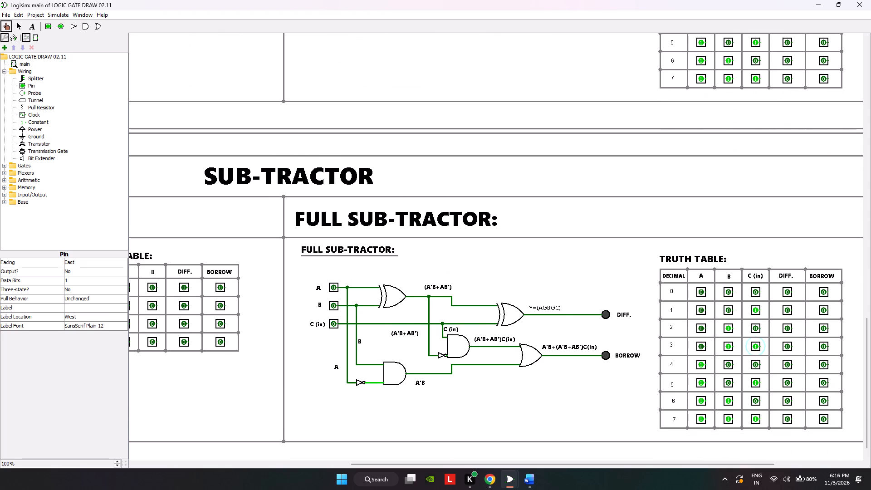
pyautogui.click(336, 271)
pyautogui.click(331, 288)
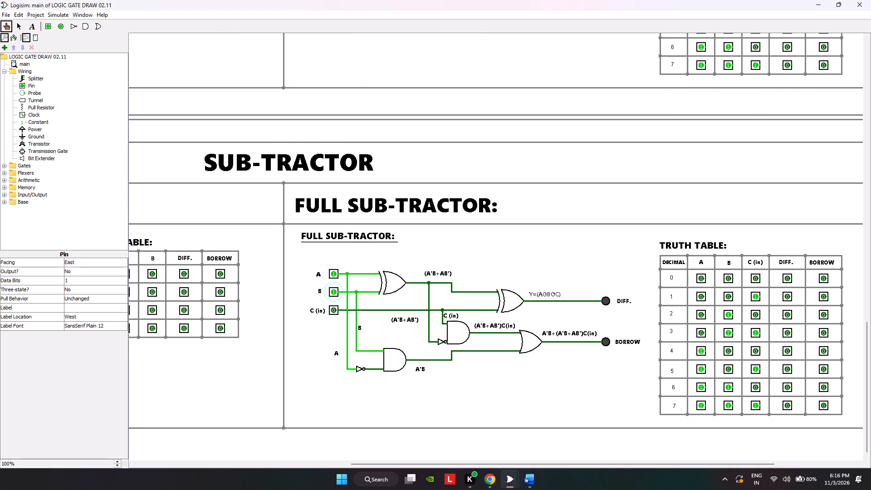
pyautogui.click(336, 309)
pyautogui.click(337, 291)
pyautogui.click(338, 308)
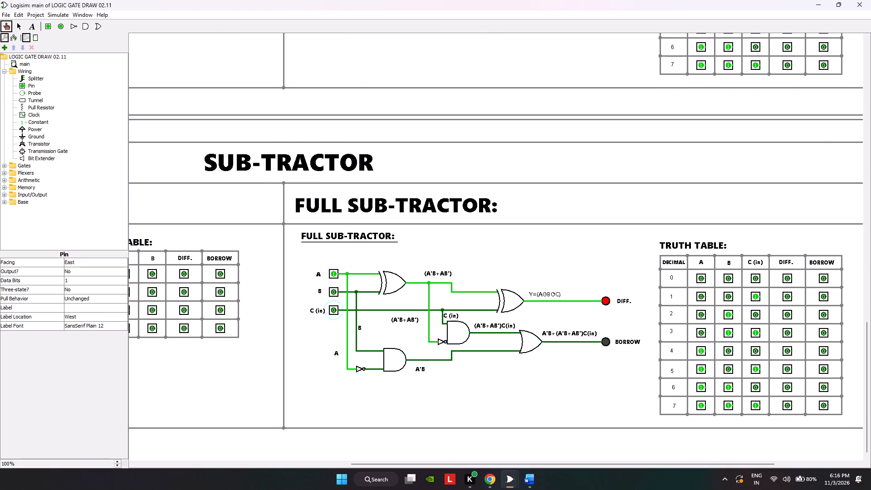
pyautogui.click(332, 274)
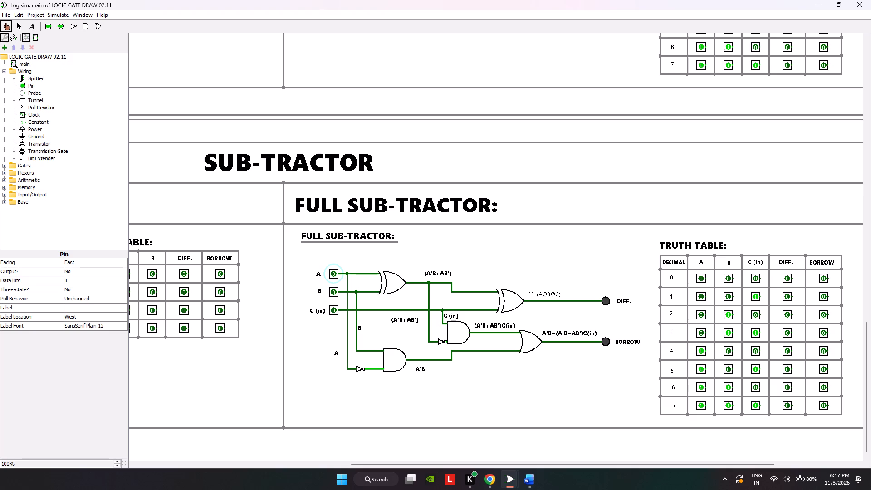
# Set BORROW to 1 in rows 1, 2, 3 and 7 of the full sub-tractor truth table.
pyautogui.click(823, 296)
pyautogui.click(828, 314)
pyautogui.click(826, 339)
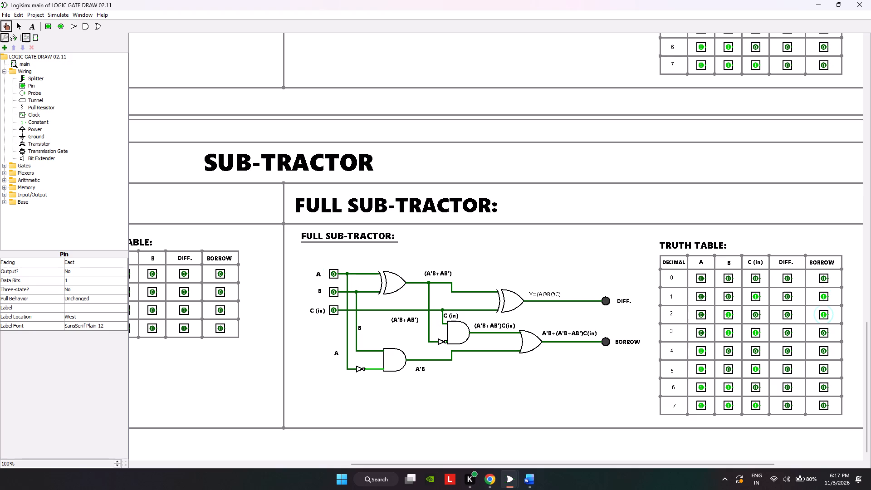
pyautogui.click(827, 333)
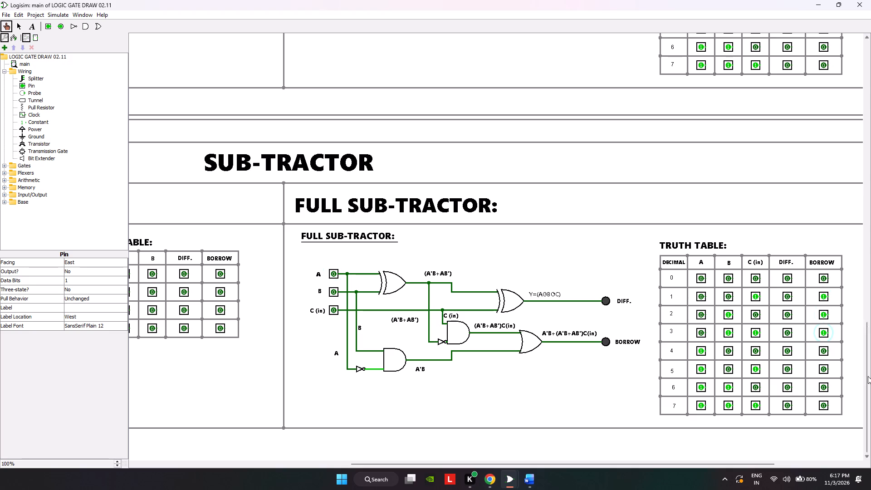
pyautogui.click(820, 407)
# Set DIFF. to 1 in rows 1, 2, 4 and 7 of the full sub-tractor truth table.
pyautogui.click(792, 295)
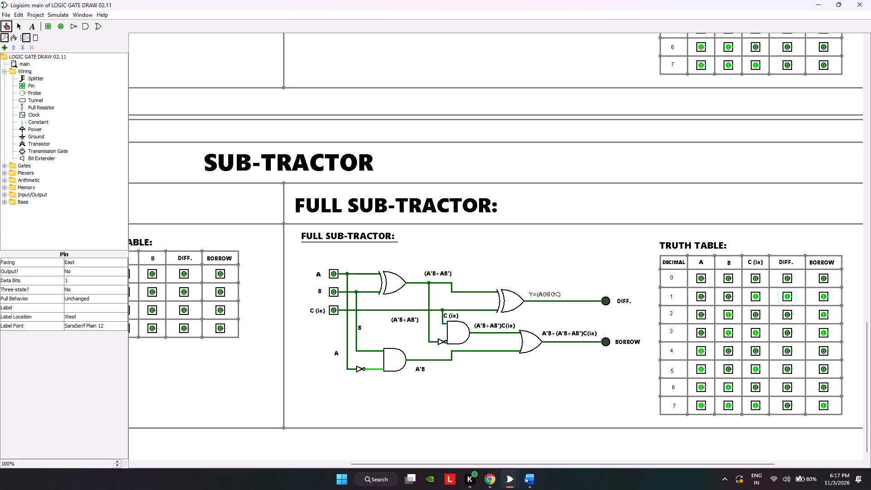
pyautogui.click(789, 313)
pyautogui.click(791, 351)
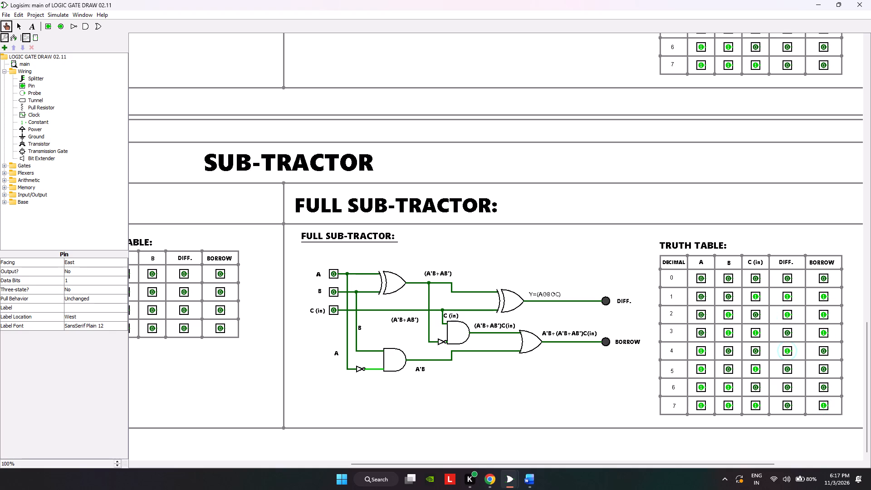
pyautogui.click(790, 407)
# In the half sub-tractor truth table, set A to 1 in rows 2 and 3 and B to 1 in rows 1 and 3.
pyautogui.scroll(1, 746, 272)
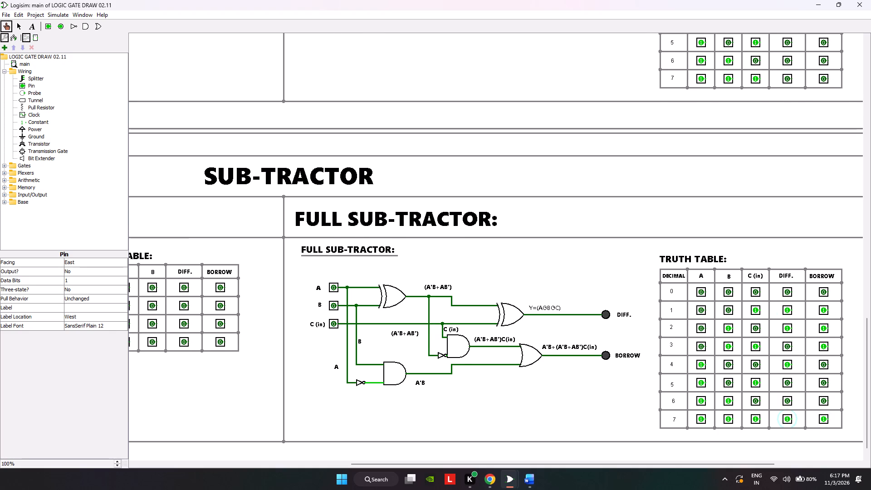
pyautogui.scroll(1, 773, 263)
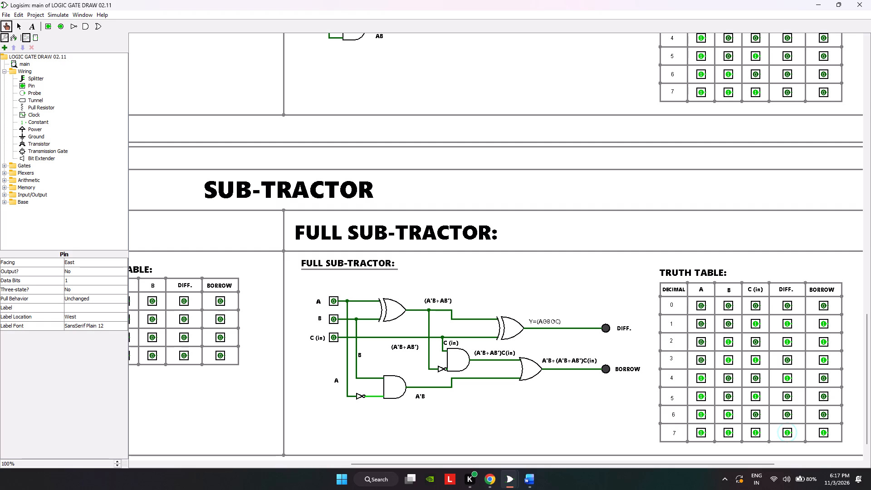
pyautogui.moveTo(363, 462); pyautogui.dragTo(289, 459)
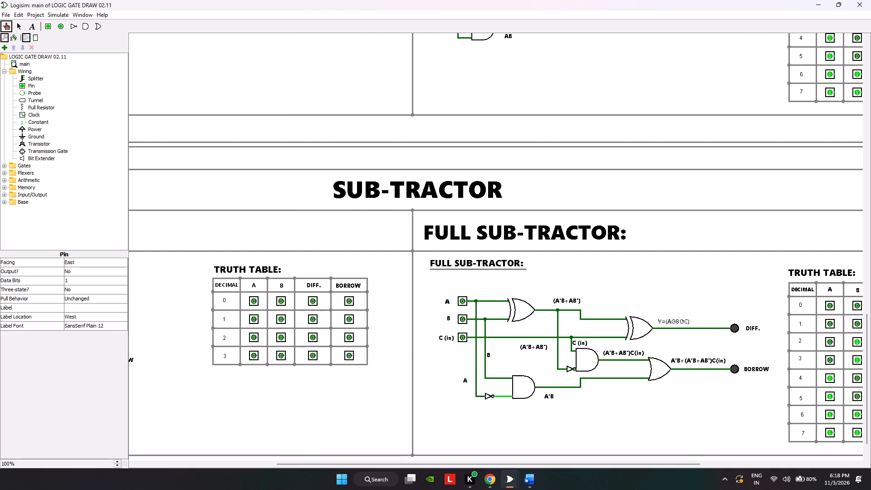
pyautogui.click(257, 354)
pyautogui.click(255, 339)
pyautogui.click(289, 355)
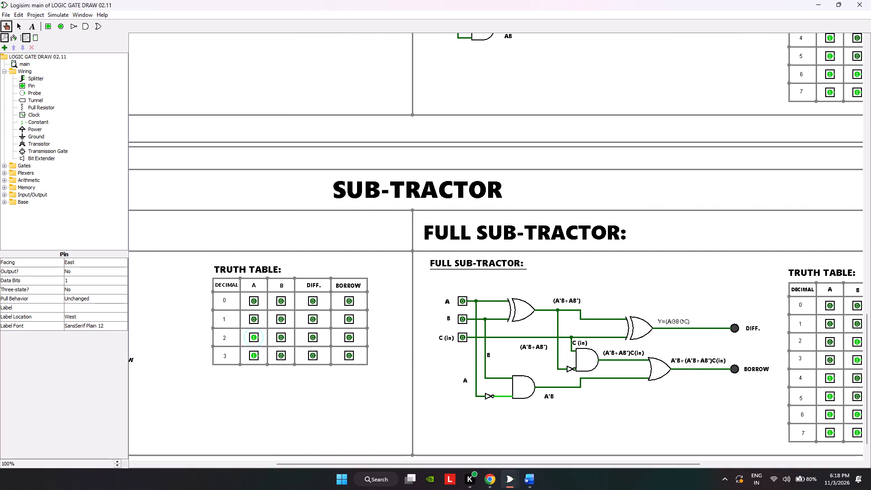
pyautogui.click(282, 356)
pyautogui.click(284, 316)
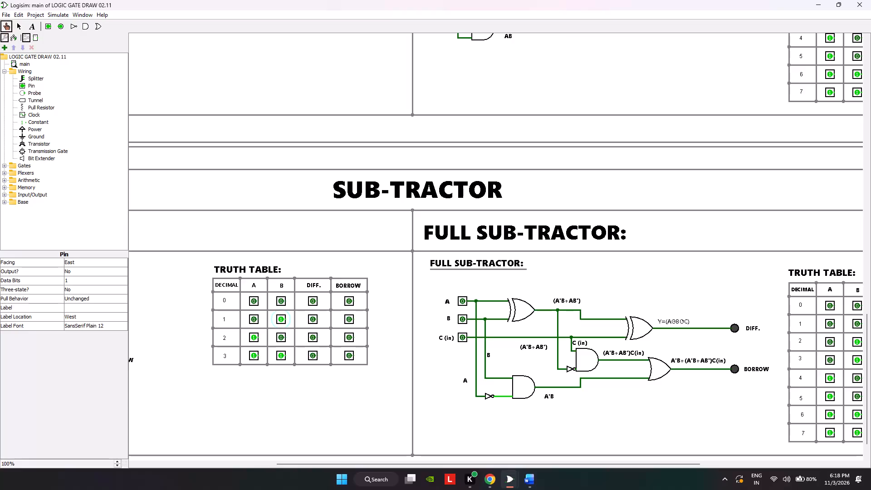
# Set CARRY to 1 in rows 3, 5, 6 and 7 of the full adder truth table.
pyautogui.moveTo(445, 465); pyautogui.dragTo(356, 461)
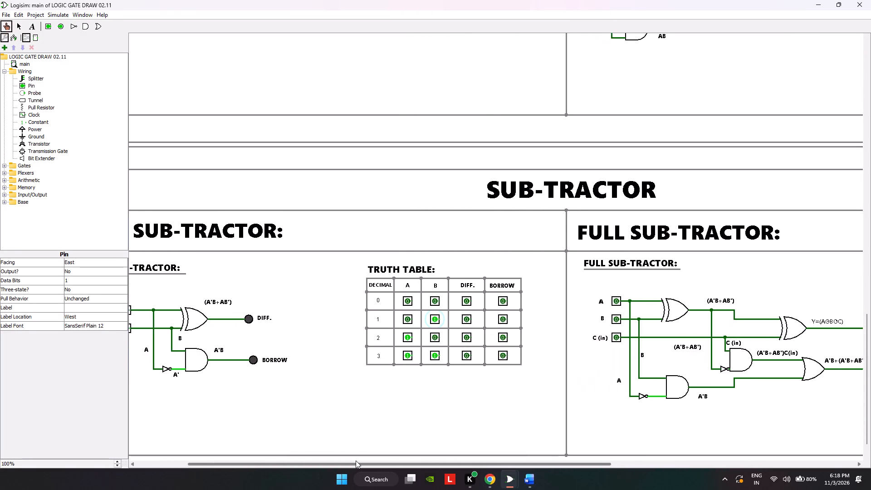
pyautogui.moveTo(356, 461); pyautogui.dragTo(552, 440)
pyautogui.scroll(6, 653, 246)
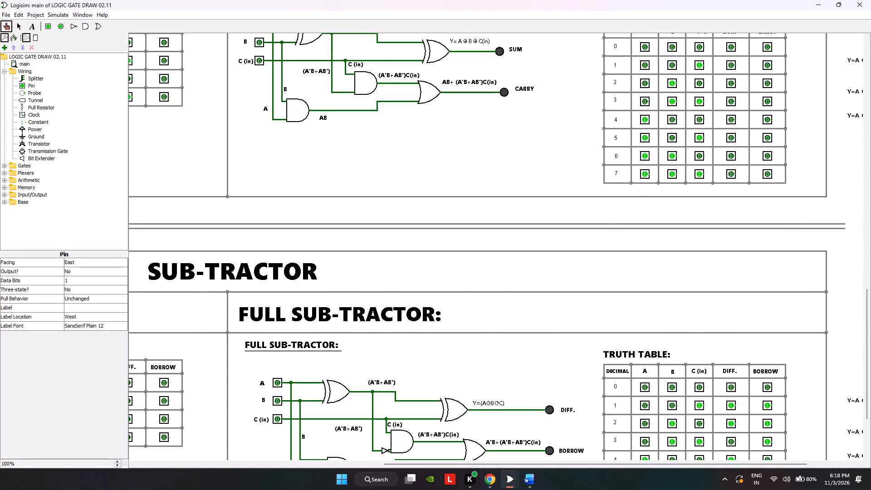
pyautogui.click(766, 176)
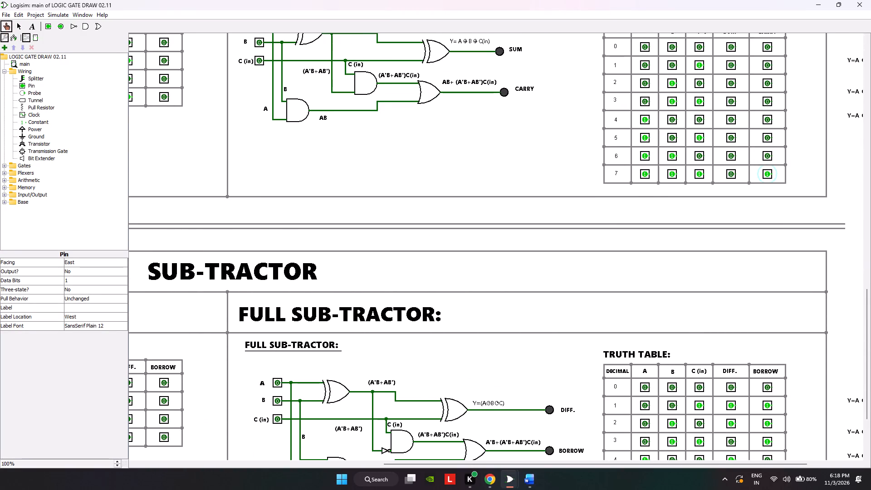
pyautogui.click(762, 157)
pyautogui.click(766, 138)
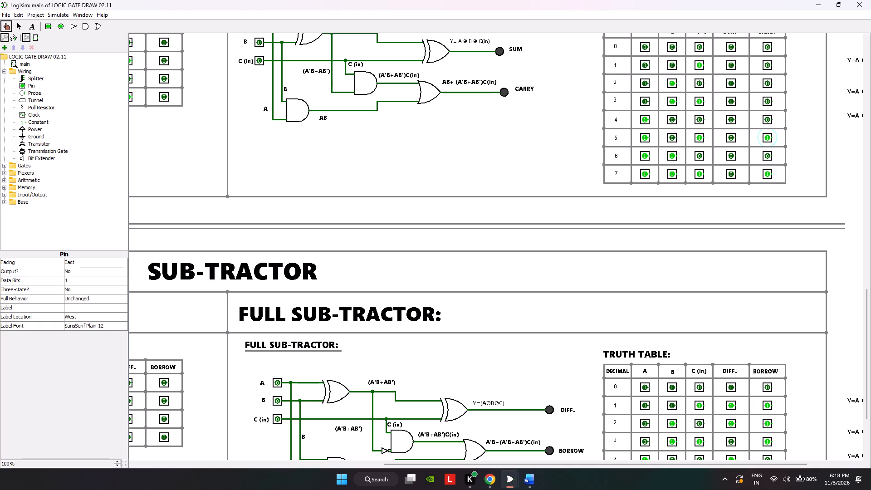
pyautogui.click(772, 154)
pyautogui.click(768, 157)
pyautogui.scroll(1, 770, 117)
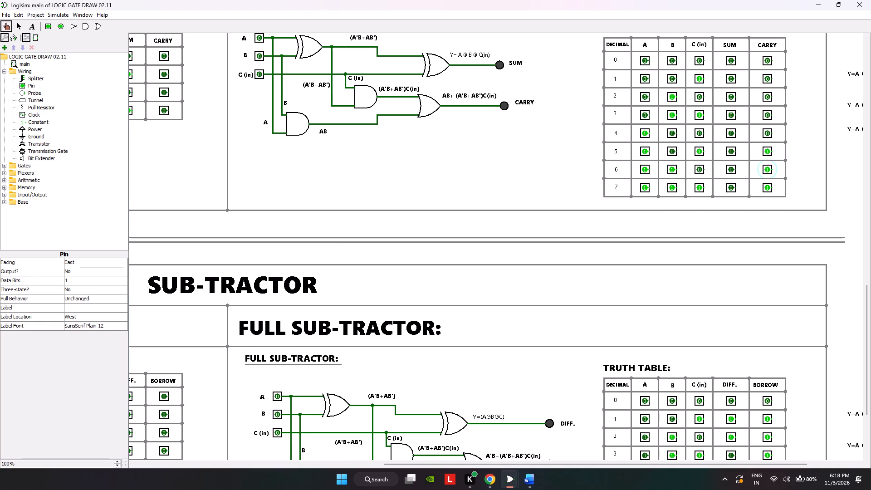
pyautogui.click(766, 114)
# Set SUM to 1 in rows 1, 2, 4 and 7 of the full adder truth table.
pyautogui.scroll(3, 749, 118)
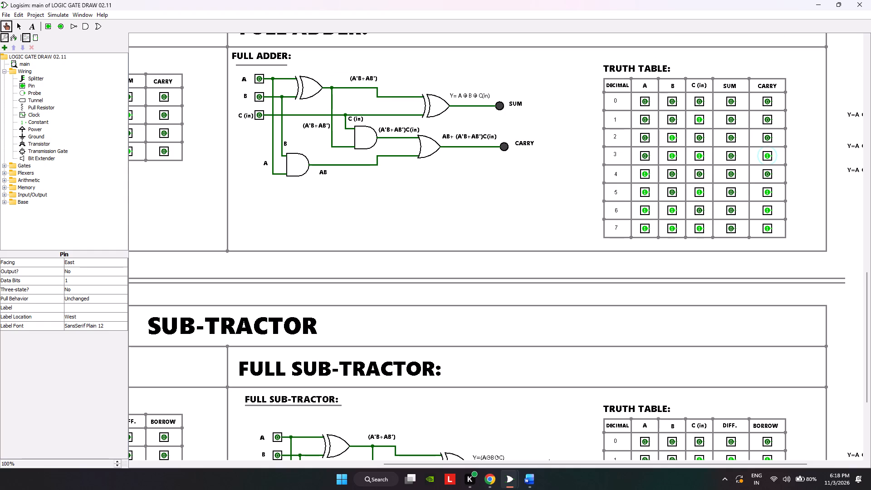
pyautogui.click(734, 119)
pyautogui.click(729, 136)
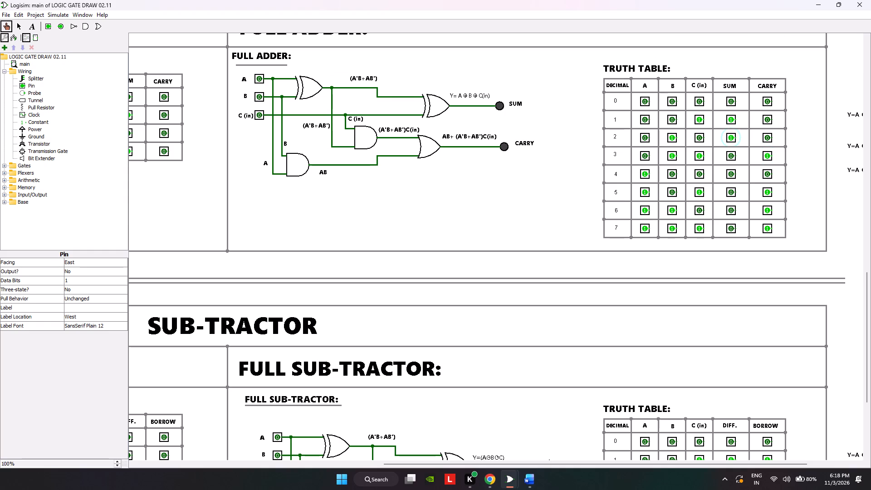
pyautogui.click(729, 174)
pyautogui.click(733, 231)
# In the half adder truth table, set A to 1 in rows 2 and 3, and B to 1 in row 1 and 0 in row 2.
pyautogui.scroll(-1, 552, 274)
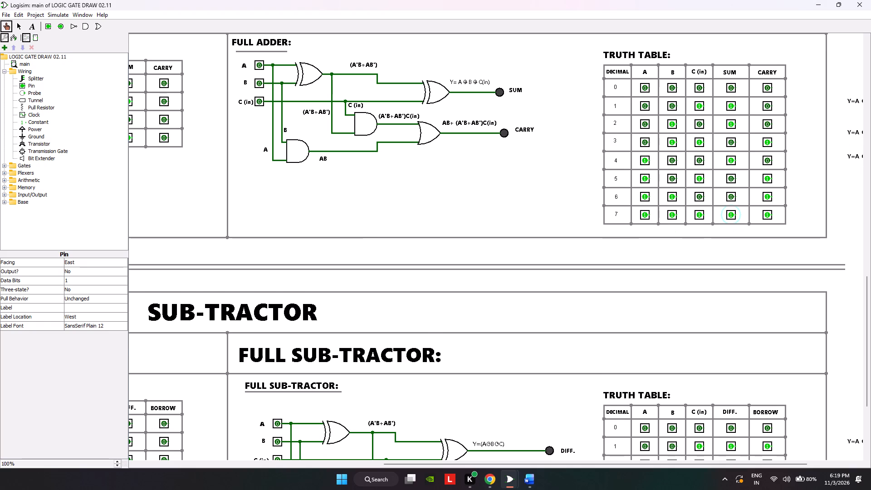
pyautogui.moveTo(397, 465); pyautogui.dragTo(217, 464)
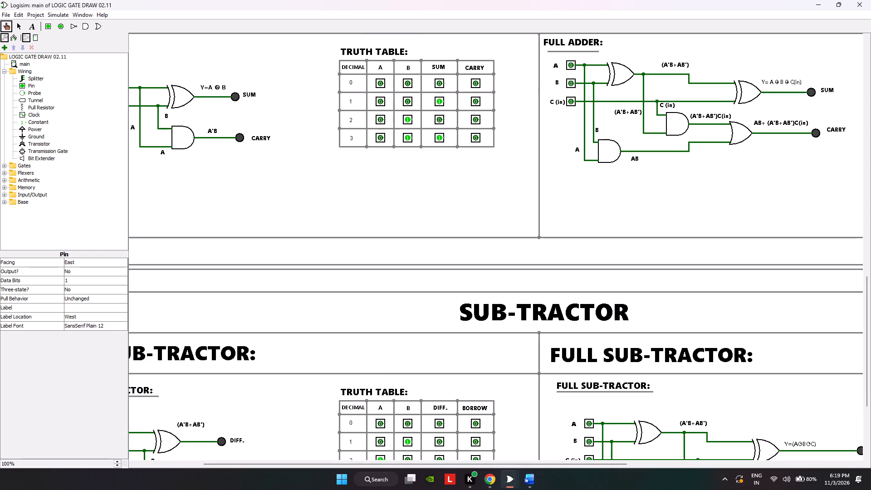
pyautogui.click(380, 116)
pyautogui.click(377, 135)
pyautogui.click(412, 116)
pyautogui.click(409, 101)
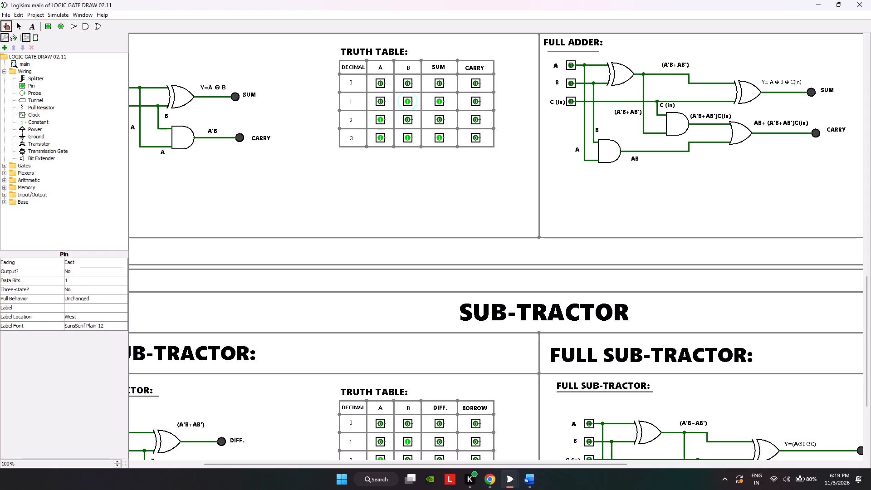
# In the half adder truth table, set SUM to 1 in row 2 and 0 in row 3, and CARRY to 1 in row 3.
pyautogui.click(443, 119)
pyautogui.click(474, 138)
pyautogui.click(440, 137)
# Review the adder and sub-tractor circuits and their truth tables across the sheet.
pyautogui.scroll(-4, 517, 189)
pyautogui.scroll(11, 517, 189)
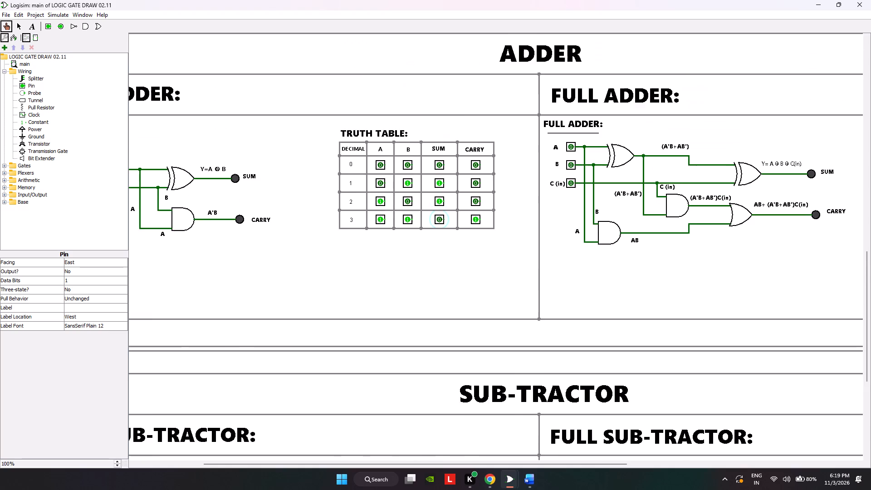
pyautogui.scroll(20, 517, 189)
pyautogui.scroll(2, 517, 189)
pyautogui.scroll(-7, 517, 189)
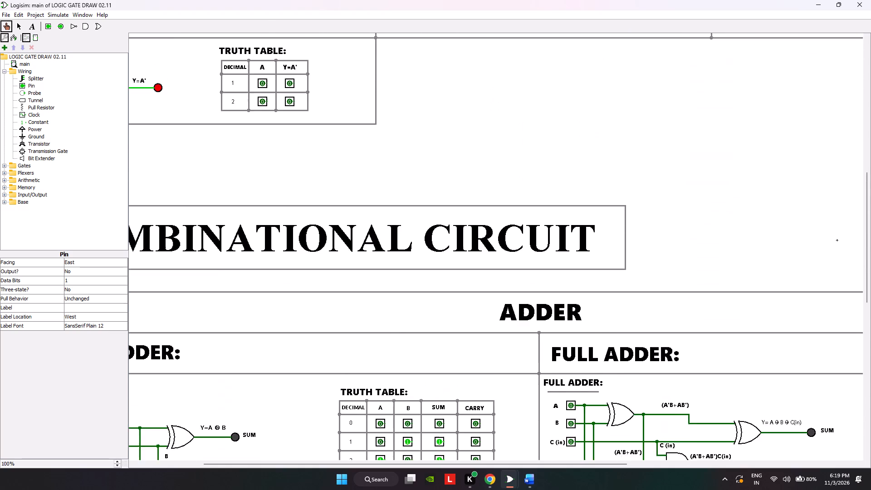
pyautogui.scroll(-14, 517, 189)
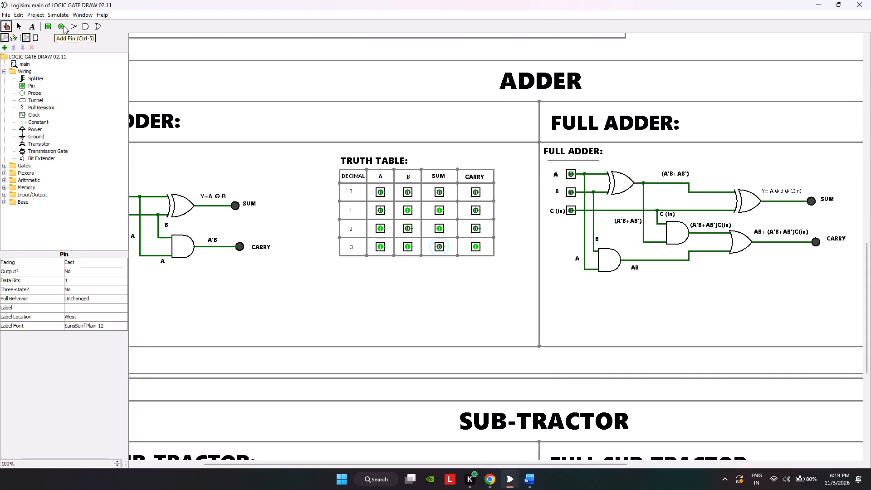
pyautogui.scroll(-20, 186, 60)
pyautogui.scroll(1, 210, 102)
pyautogui.scroll(-7, 210, 103)
pyautogui.scroll(1, 210, 104)
pyautogui.scroll(-20, 210, 103)
pyautogui.scroll(-3, 210, 103)
pyautogui.scroll(1, 230, 156)
pyautogui.scroll(-6, 230, 156)
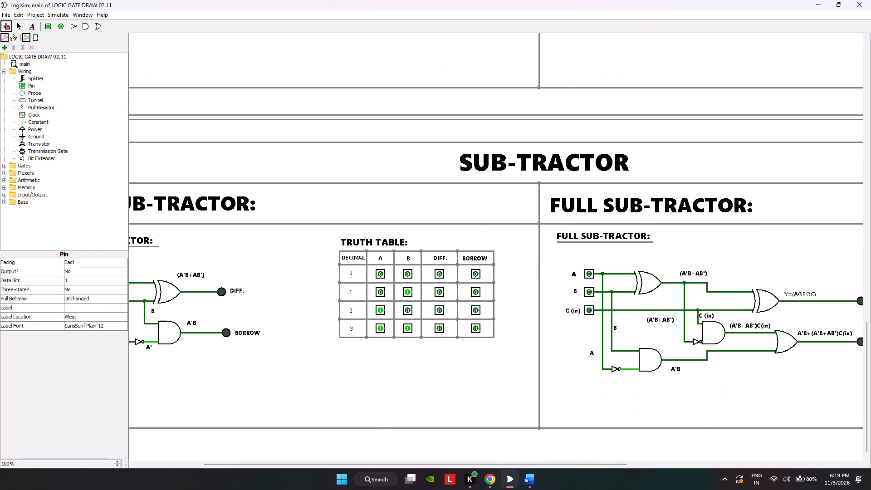
pyautogui.scroll(-1, 230, 157)
pyautogui.scroll(11, 230, 157)
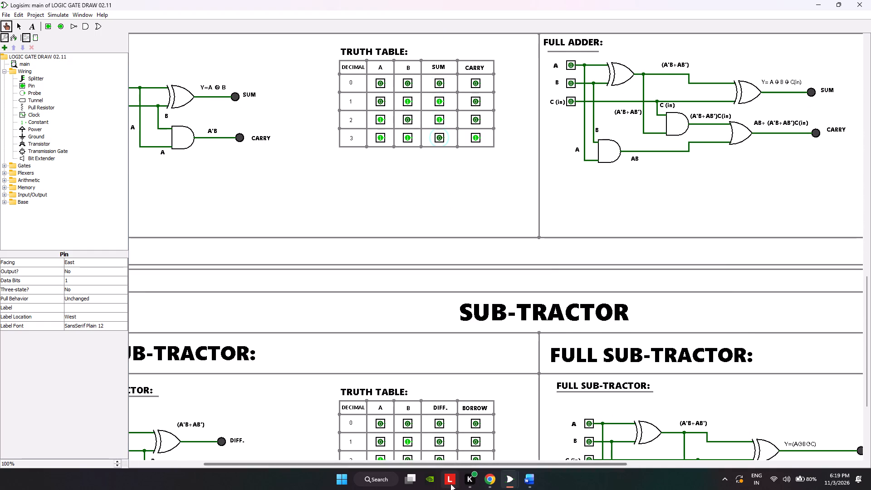